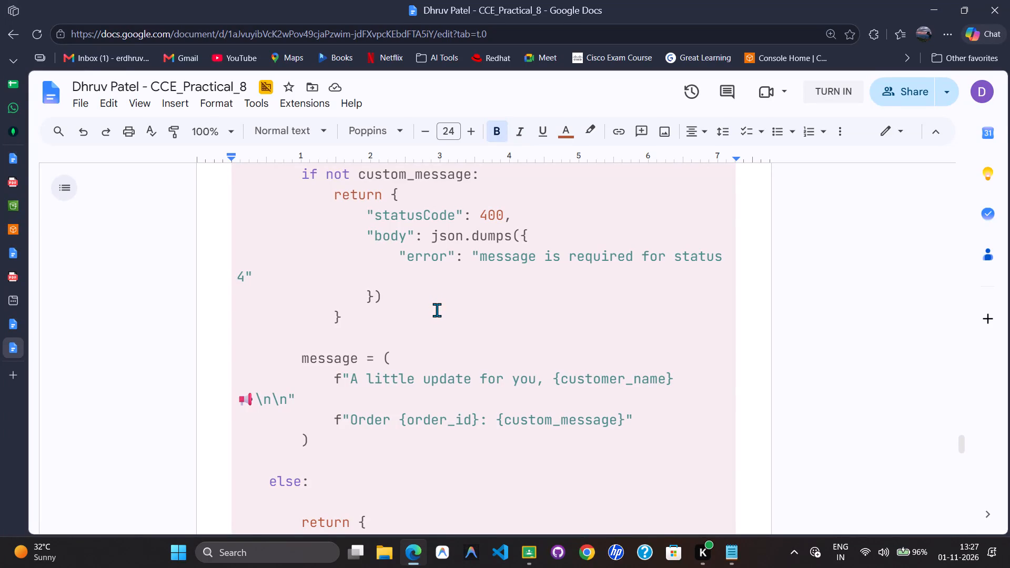
Insert a page break after the end of the Lambda code block in CCE_Practical_8.
scroll(409, 348, down, 7)
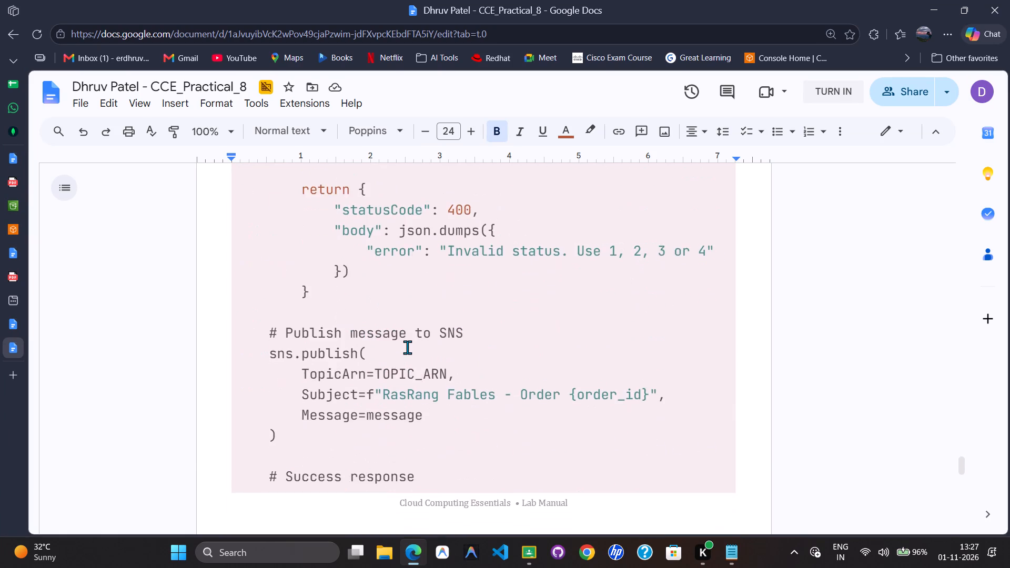
scroll(407, 347, down, 3)
scroll(400, 301, down, 7)
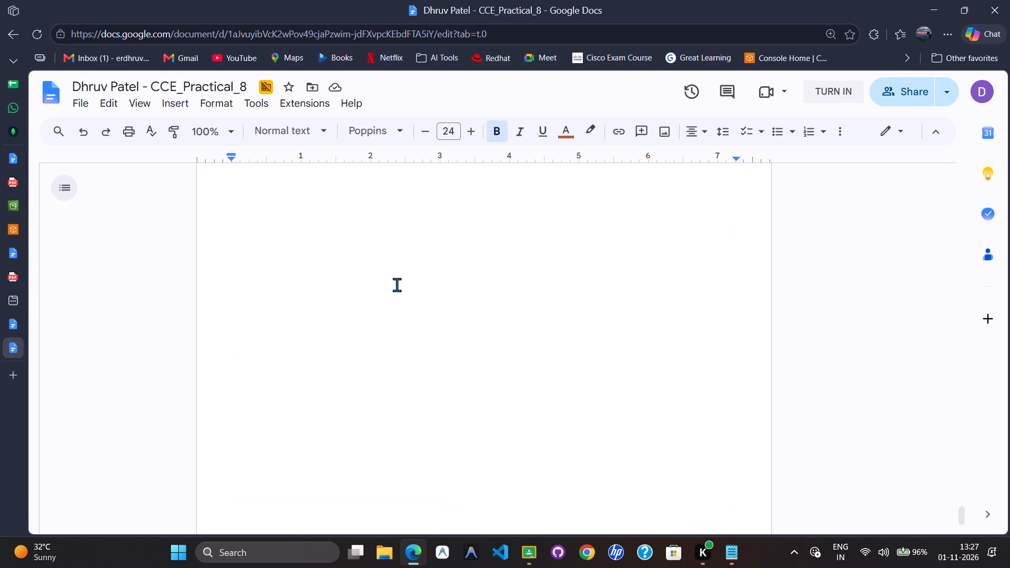
scroll(397, 285, up, 3)
click(344, 306)
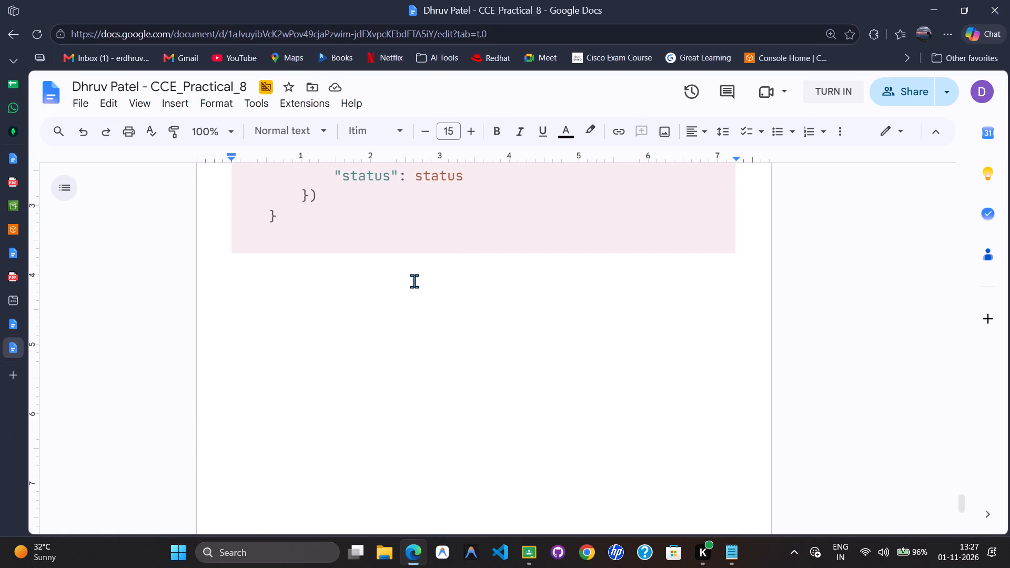
key(ctrl+Return)
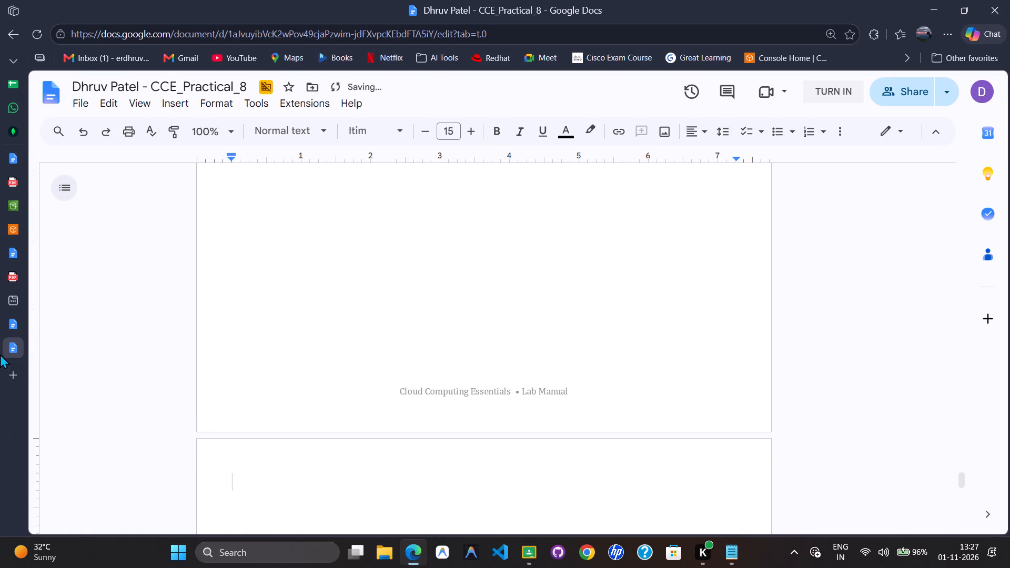
Copy the Steps heading, the Create EC2 Instance item and its screenshot from CCE_Practical_9 onto the new page of CCE_Practical_8.
click(32, 320)
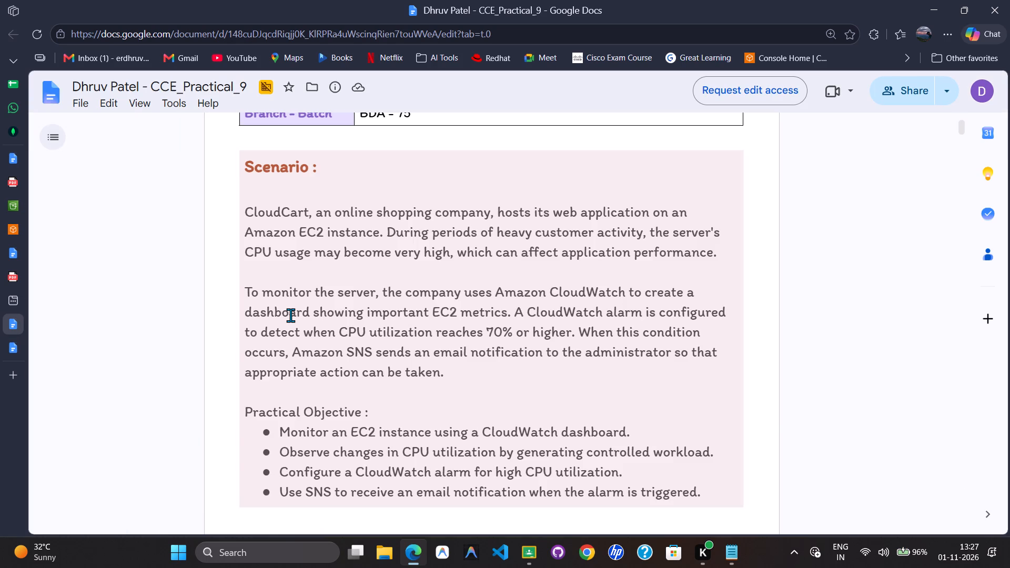
scroll(290, 315, down, 10)
scroll(244, 145, up, 1)
drag(229, 197, 229, 208)
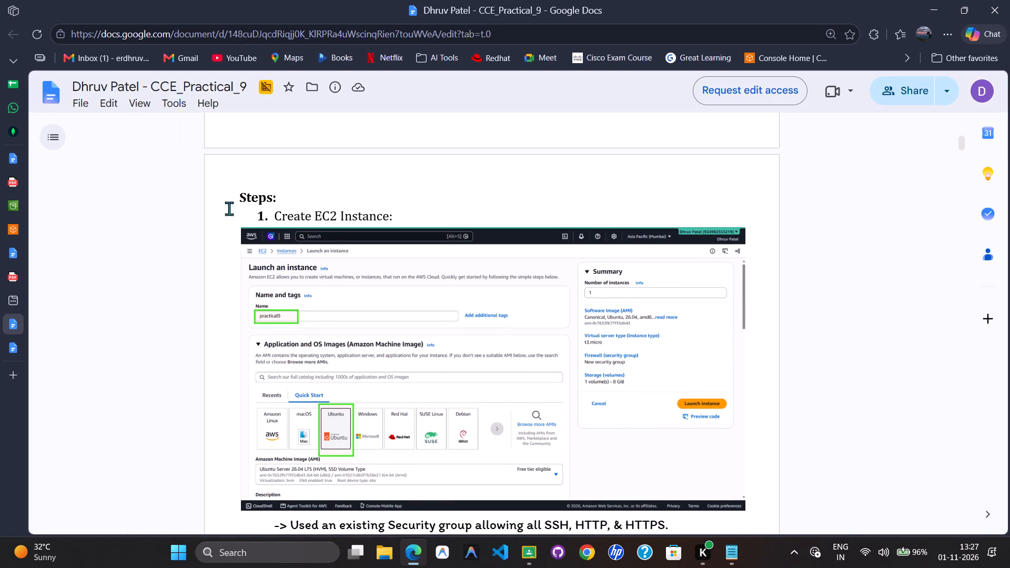
drag(229, 208, 659, 466)
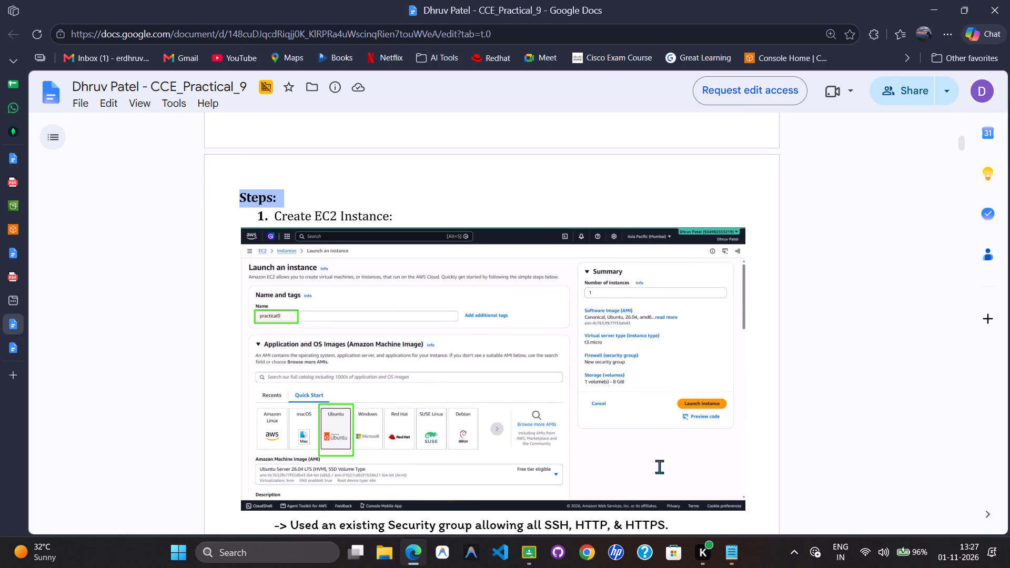
drag(659, 466, 751, 476)
key(ctrl+c)
key(alt+Tab)
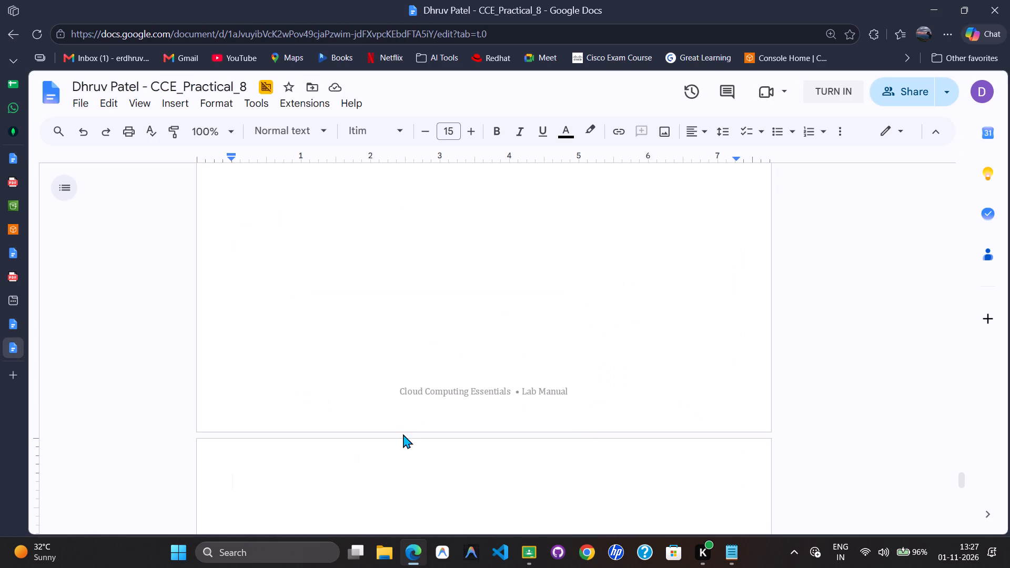
key(ctrl+v)
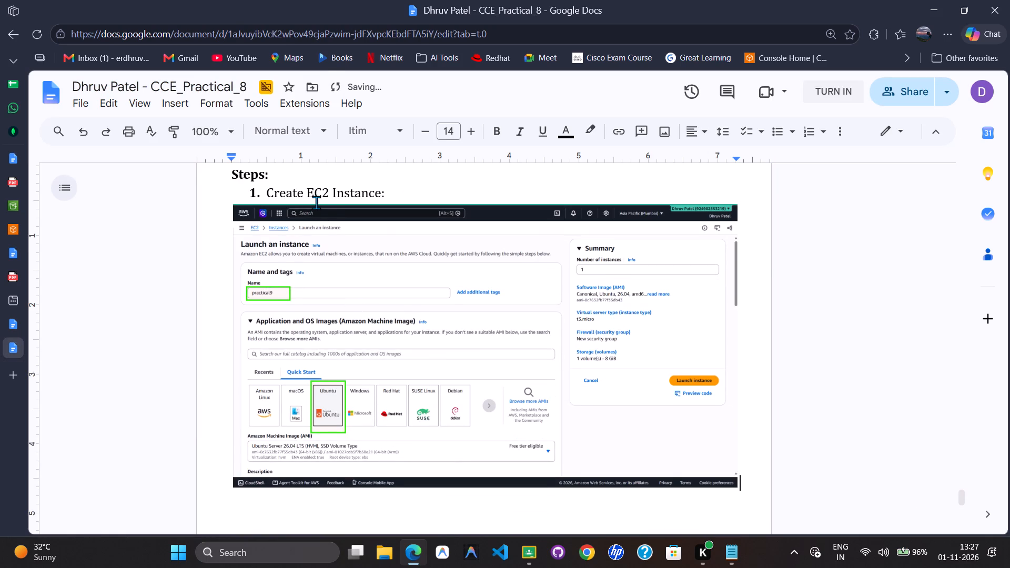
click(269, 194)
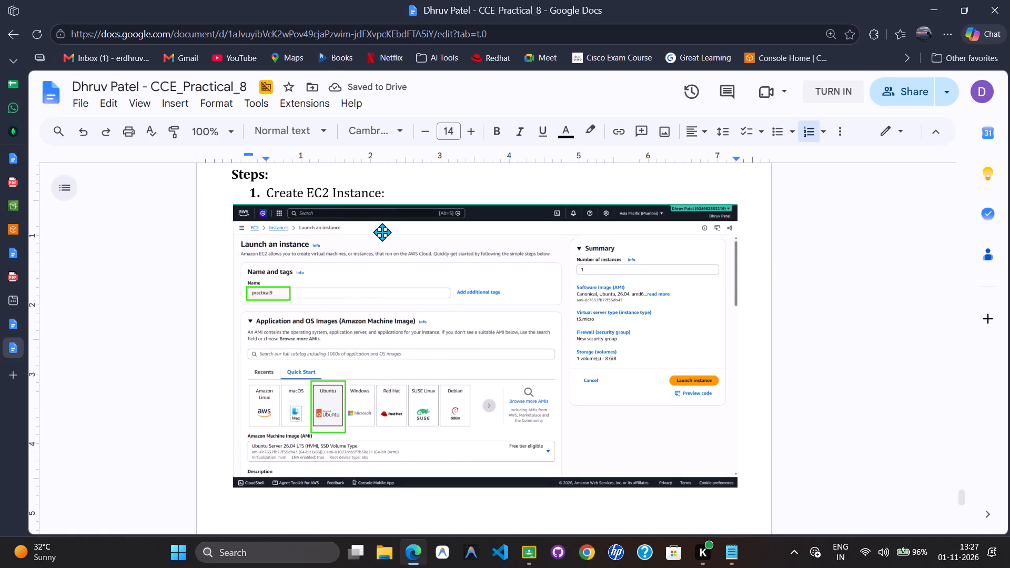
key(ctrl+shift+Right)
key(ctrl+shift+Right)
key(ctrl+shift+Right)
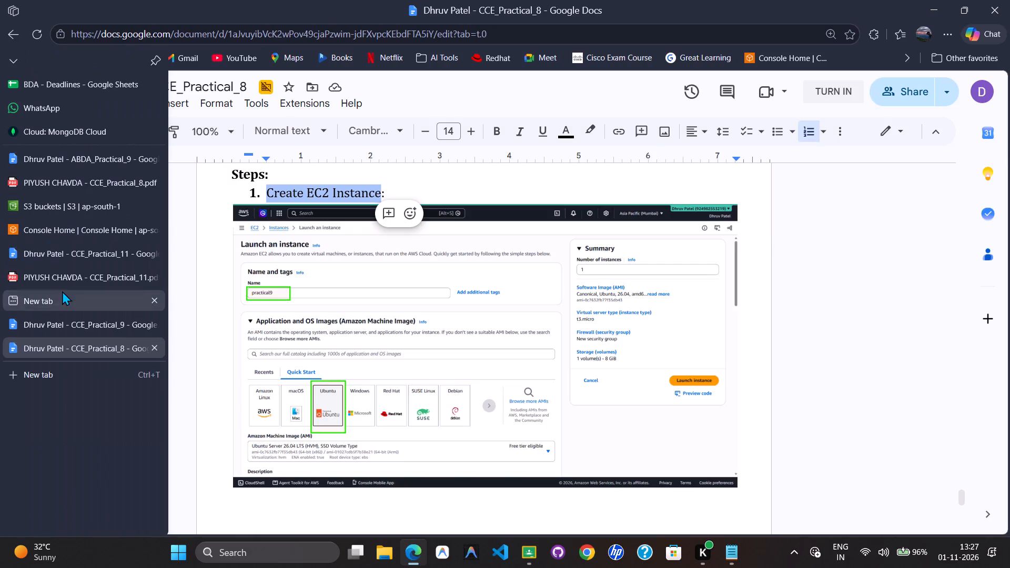
Copy the THANK YOU SIR! closing line with its surrounding blank lines from the end of CCE_Practical_9.
click(50, 321)
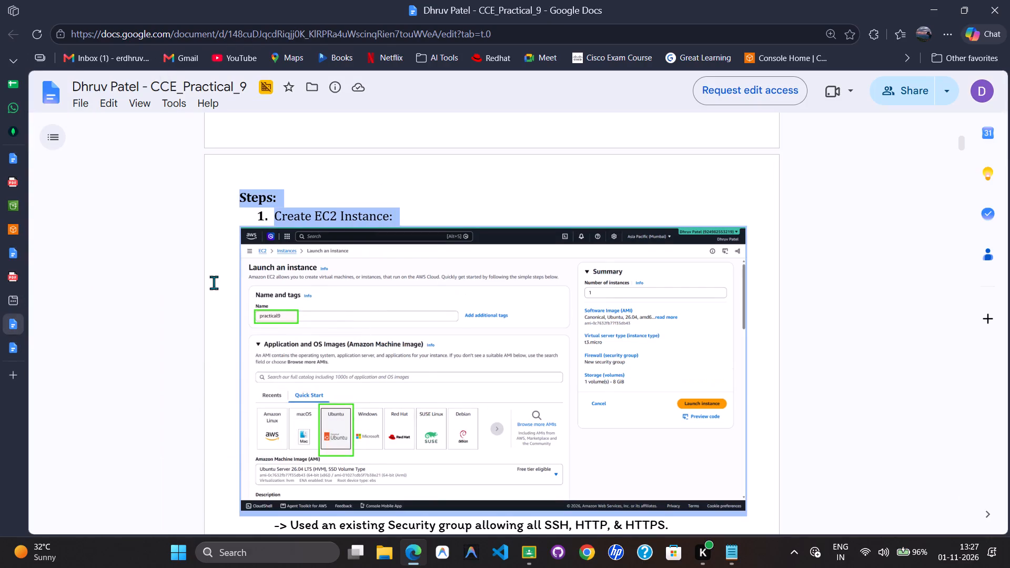
scroll(239, 274, down, 20)
scroll(239, 274, down, 20)
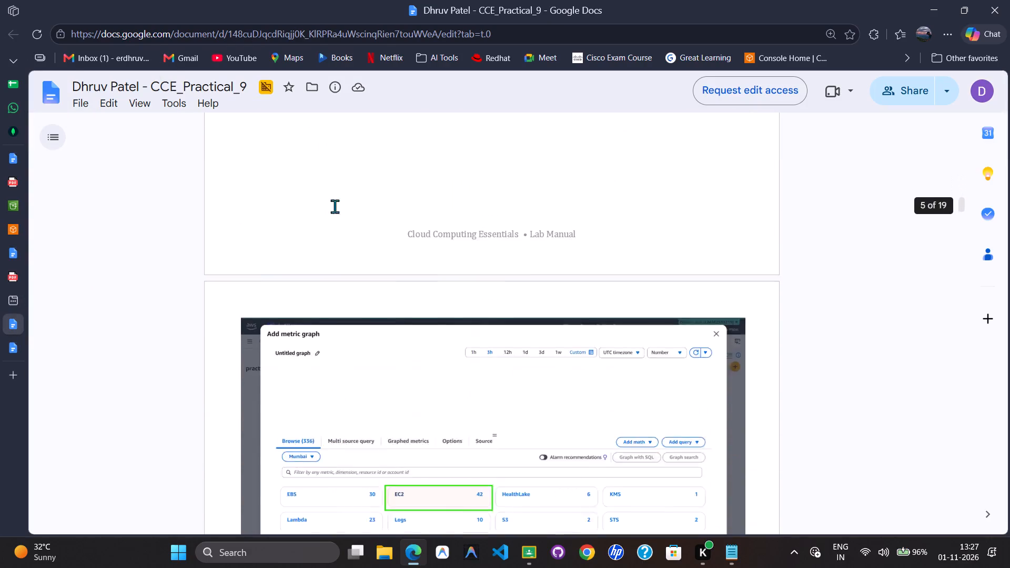
drag(961, 214, 966, 471)
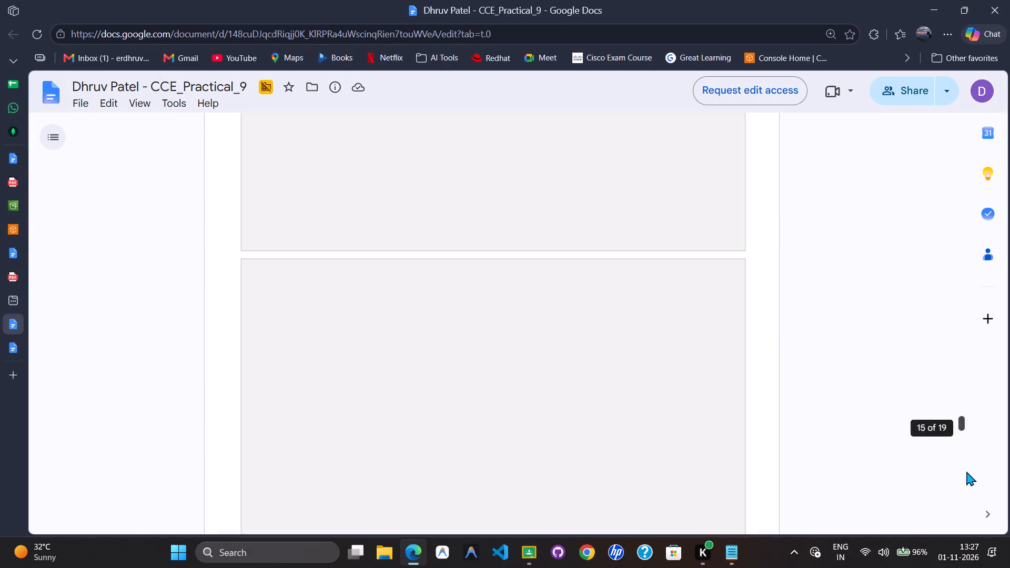
drag(966, 471, 959, 511)
scroll(573, 296, down, 4)
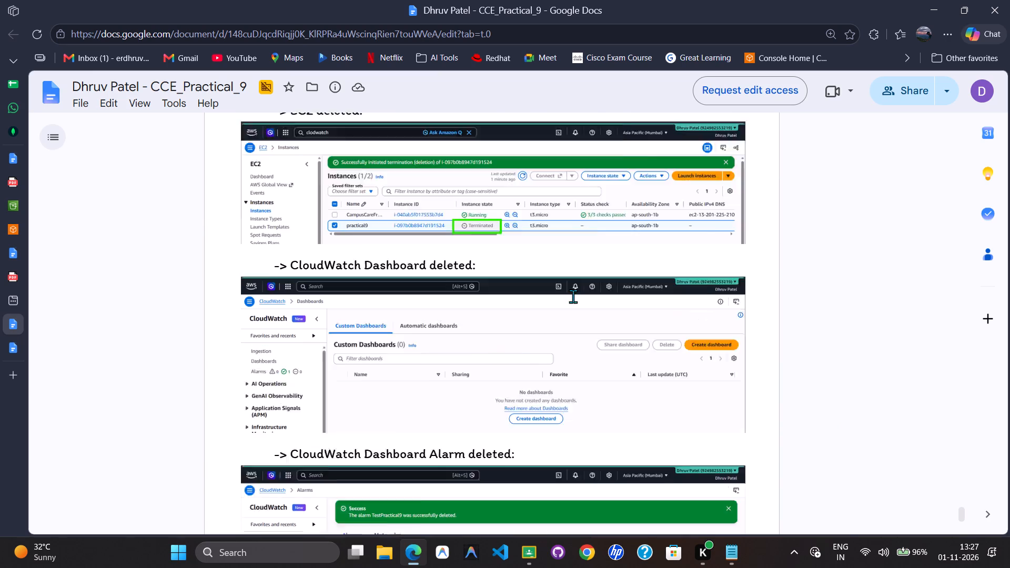
scroll(624, 408, down, 8)
click(617, 374)
drag(597, 388, 287, 288)
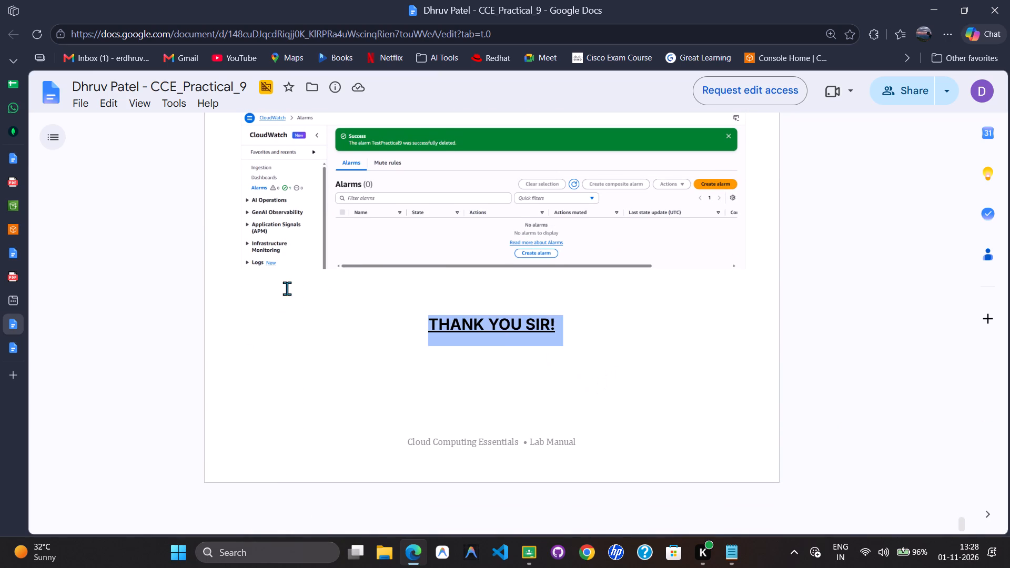
drag(287, 288, 282, 287)
click(309, 394)
drag(272, 398, 239, 324)
drag(239, 324, 240, 368)
drag(246, 290, 274, 395)
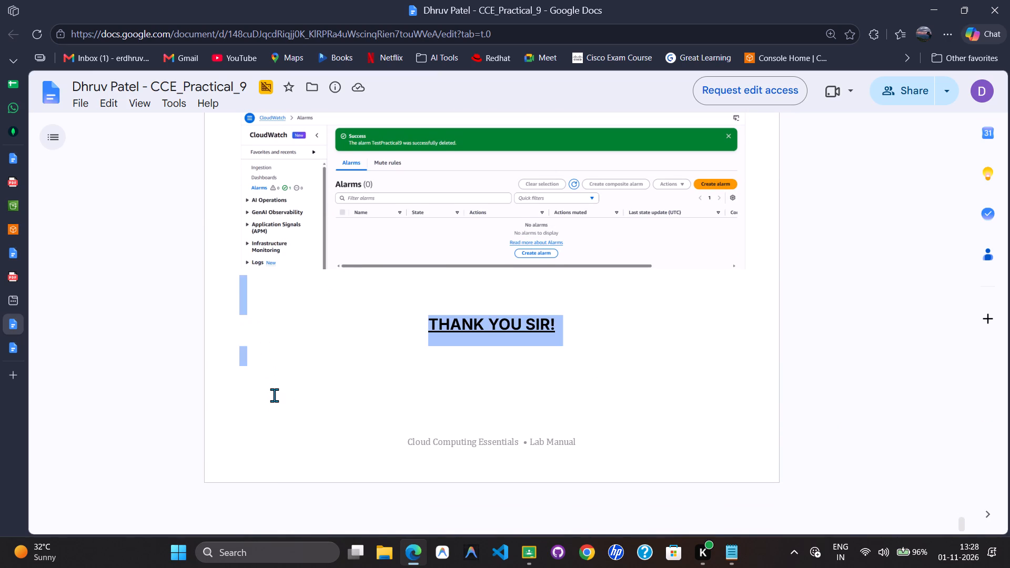
key(ctrl+c)
In CCE_Practical_8, add a run of blank lines below the EC2 launch screenshot and paste the copied closing line after them.
key(alt+Tab)
scroll(396, 407, down, 2)
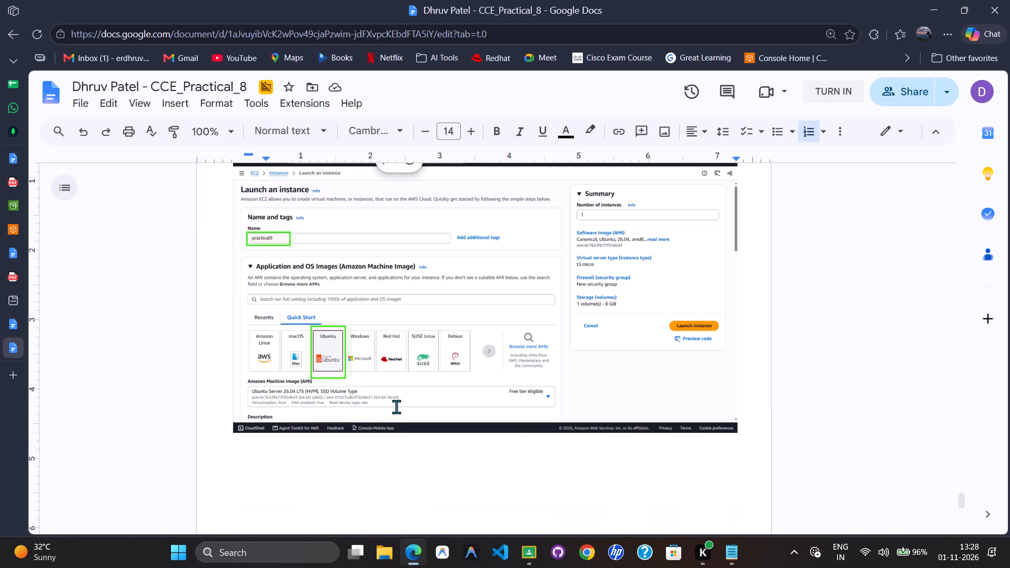
scroll(396, 407, down, 3)
click(396, 391)
click(750, 437)
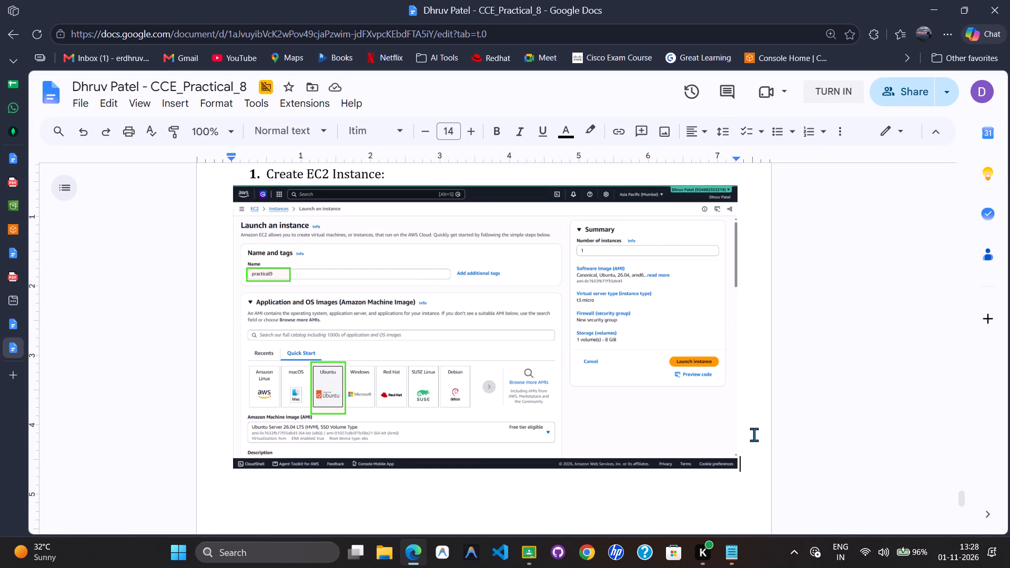
key(Return)
key(Up)
key(Up)
key(Up)
key(Down)
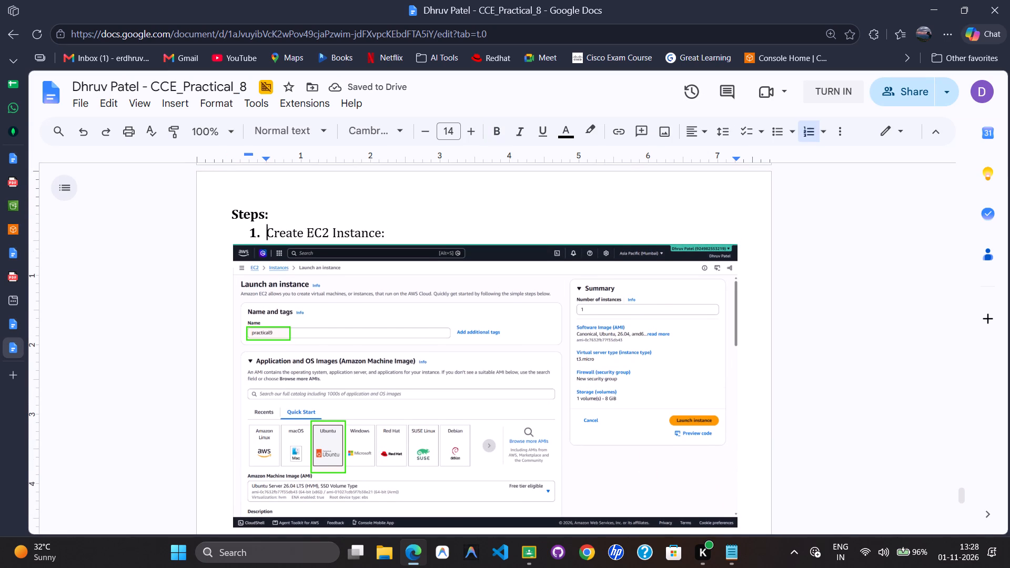
key(Up)
key(Down)
key(Down)
key(Down)
key(Down)
key(Down)
key(Down)
key(Down)
key(Down)
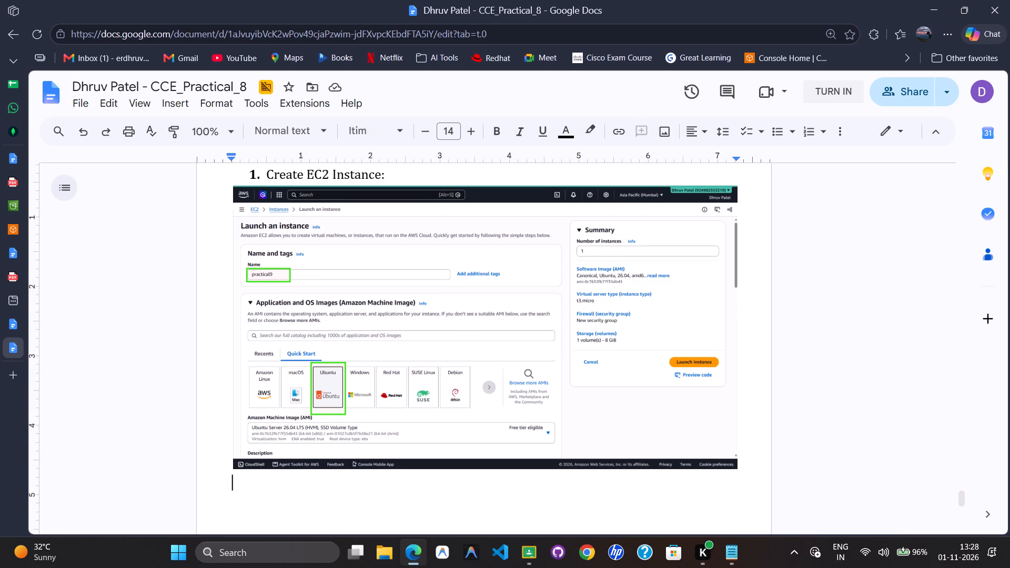
key(Return)
key(Return)
key(Return)
key(Return)
key(Return)
key(Return)
key(Return)
key(Return)
key(Return)
key(Return)
key(Return)
key(Return)
key(Return)
key(Return)
key(Return)
key(Return)
key(Return)
key(Return)
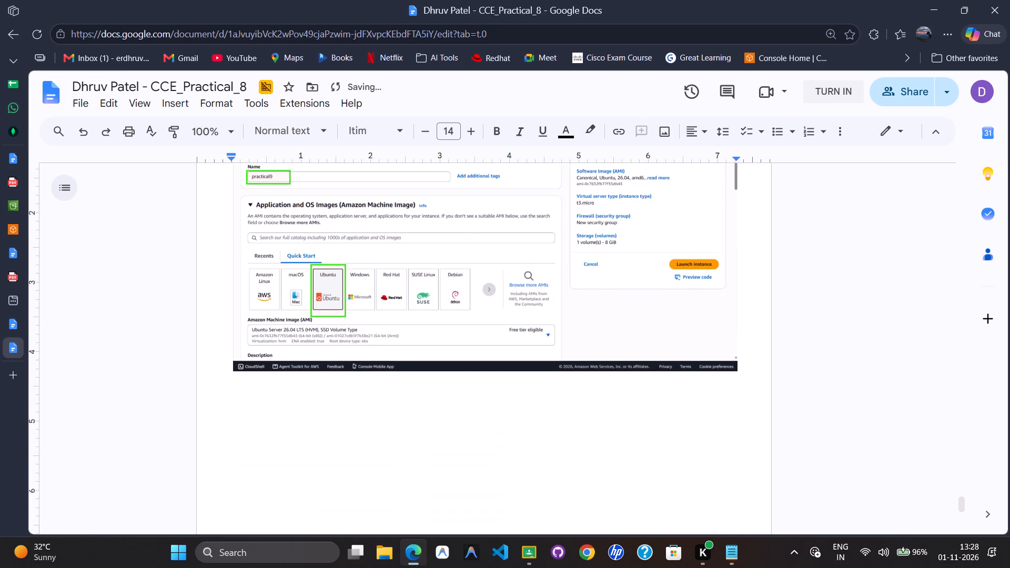
key(ctrl+v)
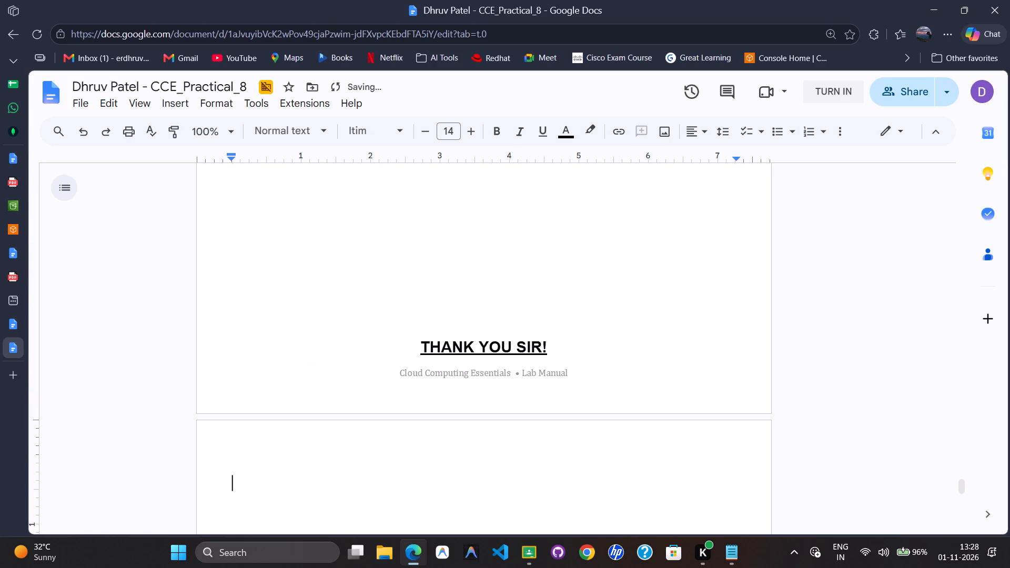
Insert a page break before the THANK YOU SIR! line to put it on a separate page.
key(Up)
key(Up)
key(Up)
key(ctrl+Return)
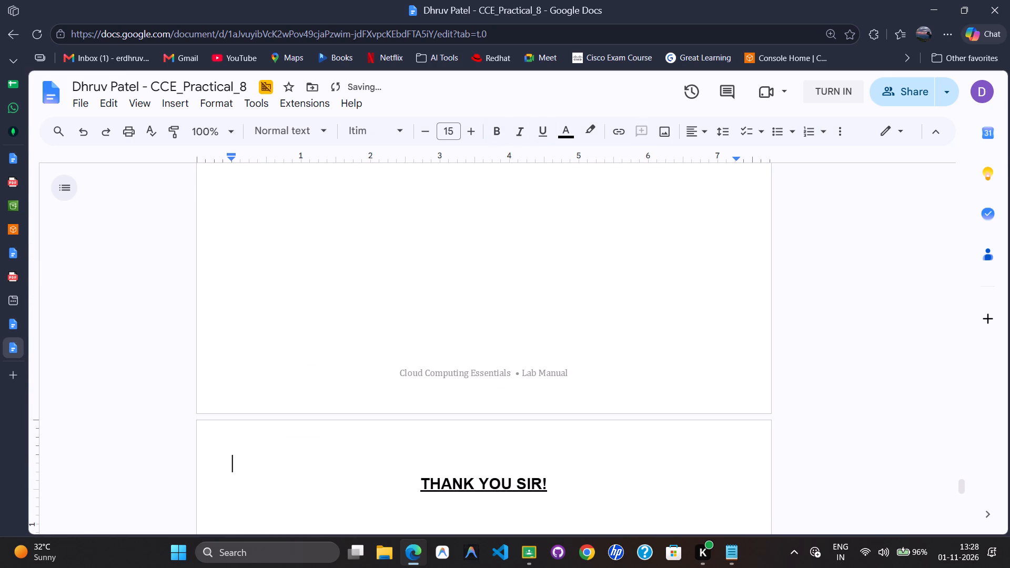
Add two blank lines just before the page break that precedes the THANK YOU SIR! page.
key(Up)
key(Up)
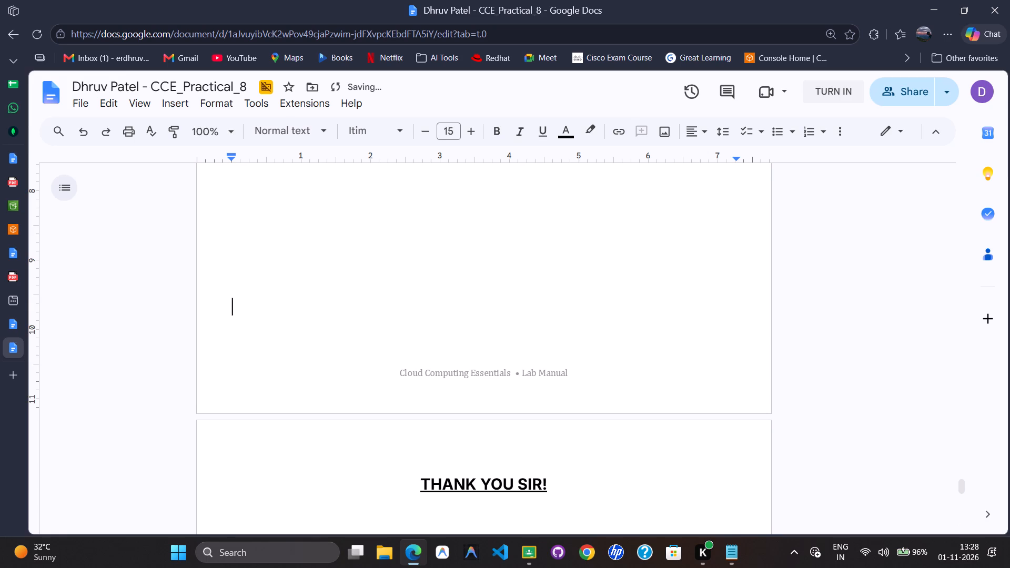
key(Down)
key(Down)
key(Up)
key(Return)
key(Return)
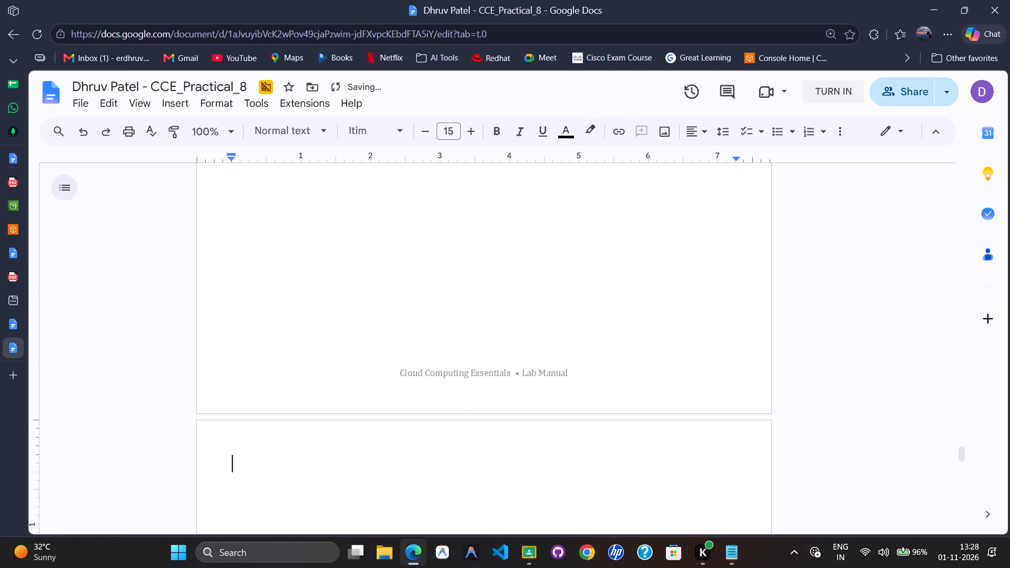
Go back up through the blank area and review the pasted Steps section with its EC2 launch screenshot.
key(Up)
key(Up)
key(Up)
key(Up)
key(Up)
key(Up)
key(Up)
key(Up)
key(Up)
key(Up)
key(Up)
key(Up)
key(Up)
key(Up)
key(Up)
key(Up)
key(Up)
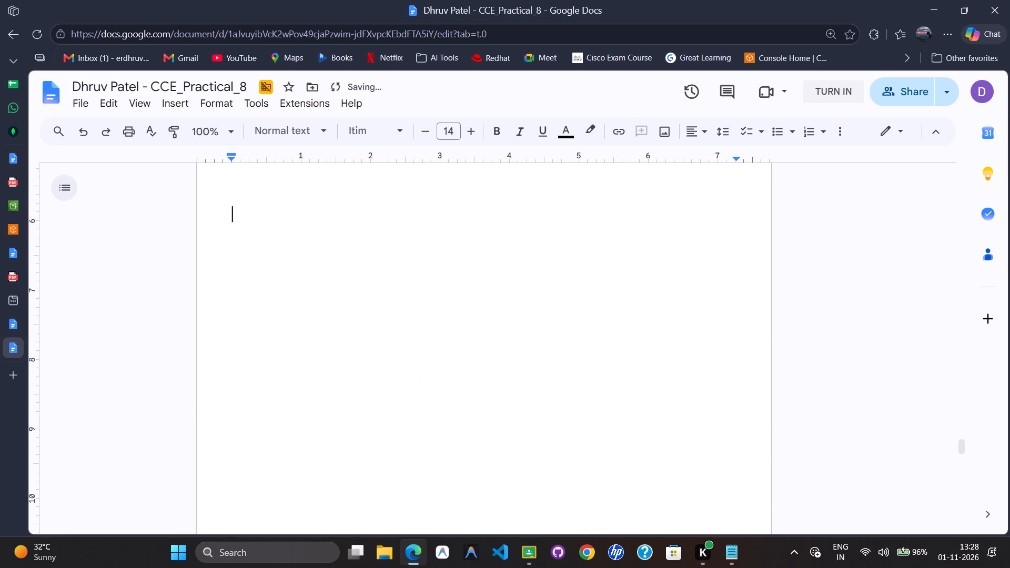
key(Up)
key(Up)
key(Up)
key(Up)
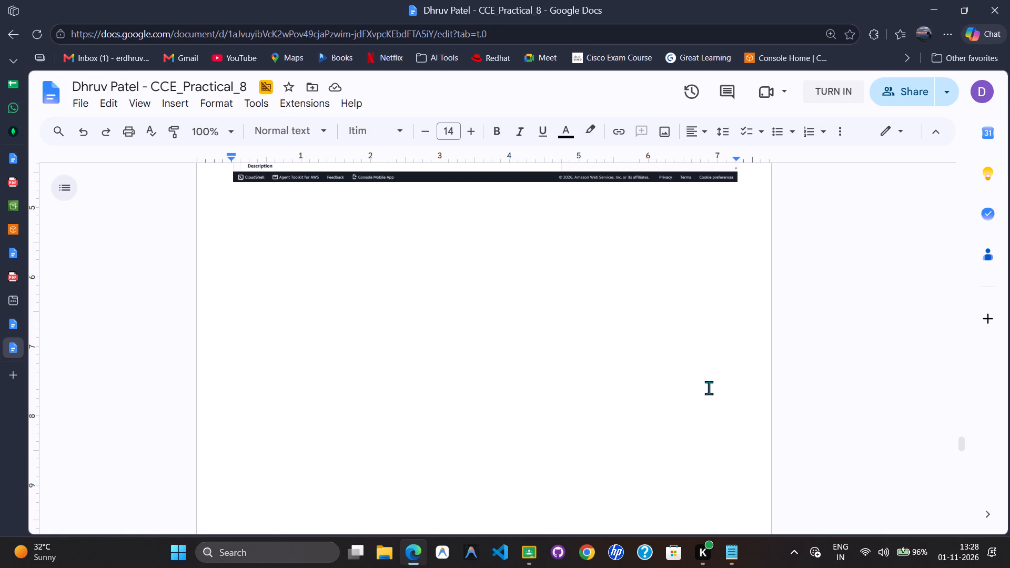
scroll(286, 268, up, 3)
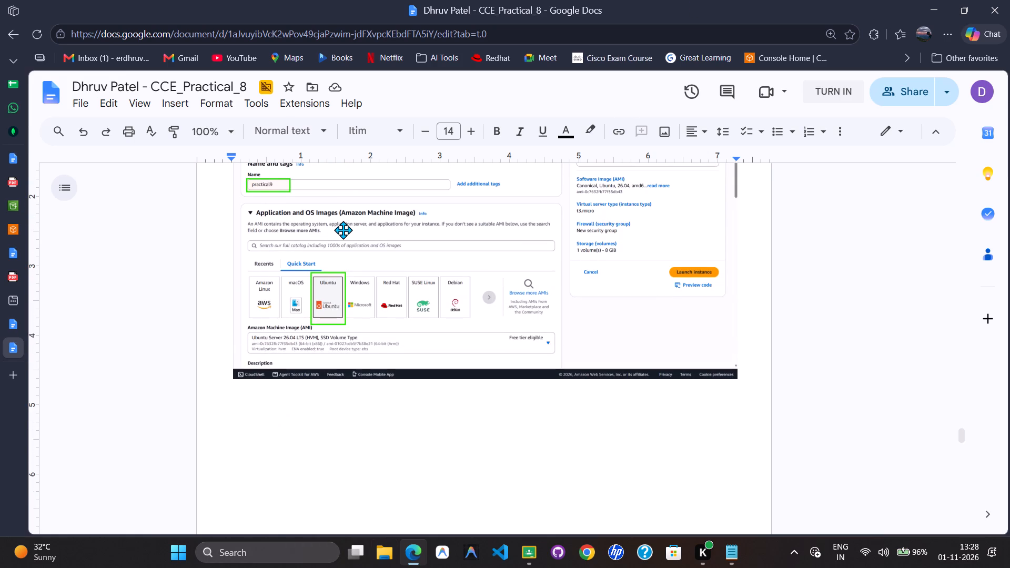
scroll(397, 202, up, 3)
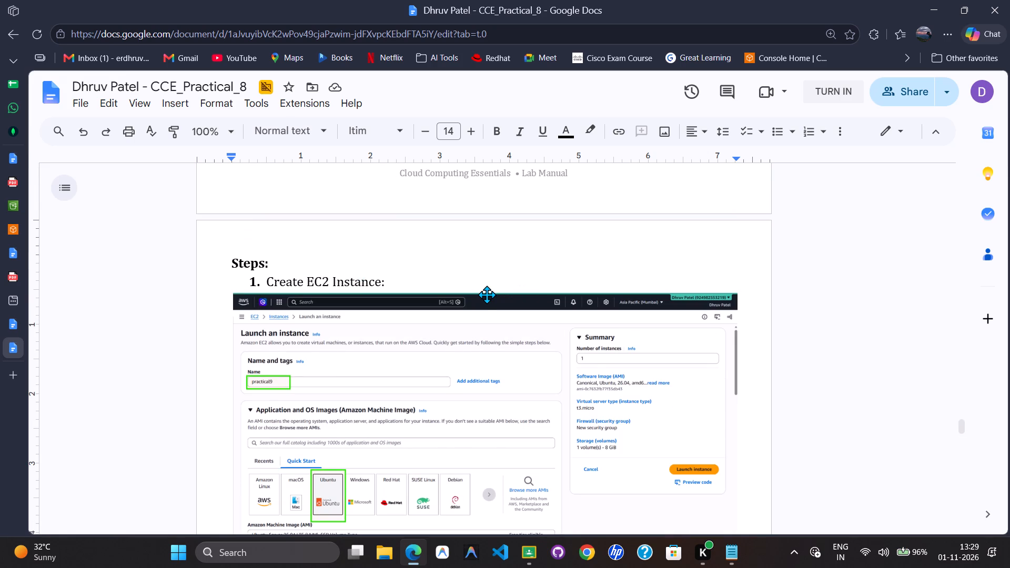
scroll(487, 295, down, 1)
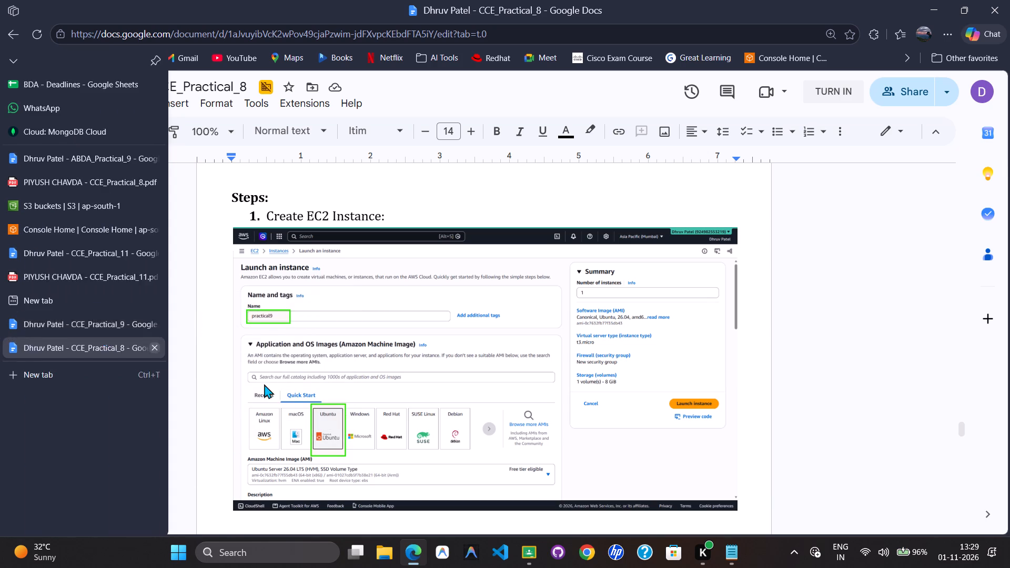
Move the reference CCE_Practical_8 PDF tab directly after the CCE_Practical_8 document tab.
key(alt+Tab)
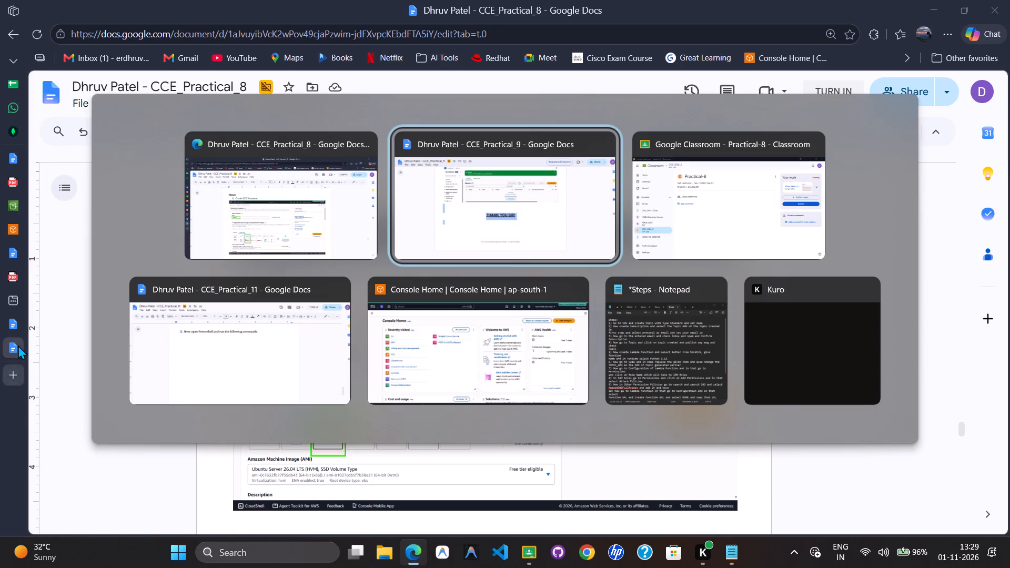
alt+click(220, 214)
click(32, 188)
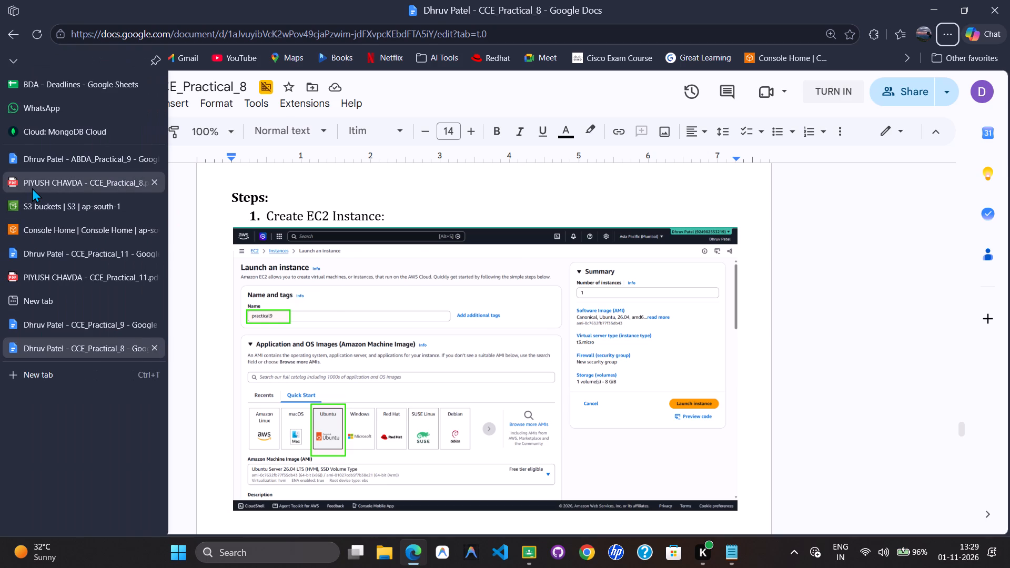
drag(32, 188, 21, 343)
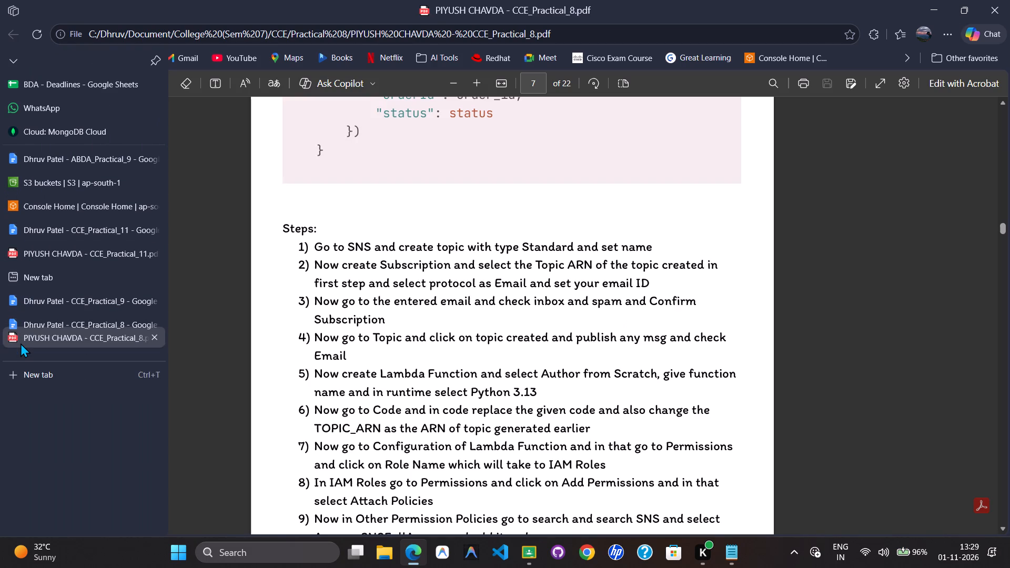
drag(21, 343, 18, 352)
Read the numbered Steps list and the first SNS topic screenshots in the reference CCE_Practical_8 PDF.
click(151, 278)
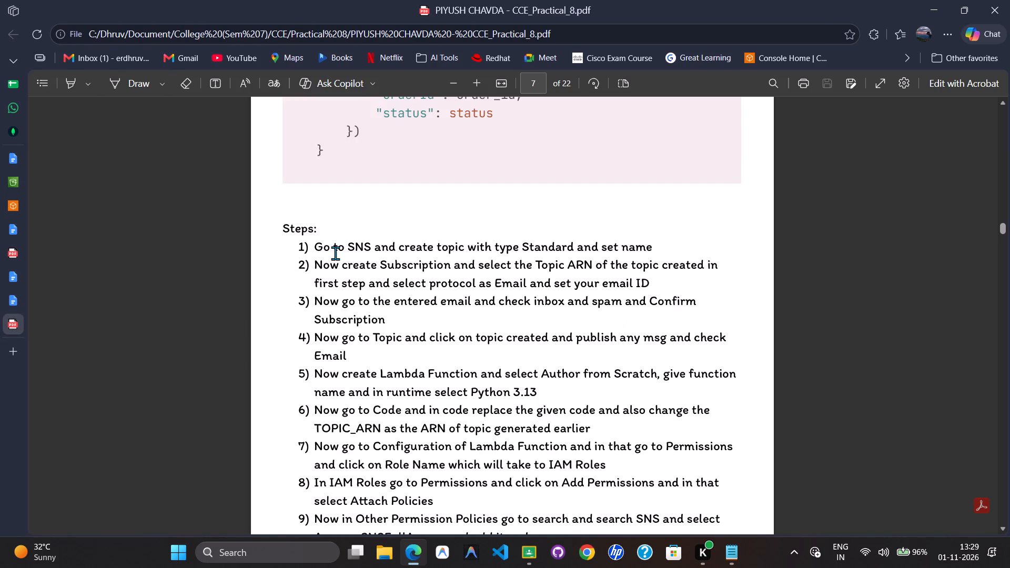
click(335, 253)
scroll(335, 253, down, 2)
scroll(335, 253, up, 1)
scroll(335, 253, down, 5)
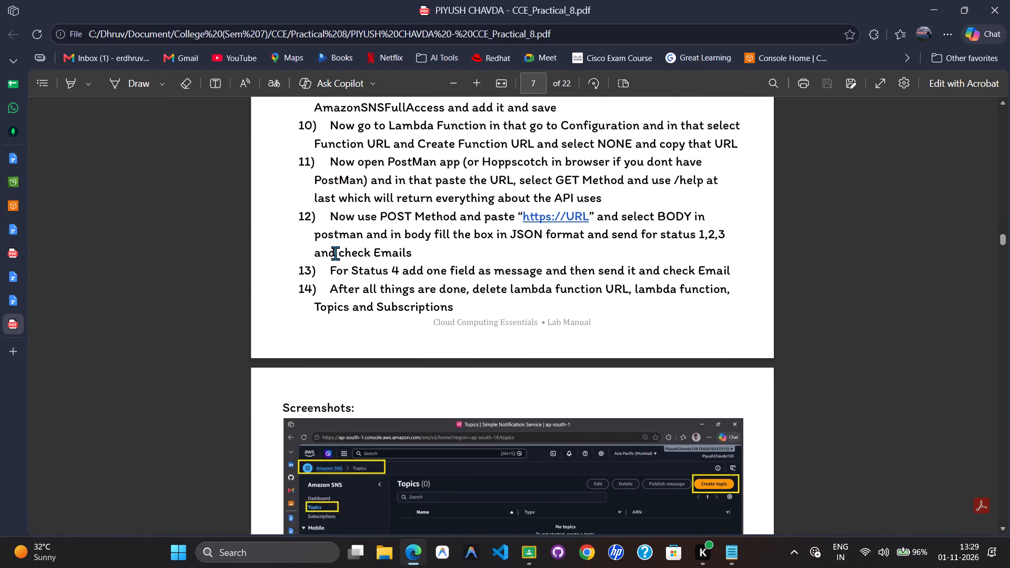
scroll(335, 253, down, 3)
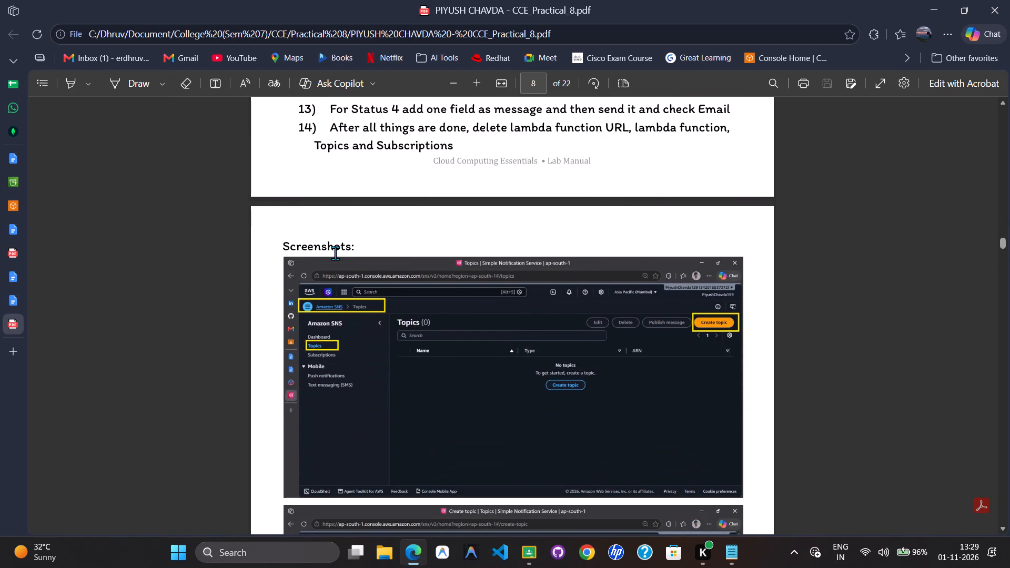
scroll(335, 253, down, 1)
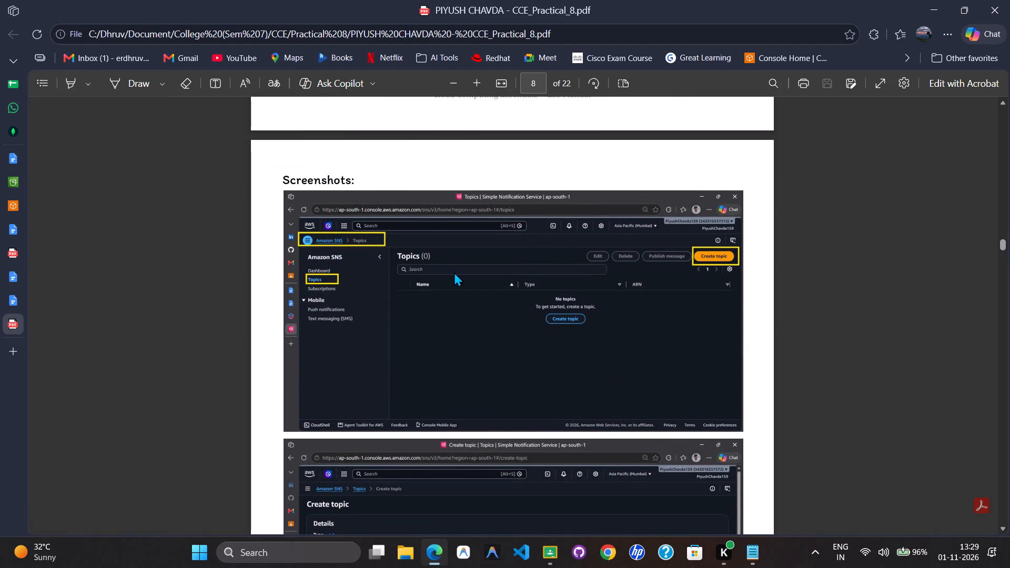
In the CCE_Practical_8 document, replace the text of step 1 under Steps with "Create a SNS Topic:".
click(33, 291)
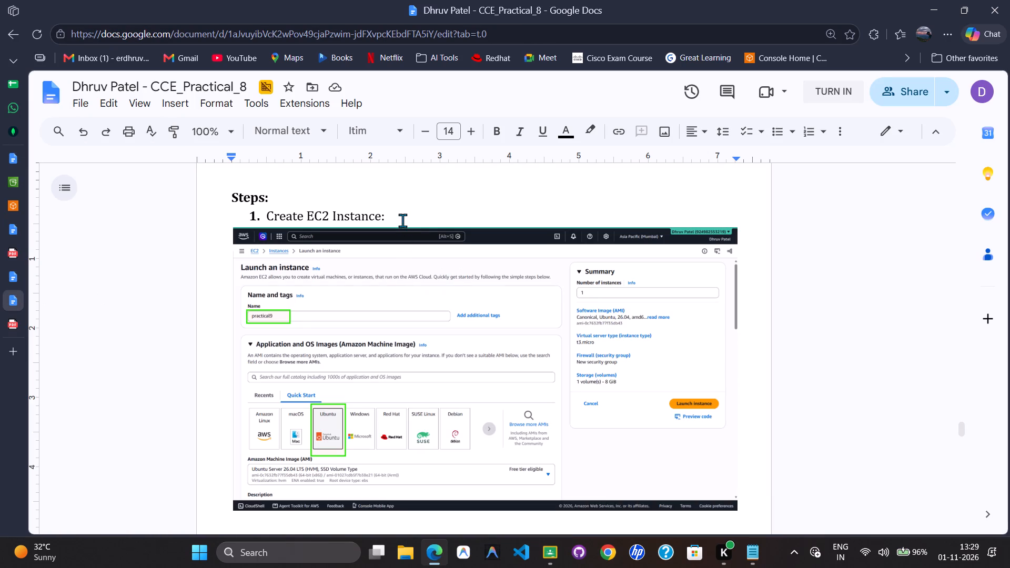
click(402, 220)
key(Left)
key(ctrl+shift+Left)
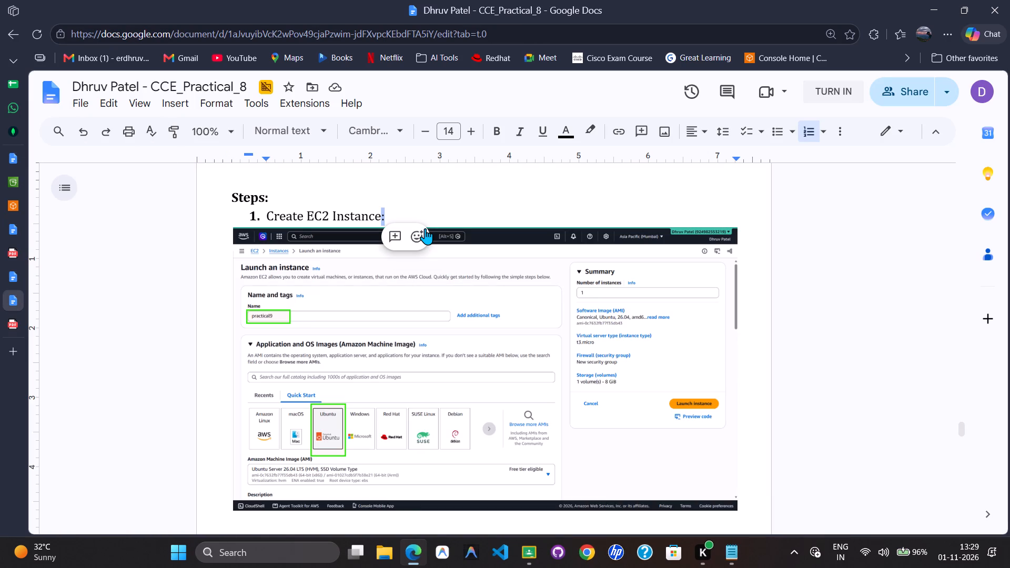
key(ctrl+shift+Left)
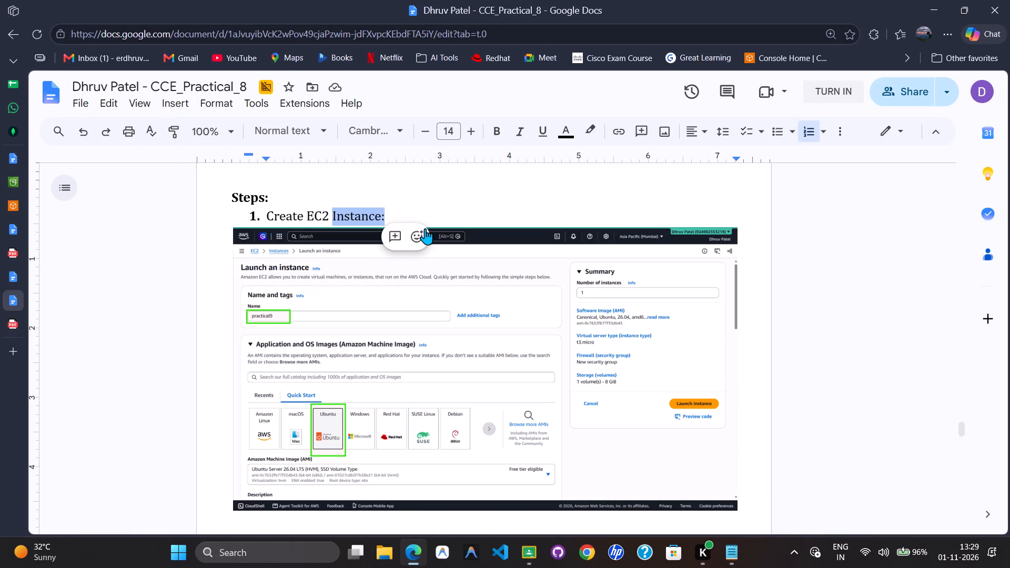
key(shift+Left)
key(shift+Left)
key(shift+Left)
key(shift+Left)
key(shift+Left)
shift+click(425, 228)
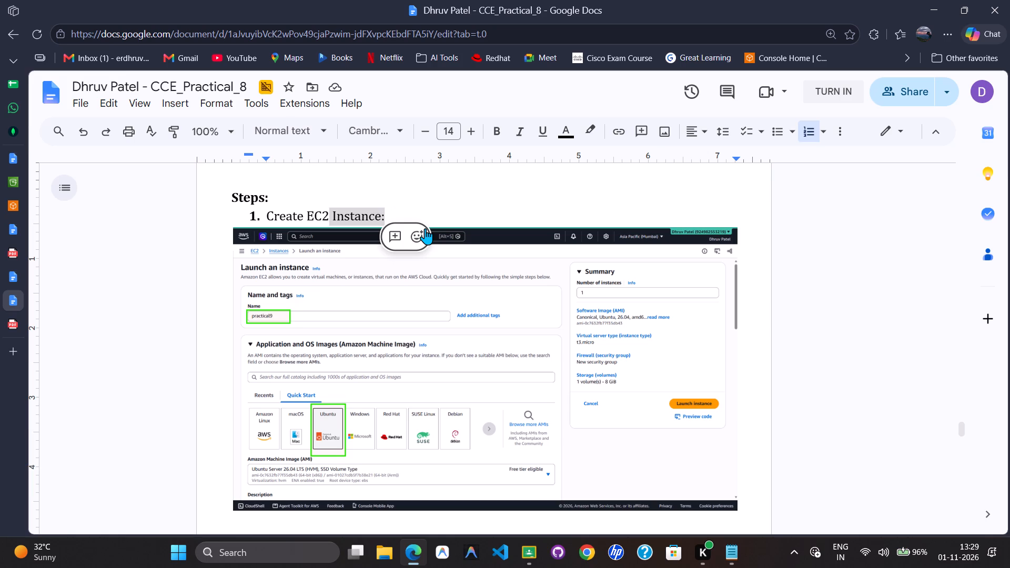
key(Escape)
key(shift+Left)
key(shift+Left)
key(shift+Left)
key(shift+Left)
key(shift+Left)
key(shift+Left)
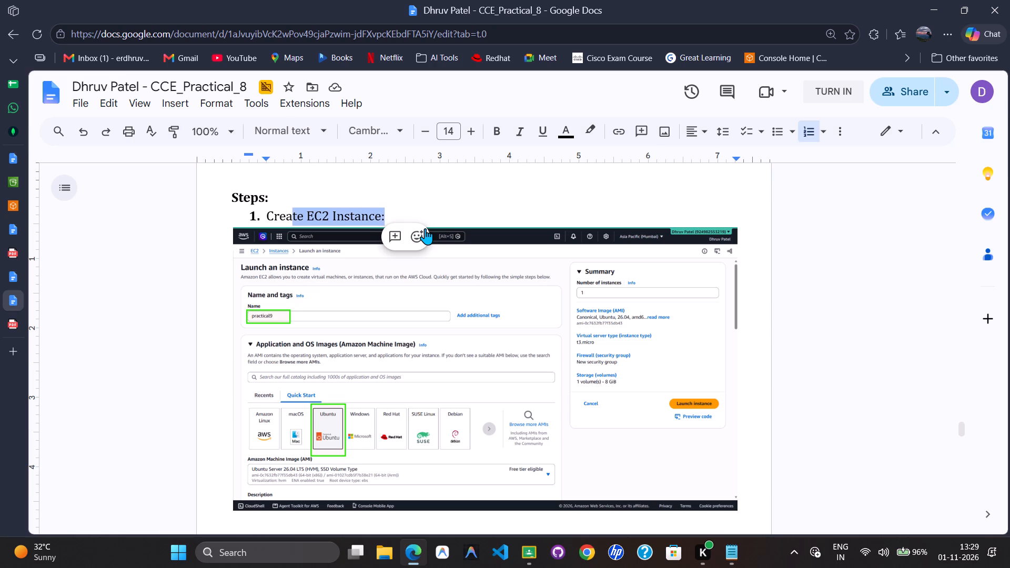
key(shift+Left)
key(shift+Left)
key(shift+Left)
key(shift+Left)
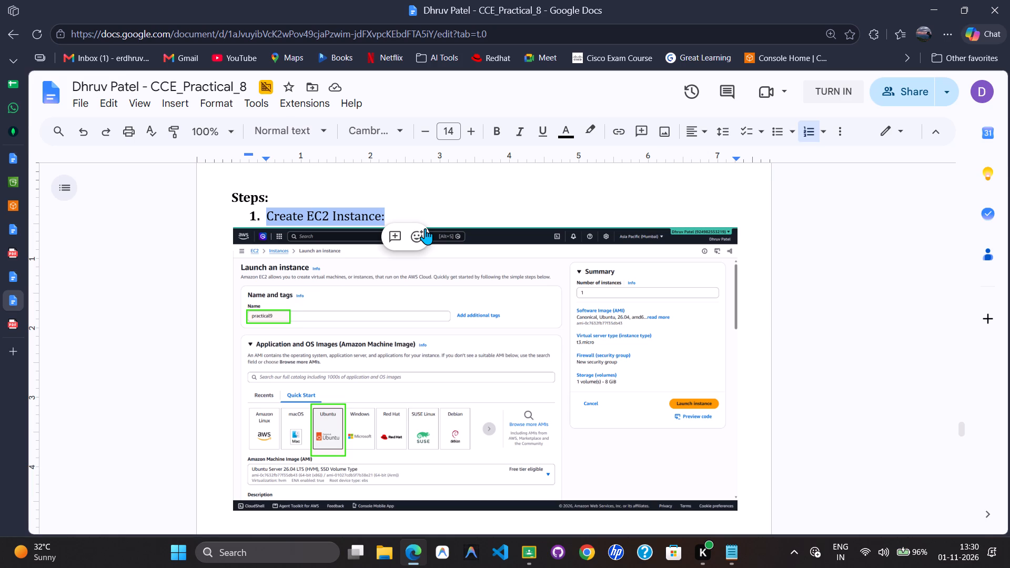
text(Create)
key(space)
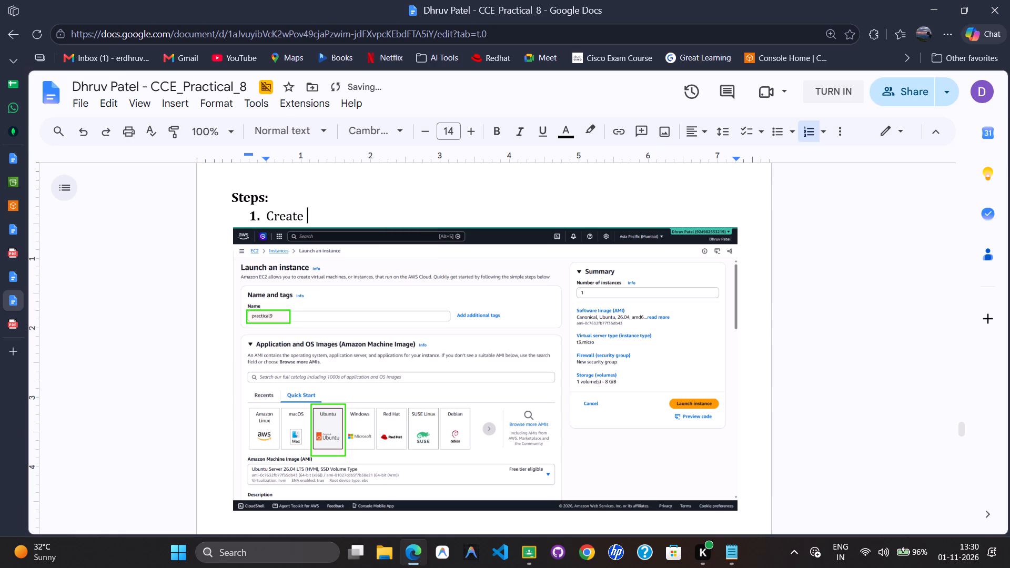
text(a)
key(space)
text(SNS Topic:)
key(space)
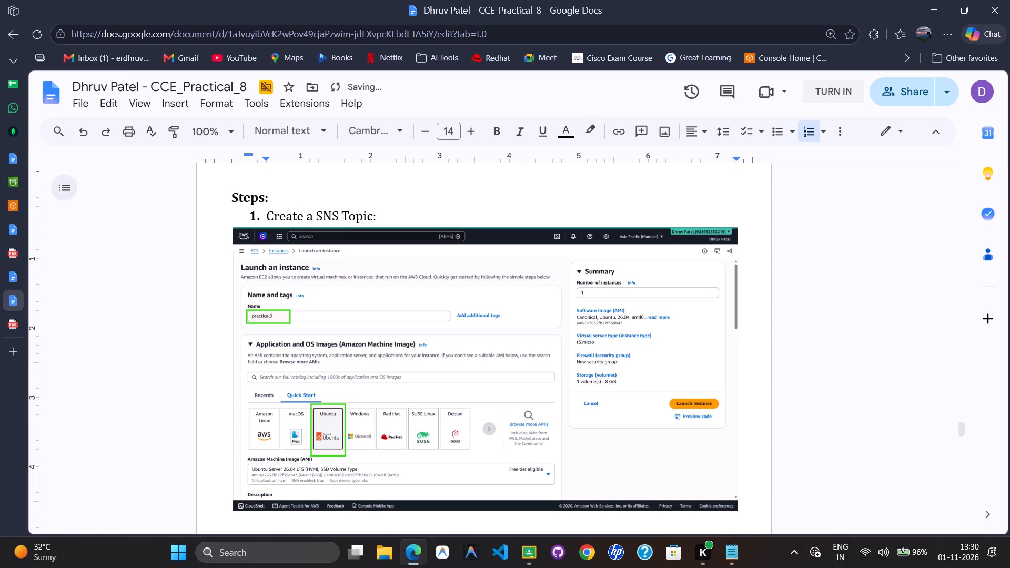
key(BackSpace)
Switch to Notepad to check the written Steps notes, and return to the CCE_Practical_8 document.
key(alt+Tab)
key(alt+Tab)
key(alt+Tab)
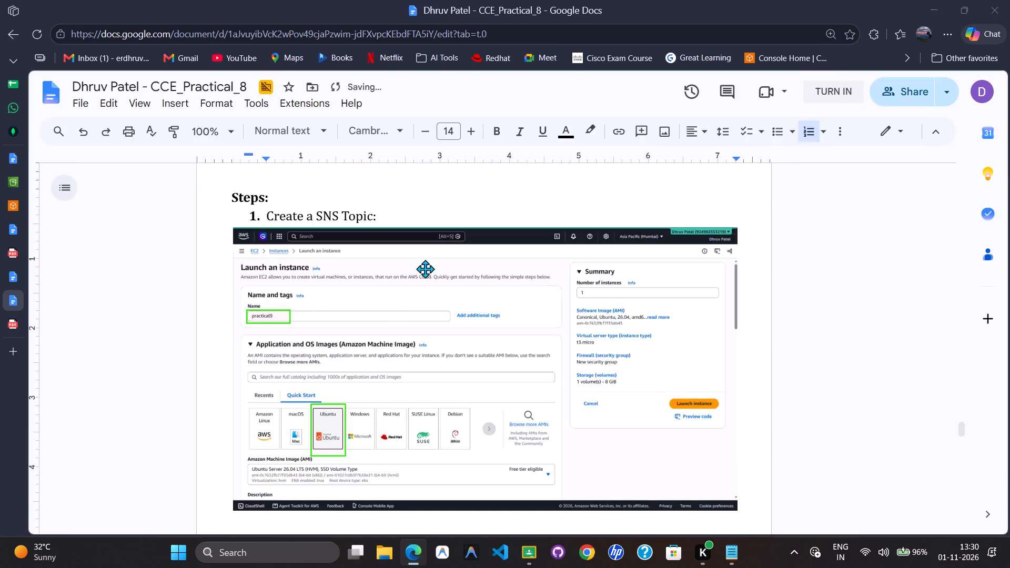
key(alt+Tab)
key(alt+Tab)
key(alt+Tab)
key(alt+Tab)
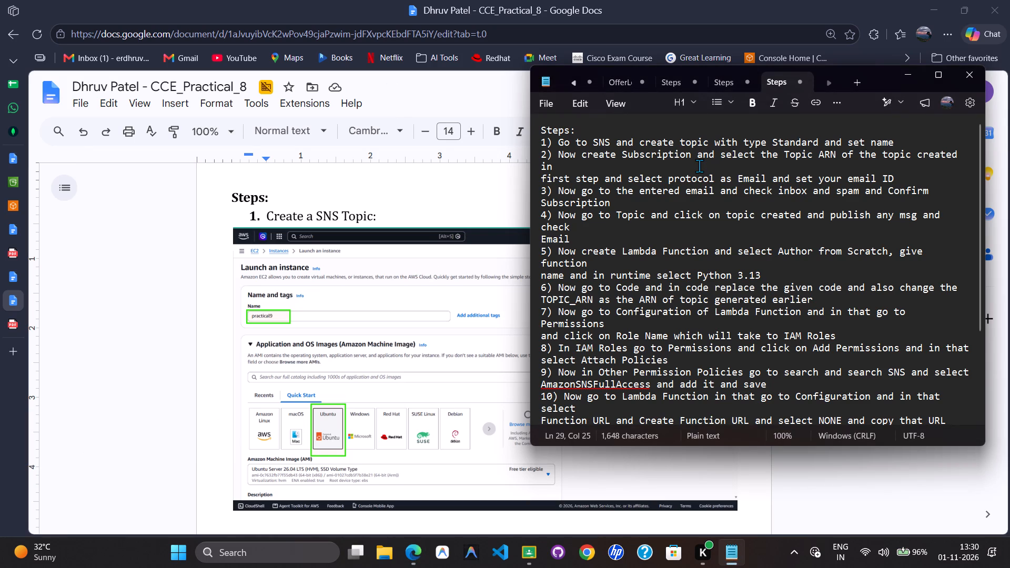
key(alt+Tab)
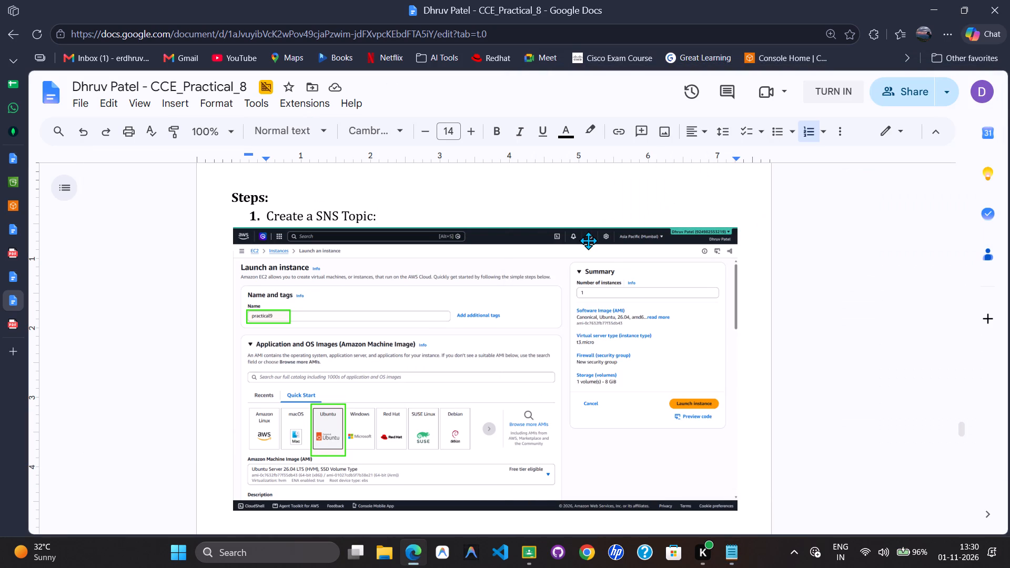
Examine the SNS Create topic screenshots in the reference CCE_Practical_8 PDF.
key(Left)
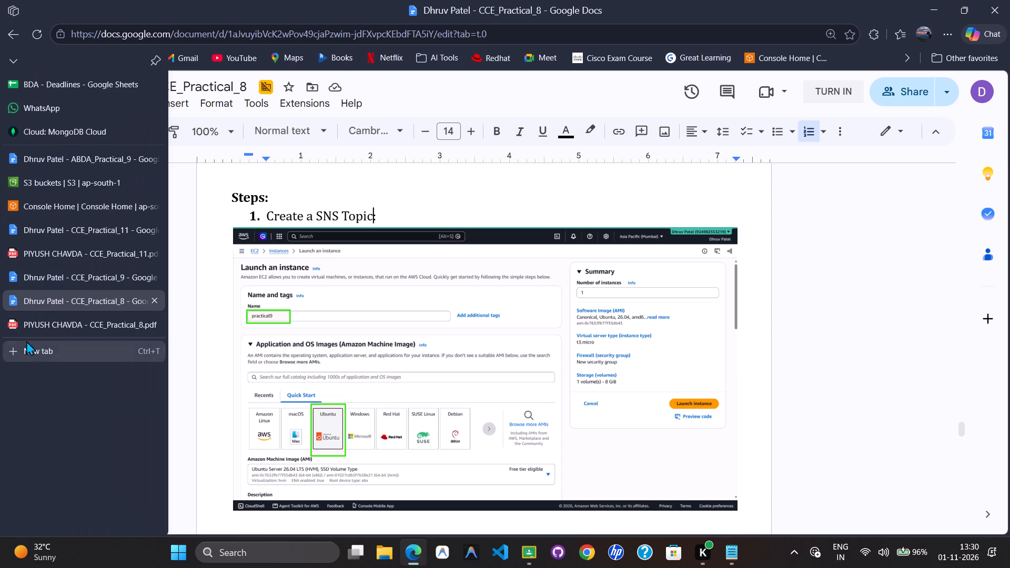
click(24, 326)
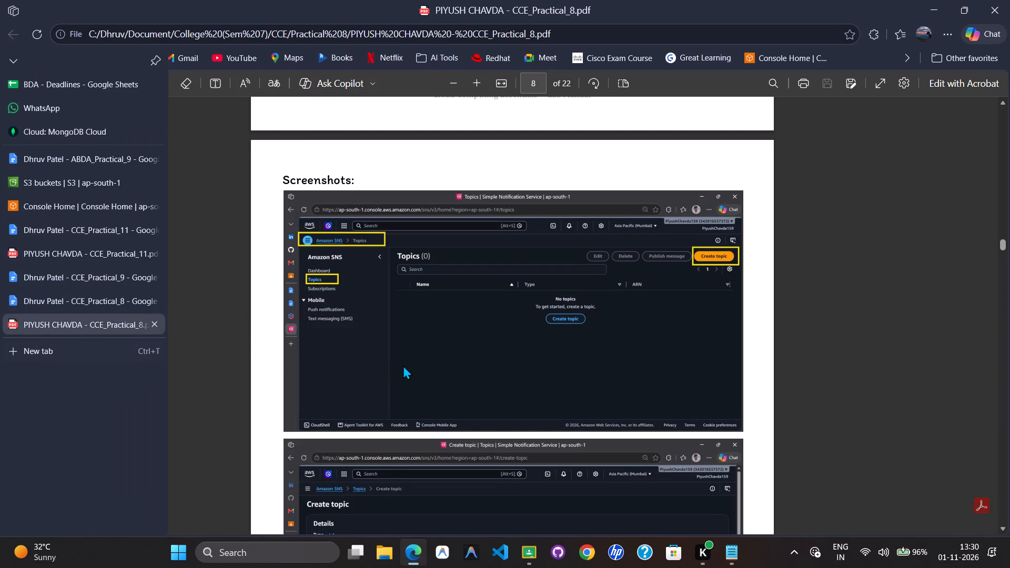
scroll(403, 365, down, 3)
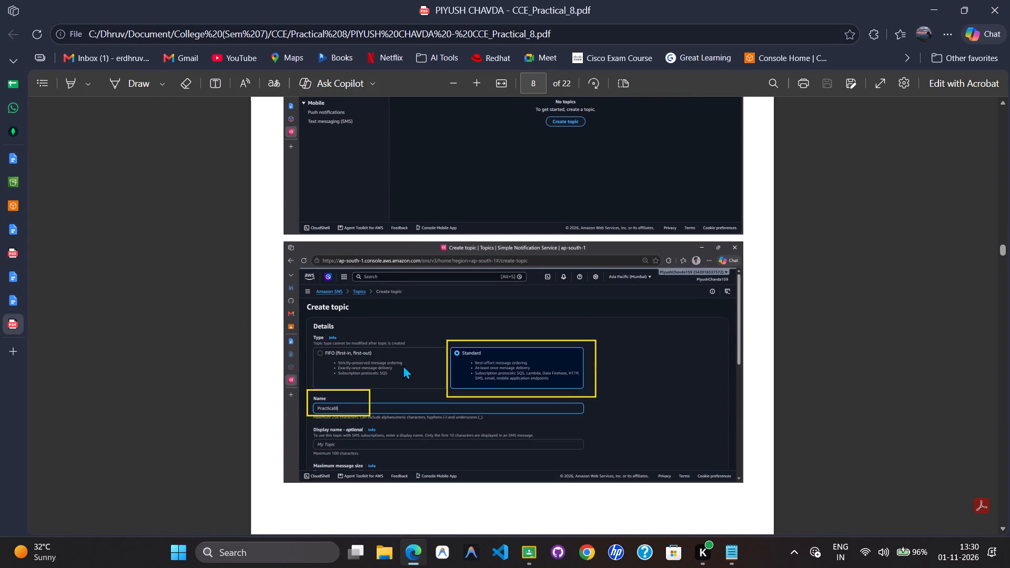
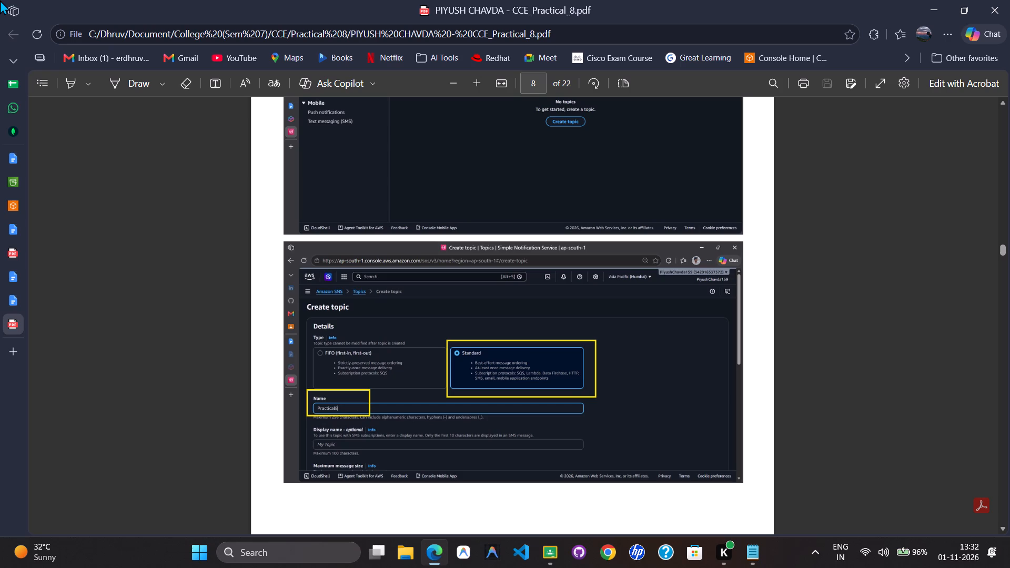
Clear all pending system notifications and return to the reference CCE_Practical_8 PDF.
click(960, 549)
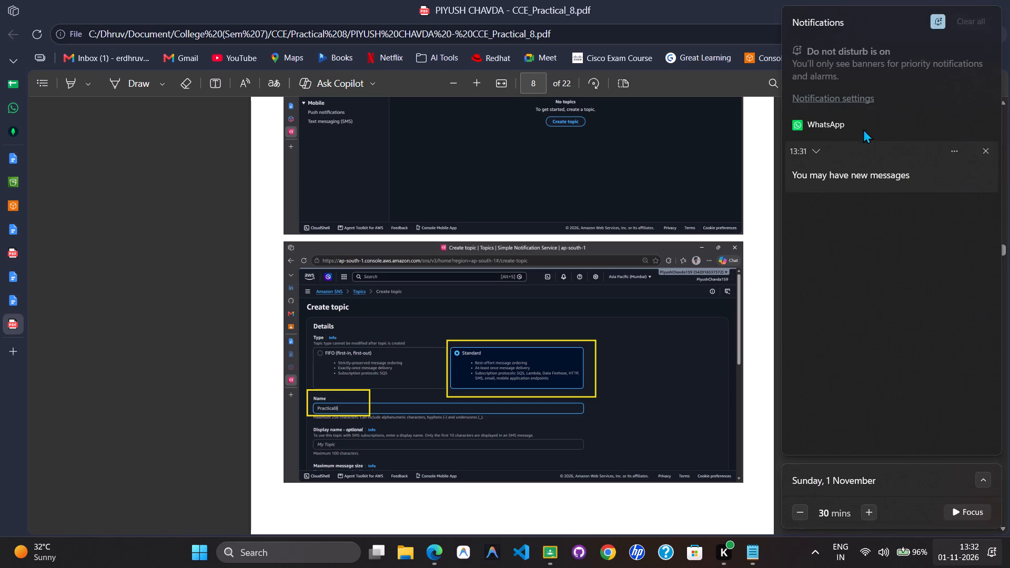
click(963, 25)
click(399, 334)
Switch to the AWS Console Home tab and move it between the CCE_Practical_9 and CCE_Practical_8 document tabs.
scroll(437, 345, up, 3)
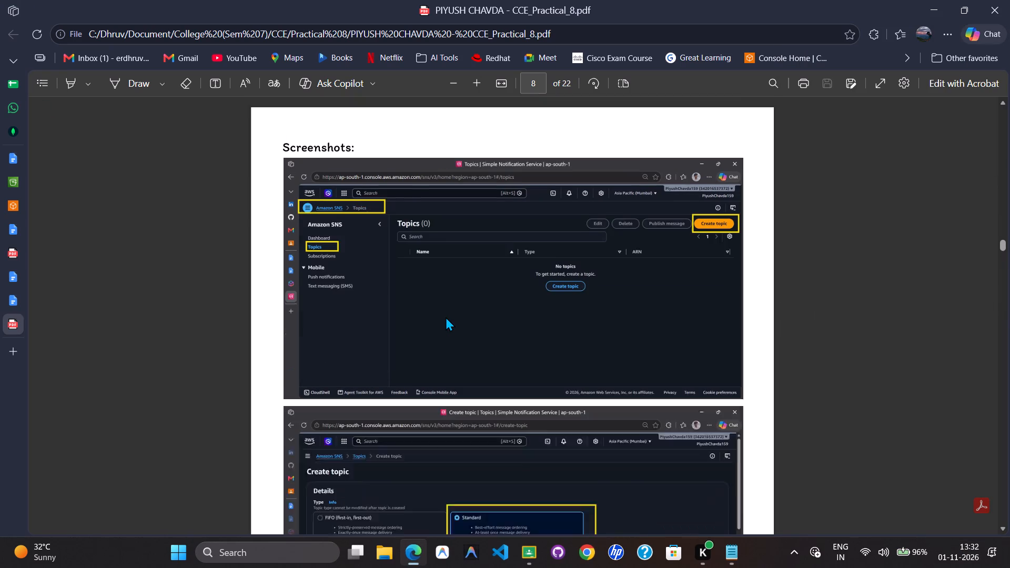
drag(28, 206, 29, 221)
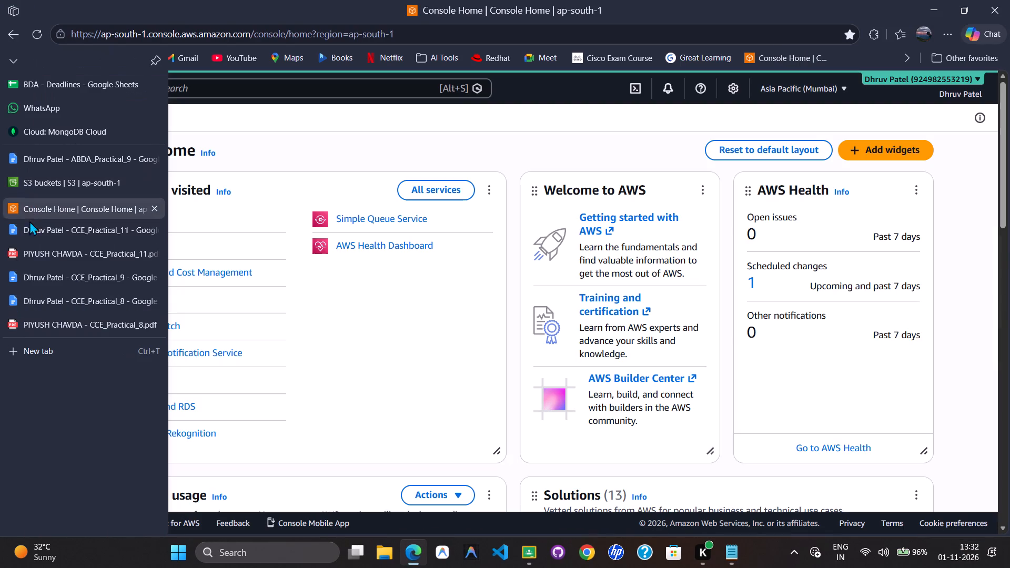
drag(29, 221, 45, 280)
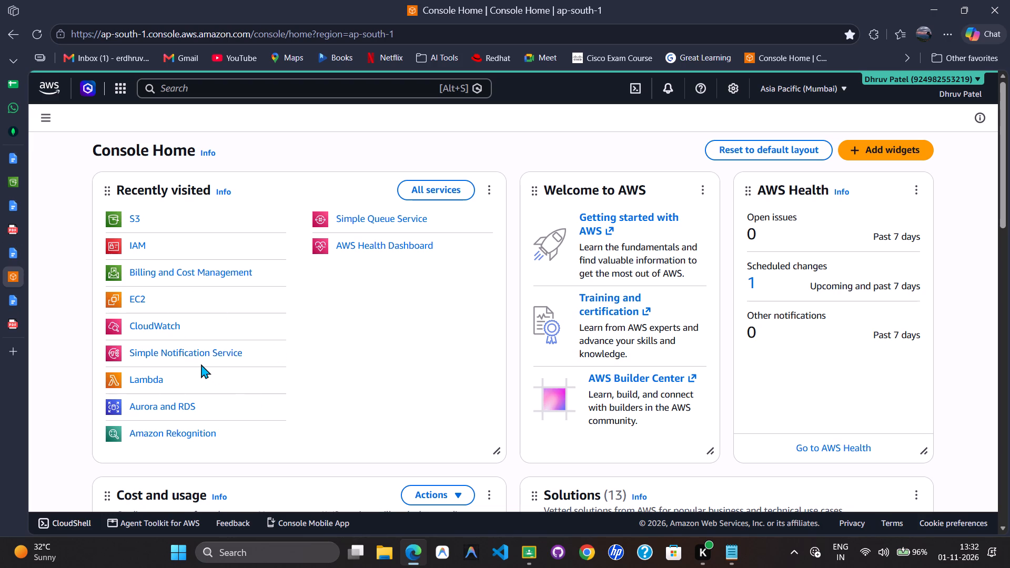
Open Simple Notification Service from the recently visited services in AWS Console Home.
click(198, 351)
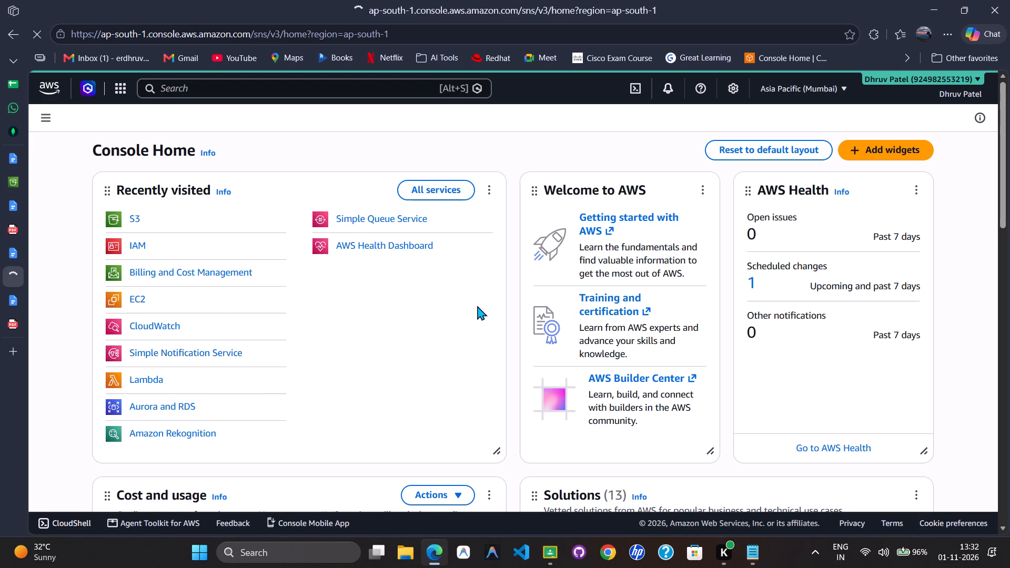
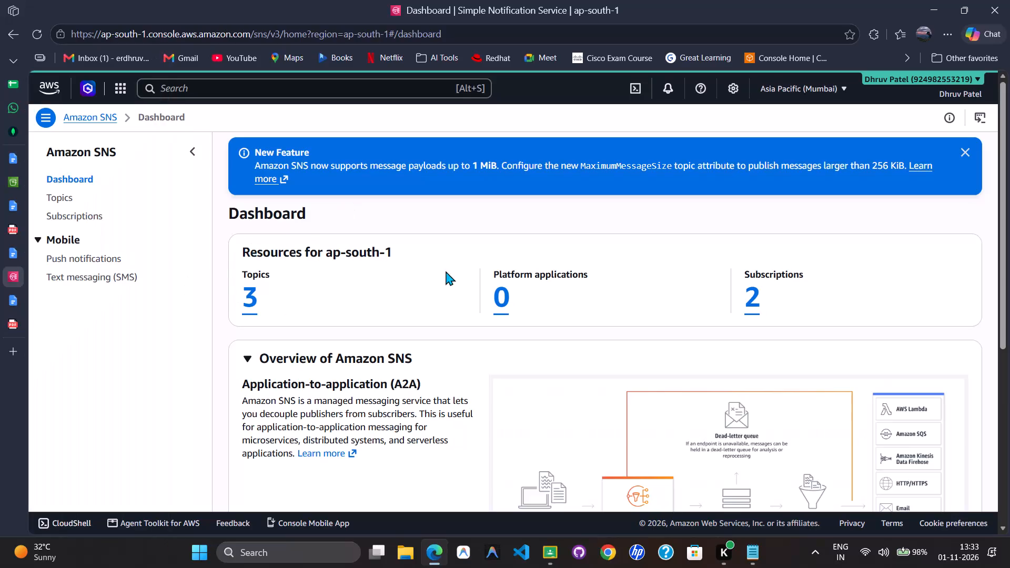
Open the list of SNS topics from the Amazon SNS dashboard.
click(247, 295)
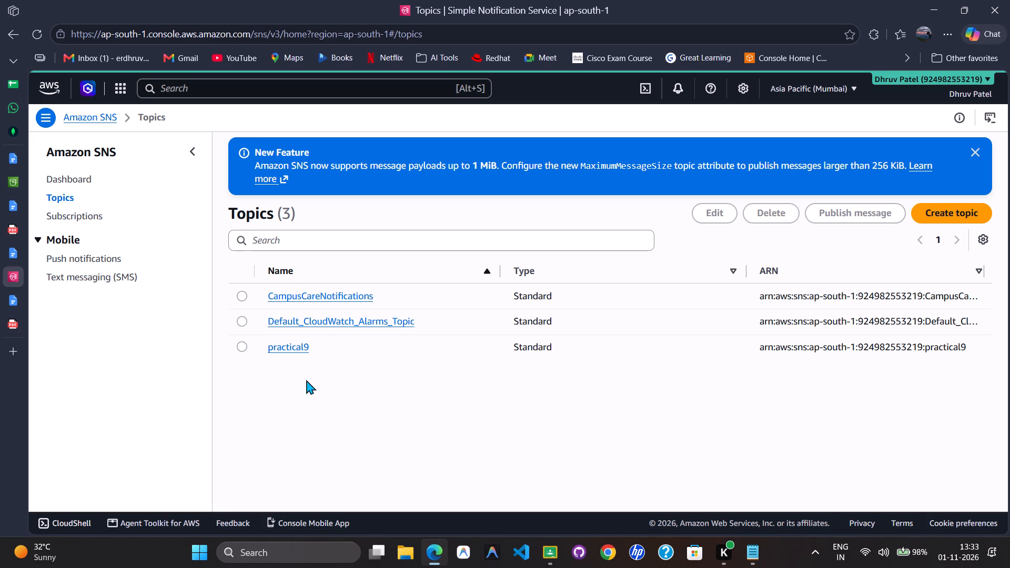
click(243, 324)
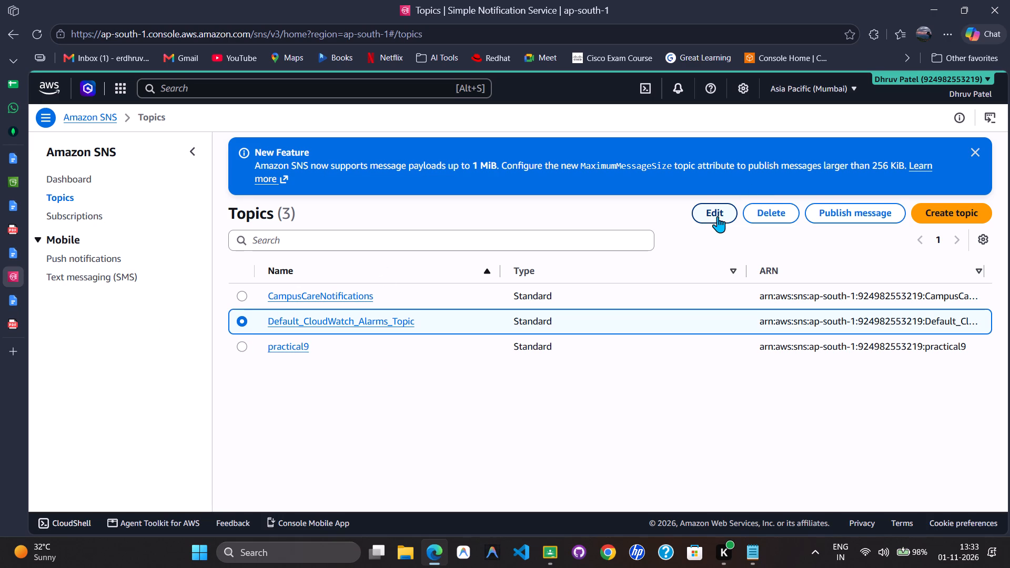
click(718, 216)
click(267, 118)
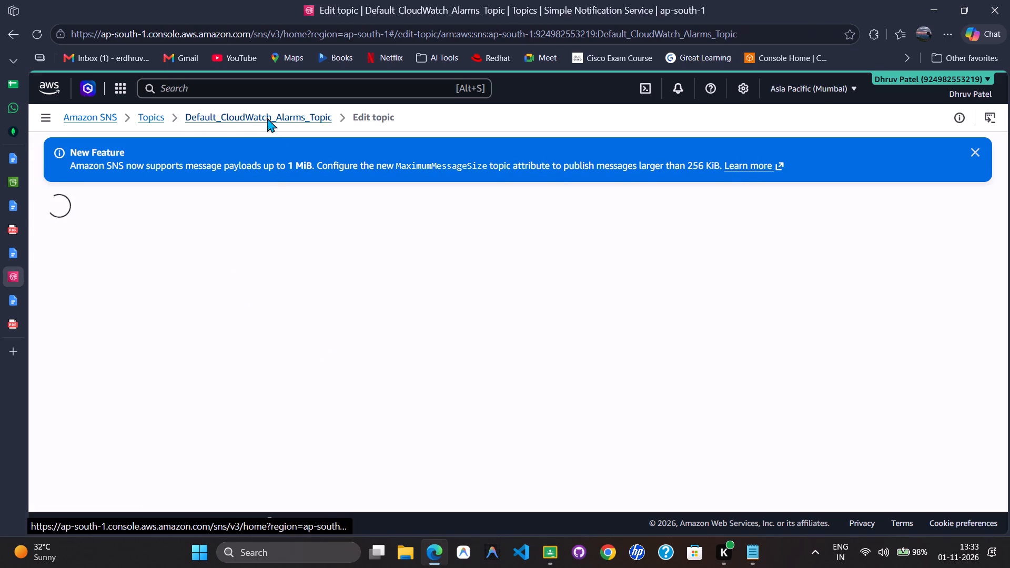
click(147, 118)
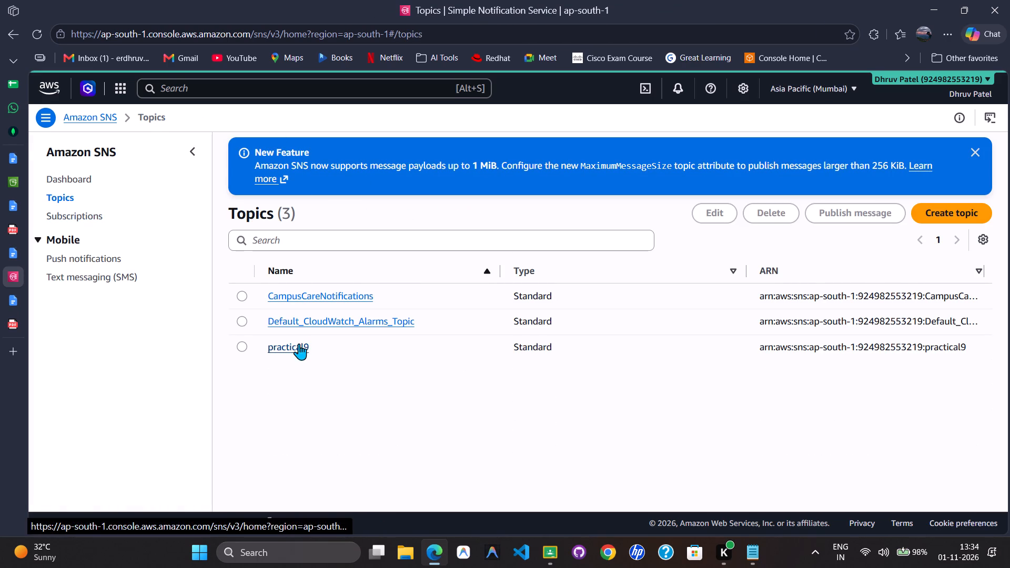
Delete the practical9 topic, confirming with the phrase "delete me".
click(242, 318)
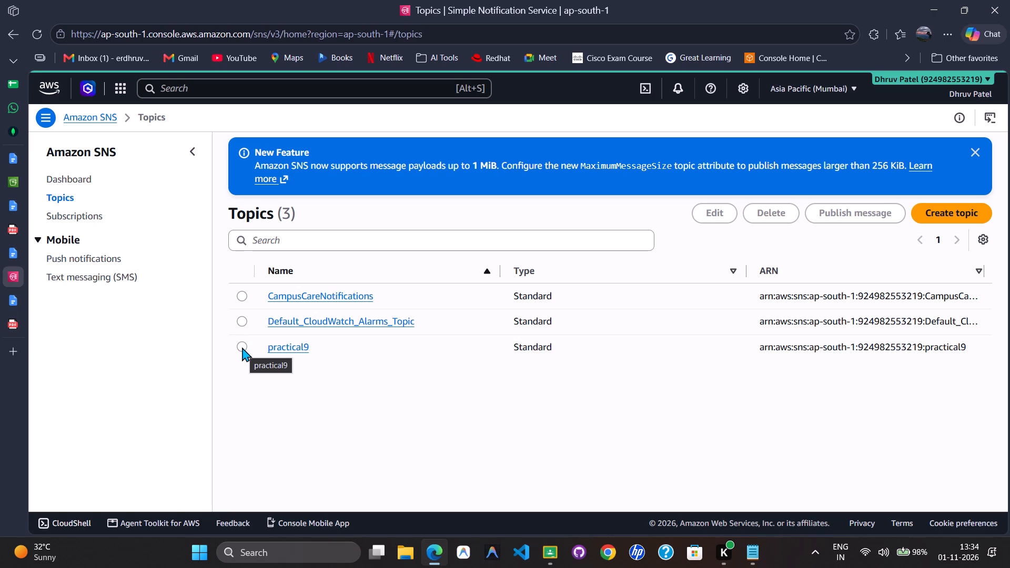
click(242, 347)
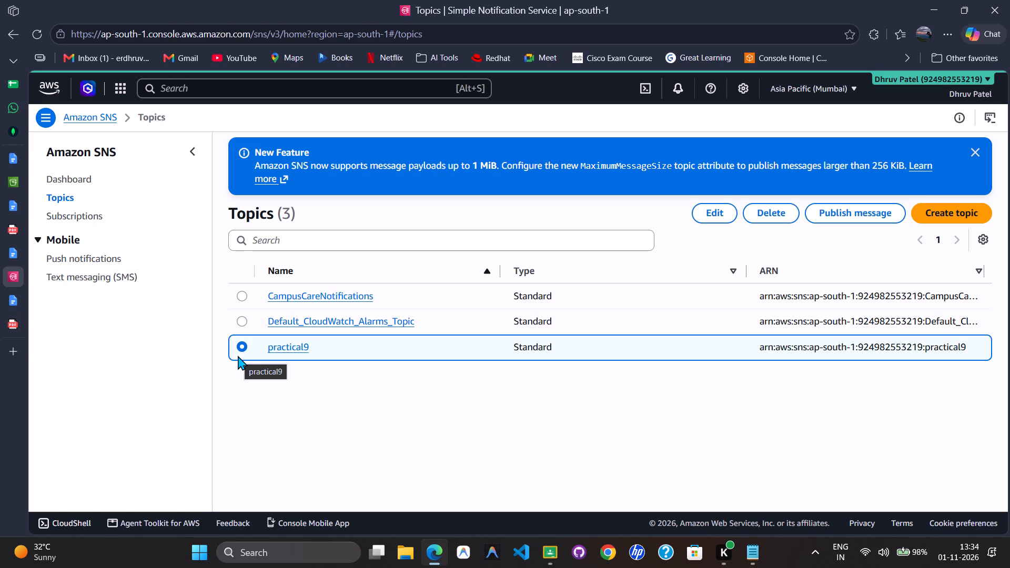
click(766, 212)
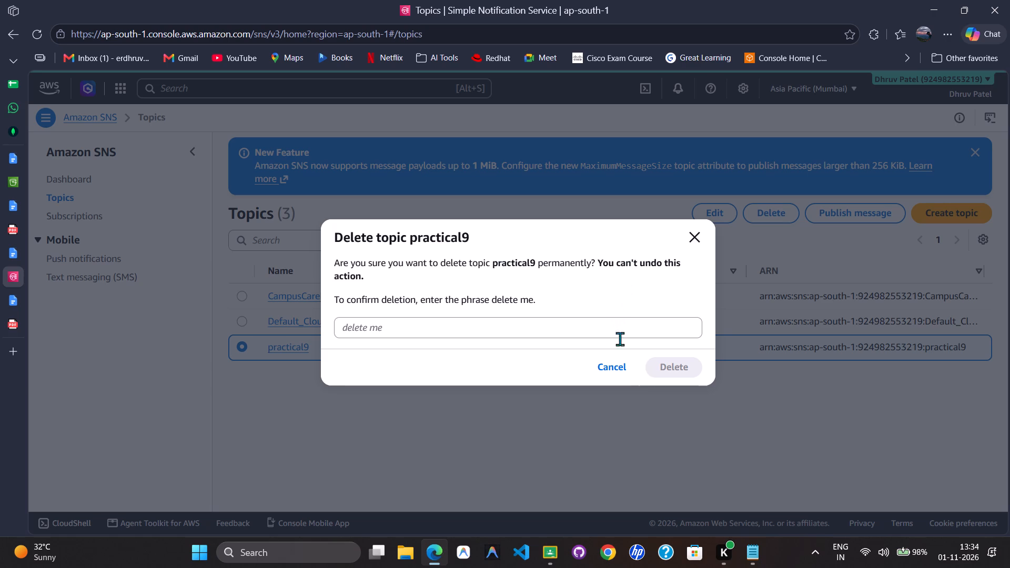
click(608, 333)
text(delete me)
key(Return)
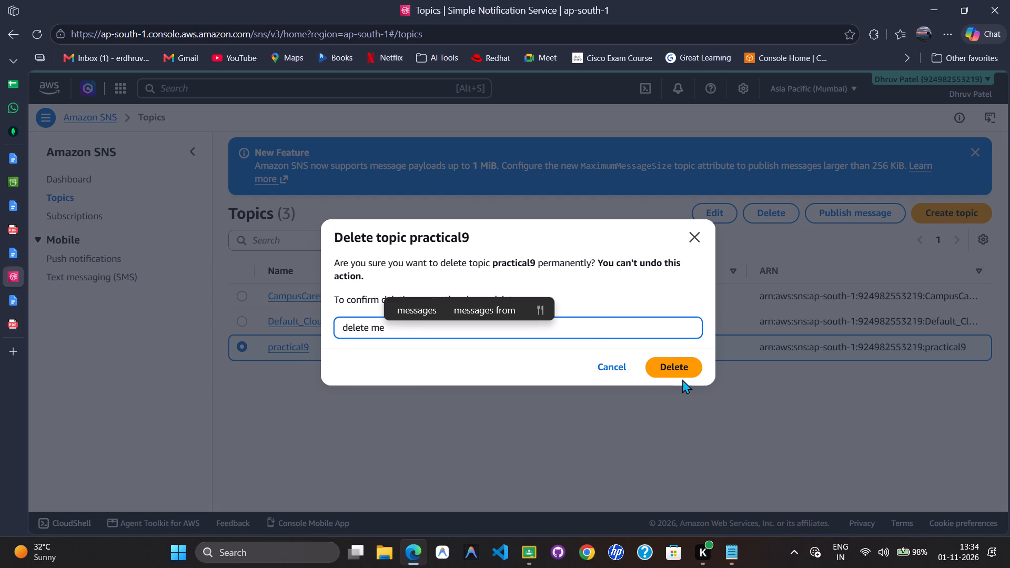
click(682, 379)
click(674, 359)
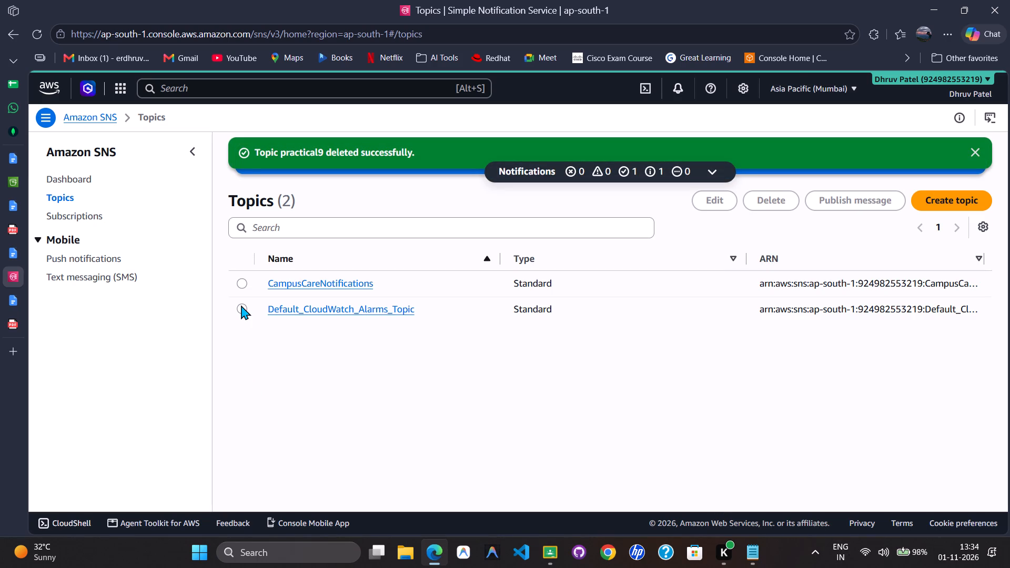
Delete the Default_CloudWatch_Alarms_Topic topic, confirming with the phrase "delete me", and dismiss the notification.
click(241, 309)
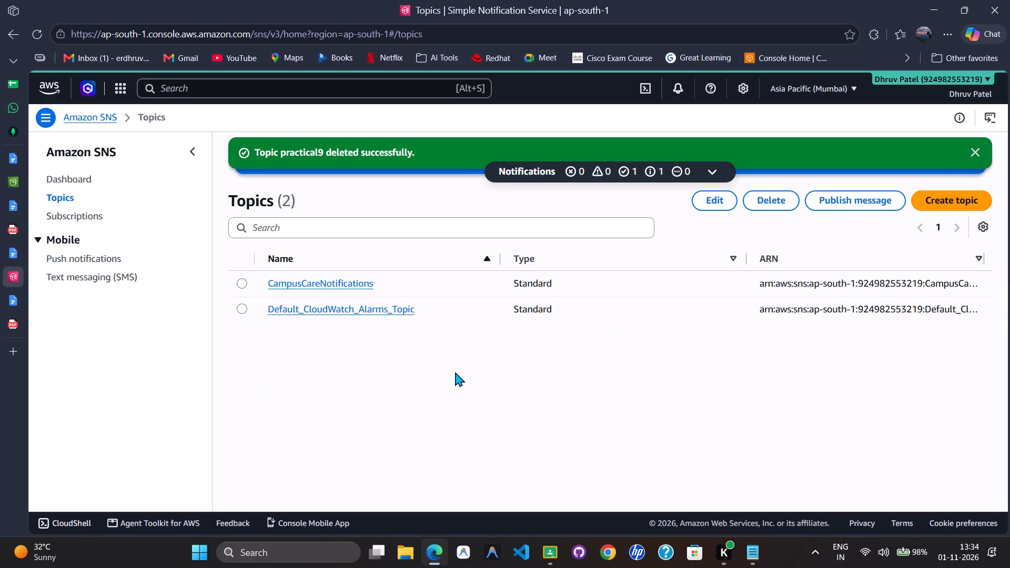
click(976, 155)
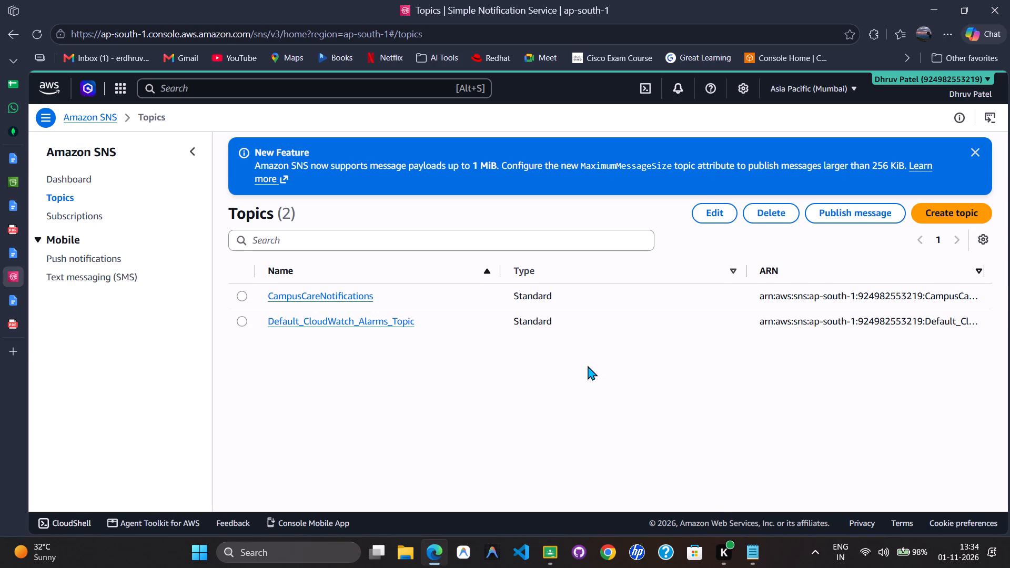
click(244, 322)
click(241, 321)
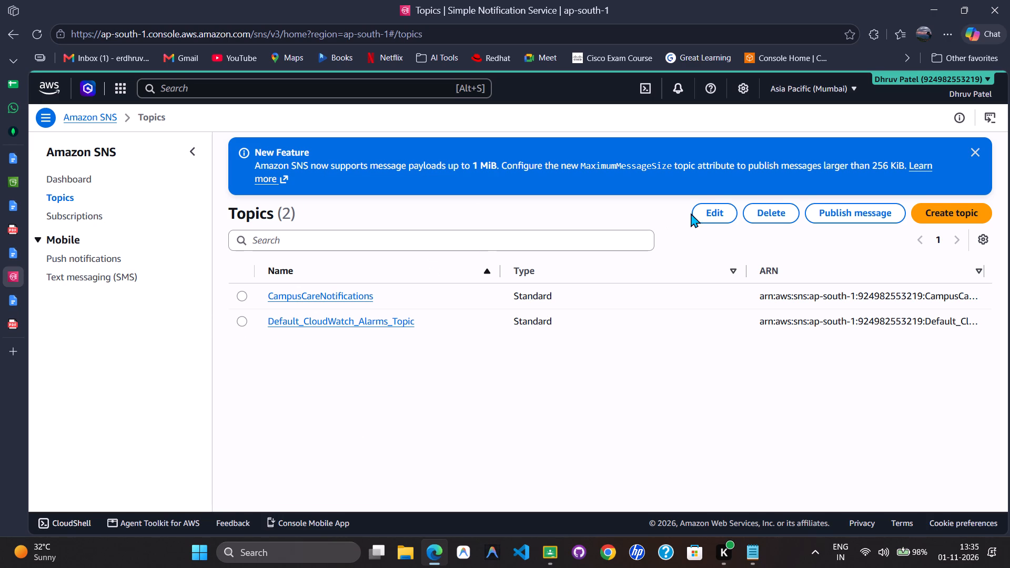
click(769, 207)
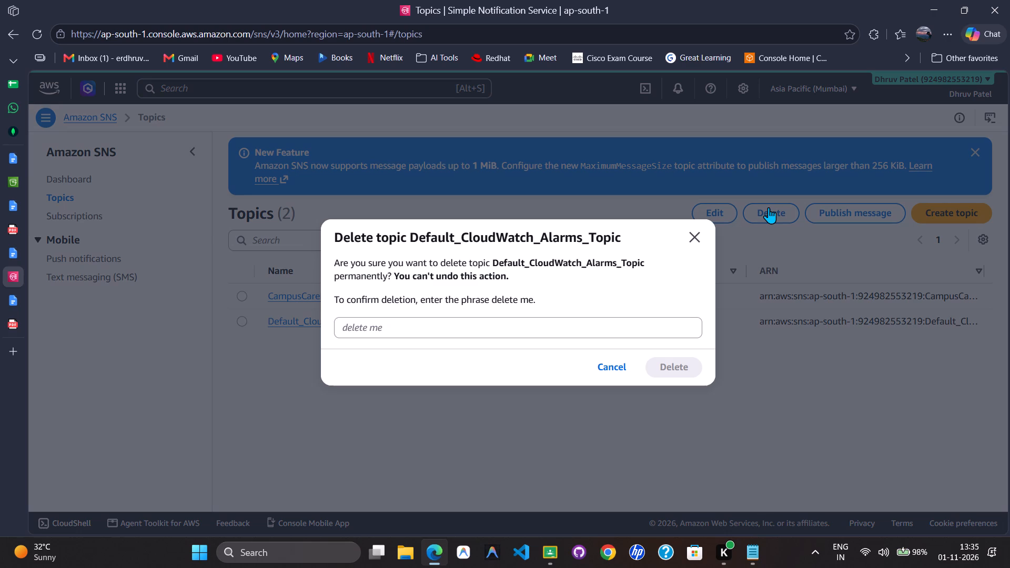
click(450, 326)
text(delete me)
click(671, 359)
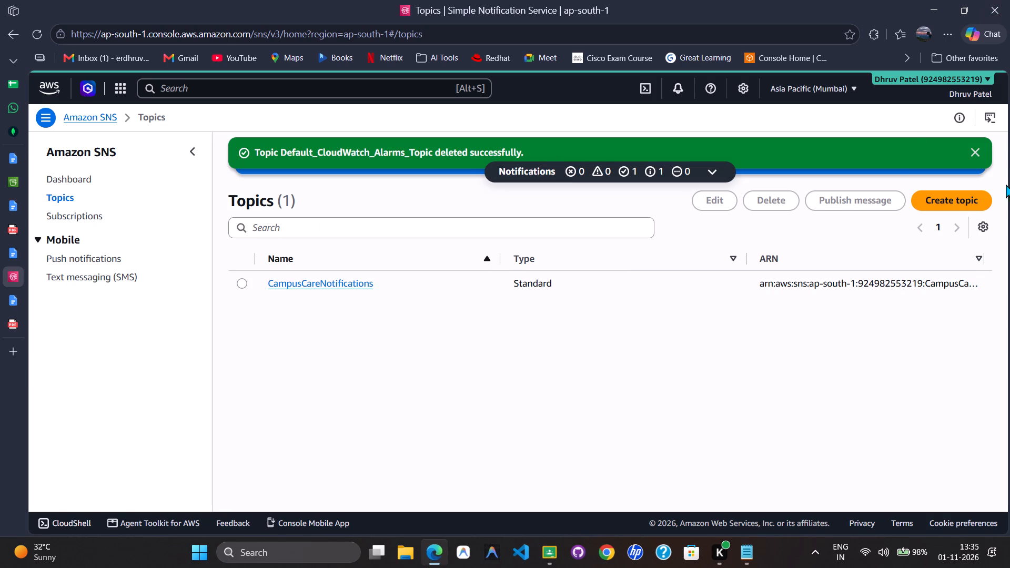
click(981, 158)
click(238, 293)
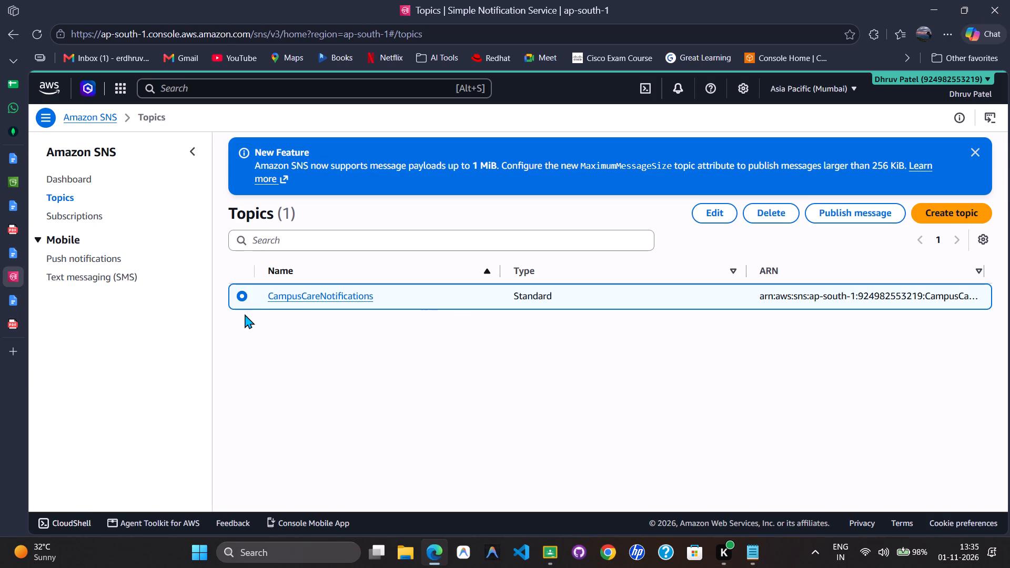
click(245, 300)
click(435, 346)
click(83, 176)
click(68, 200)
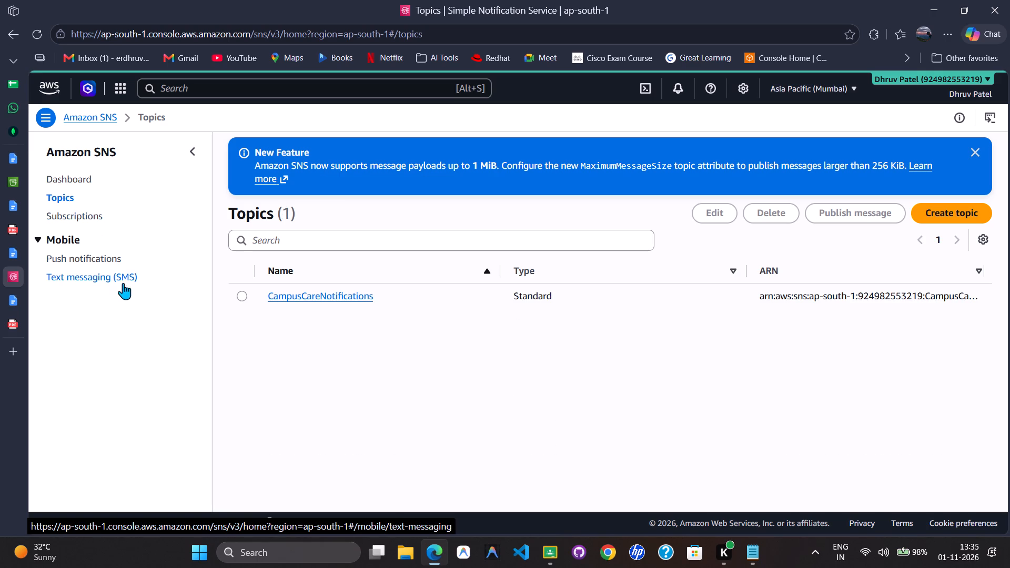
Capture a rectangular screenshot of the SNS Topics console page and open it in Snipping Tool.
key(shift+super+s)
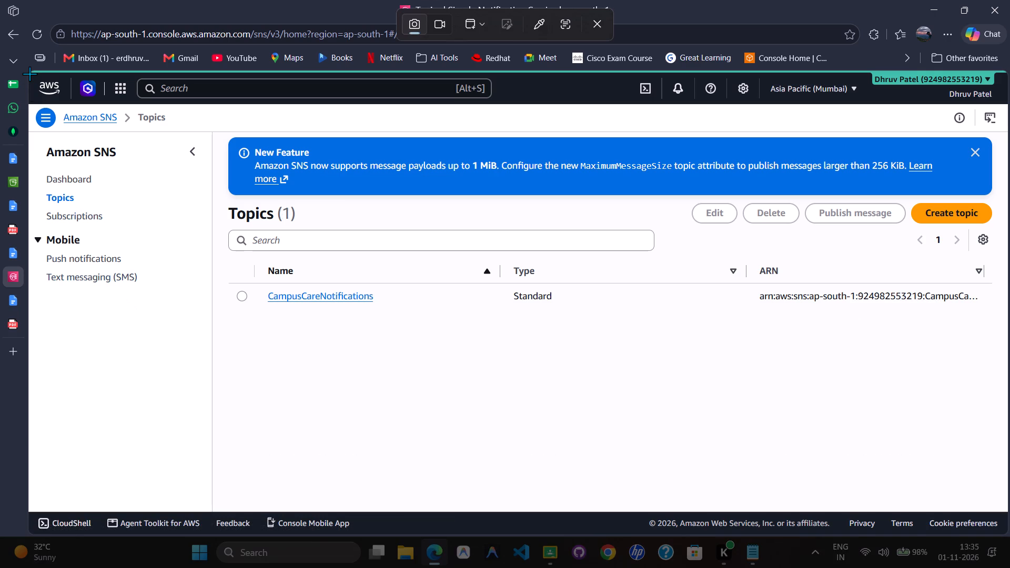
click(476, 25)
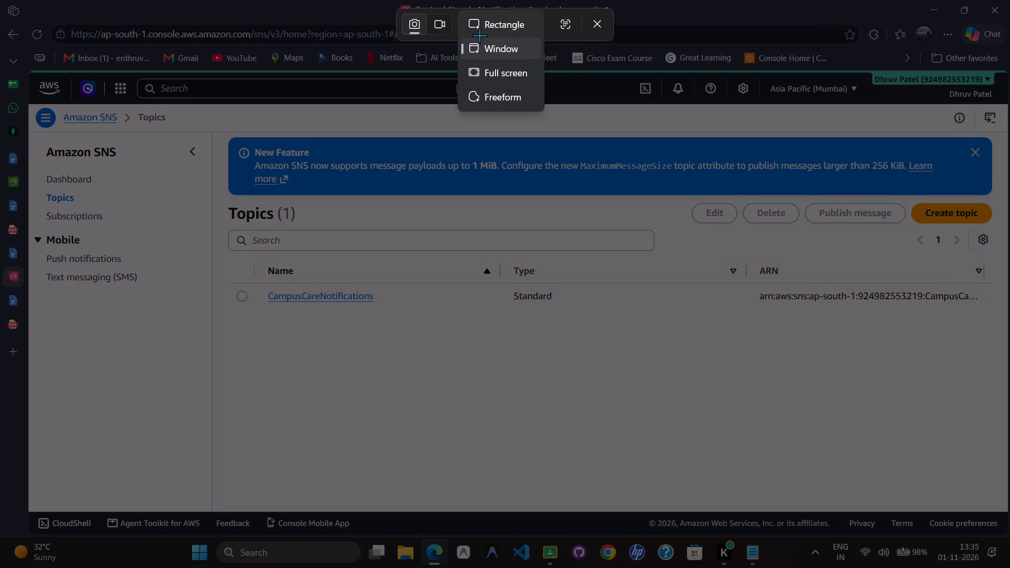
click(480, 30)
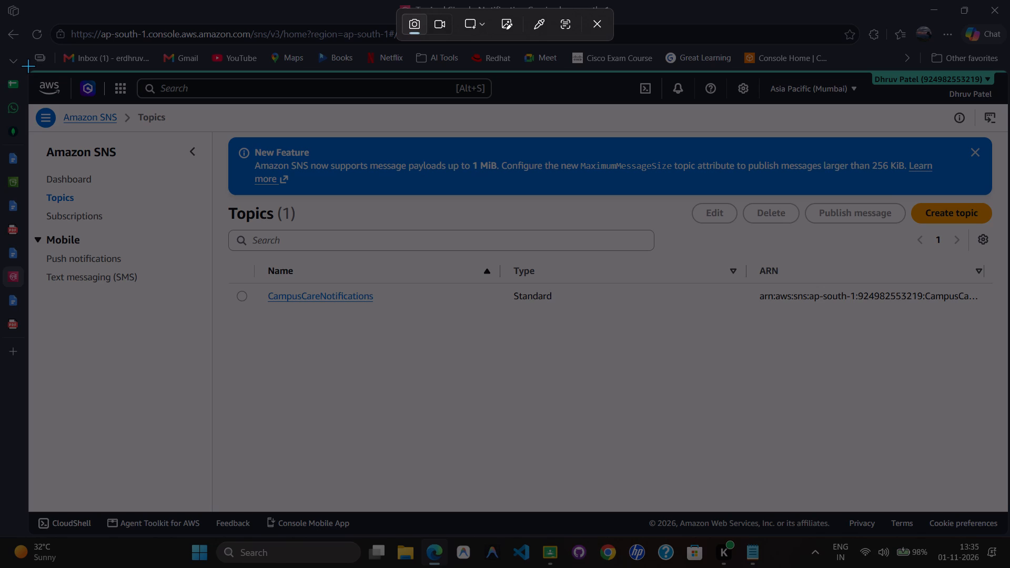
drag(29, 69, 1009, 544)
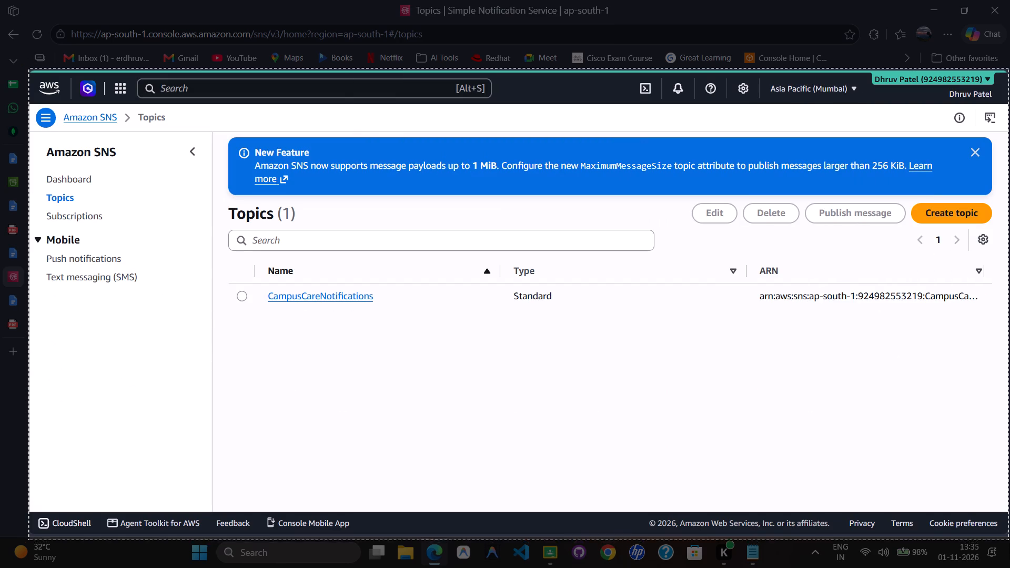
drag(1009, 544, 1009, 538)
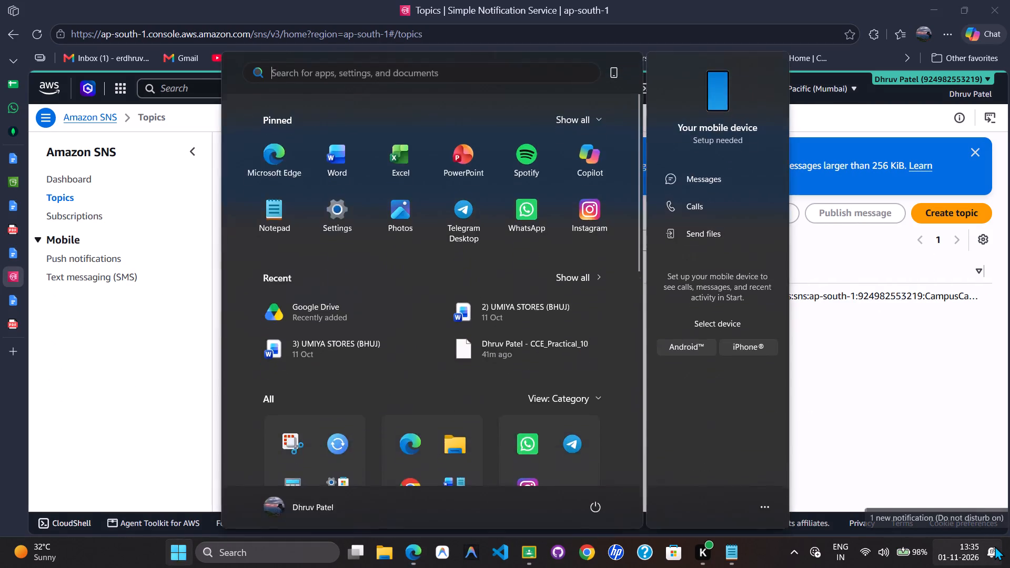
click(907, 373)
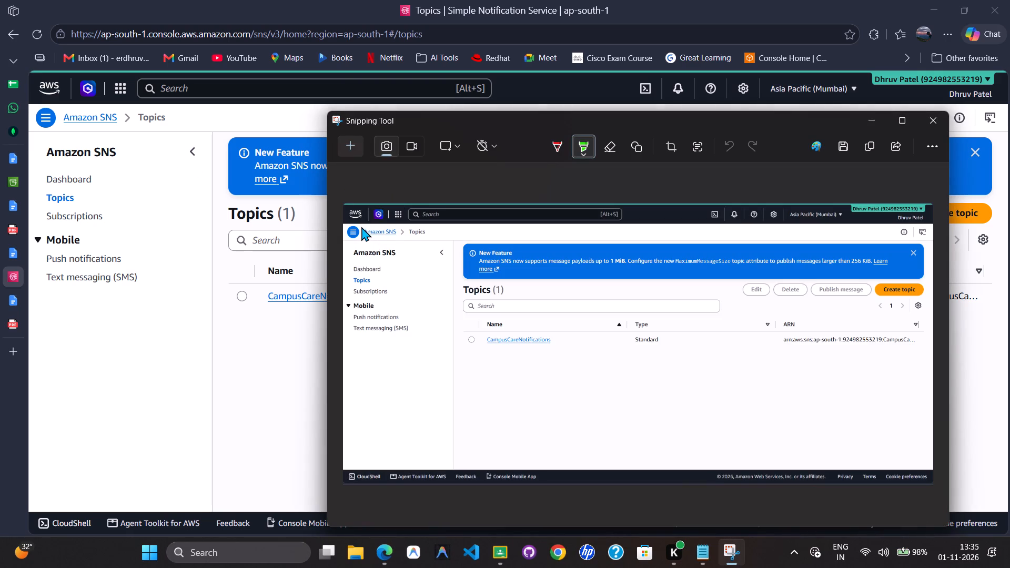
Outline the Amazon SNS breadcrumb, the Topics link and the Create topic button with green rectangles on the screenshot.
click(629, 137)
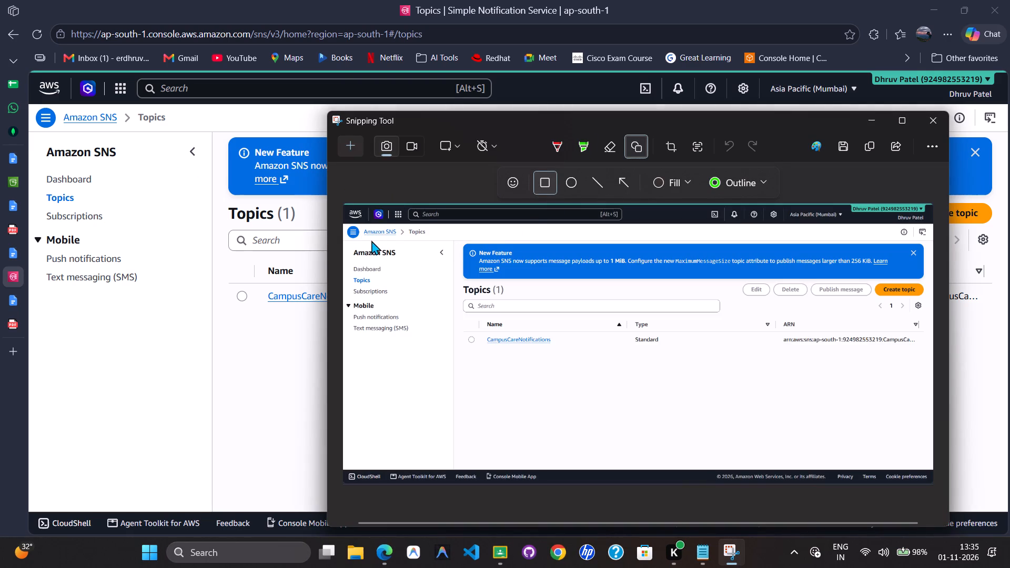
drag(362, 227, 399, 237)
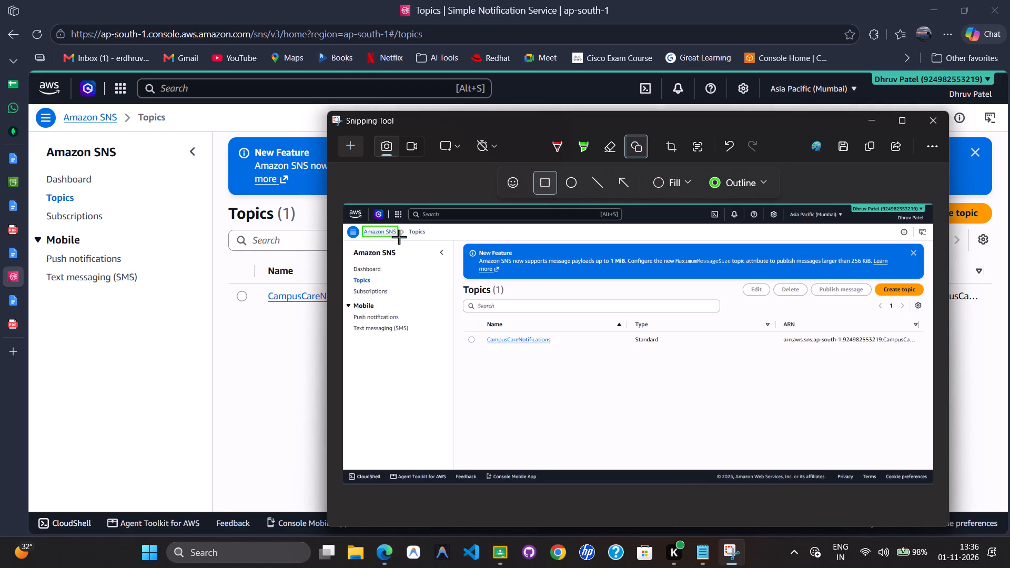
drag(399, 237, 401, 237)
drag(350, 275, 360, 280)
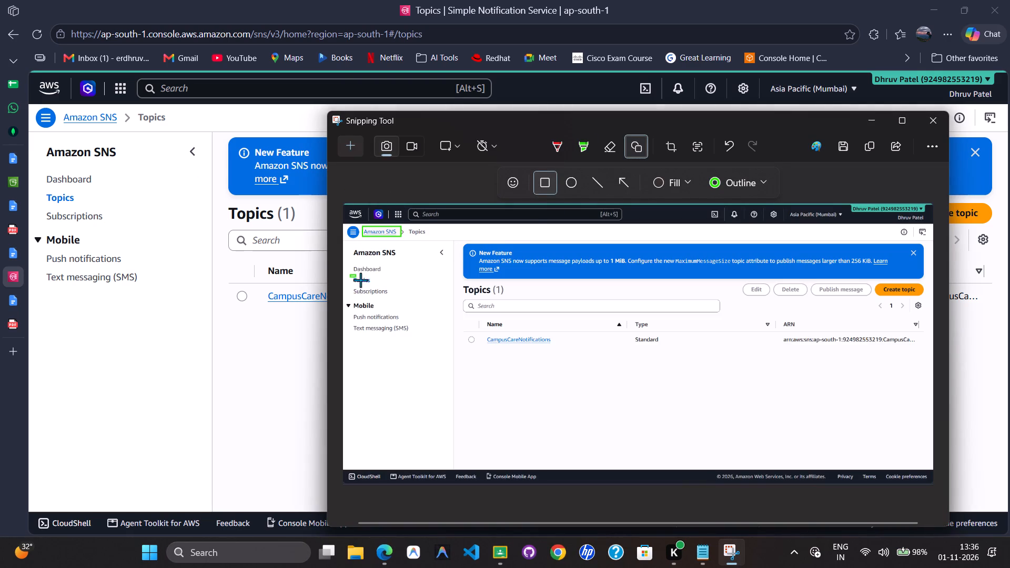
drag(360, 280, 376, 286)
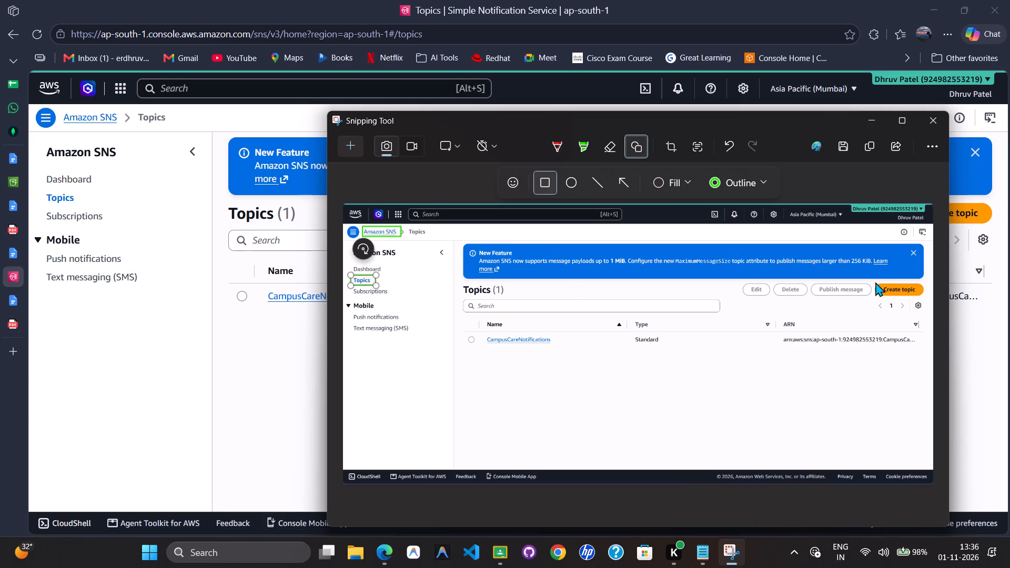
drag(871, 281, 925, 300)
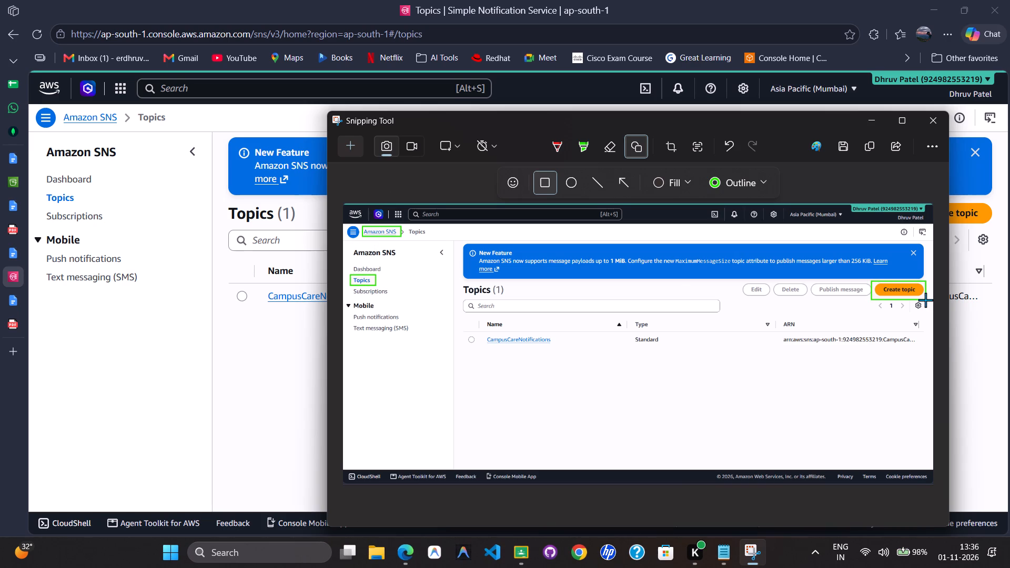
drag(925, 300, 924, 299)
key(Right)
key(Right)
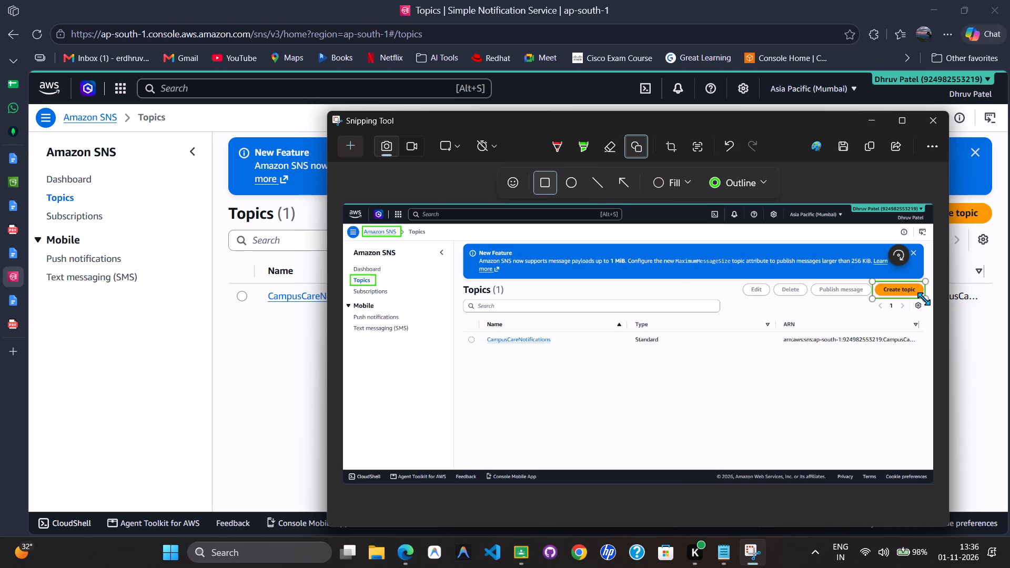
key(Right)
key(Right)
key(Up)
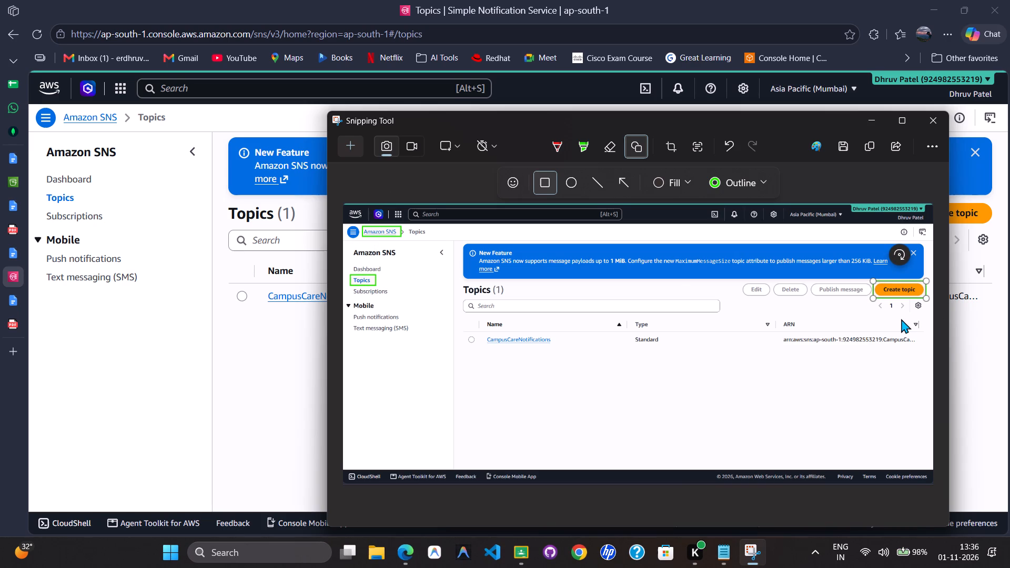
Copy the annotated screenshot and replace the EC2 image under "Create a SNS Topic:" in the CCE_Practical_8 document, adding a new line below.
click(872, 146)
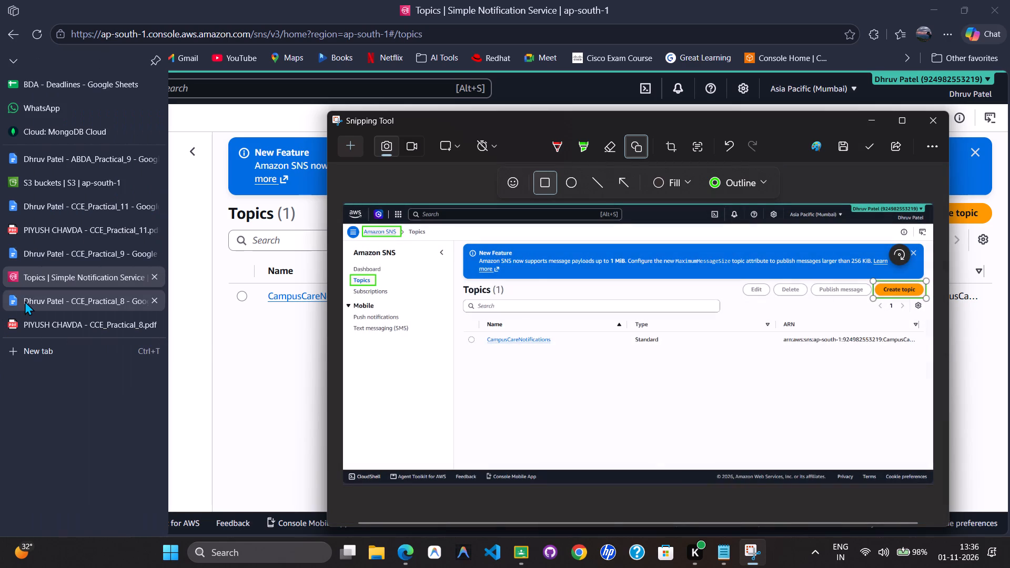
click(25, 301)
click(368, 382)
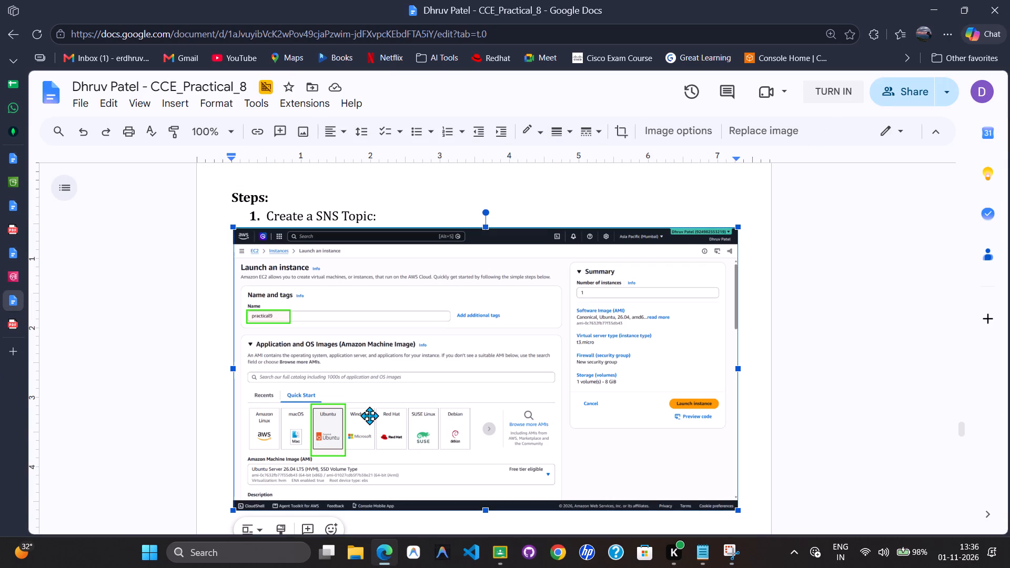
key(ctrl+v)
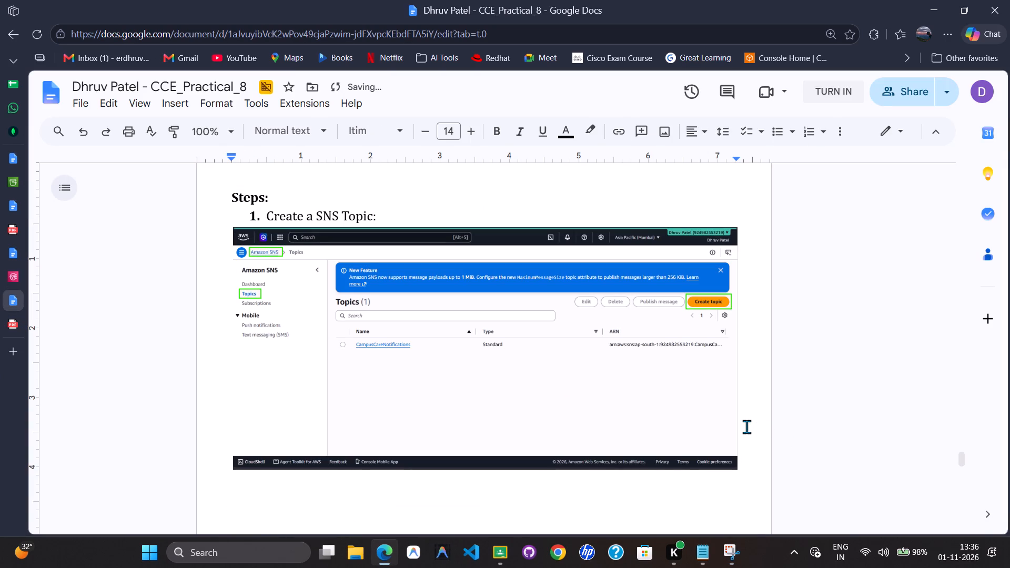
key(Return)
Start a new SNS topic in the AWS console, choose the Standard type, and name it practical8.
key(alt+Tab)
key(alt+Tab)
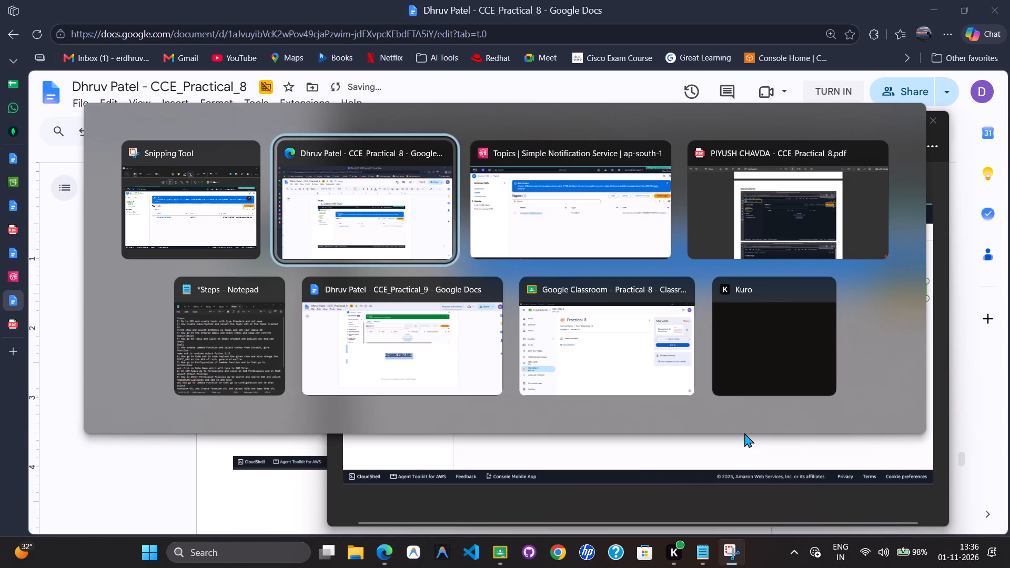
key(alt+Tab)
click(949, 218)
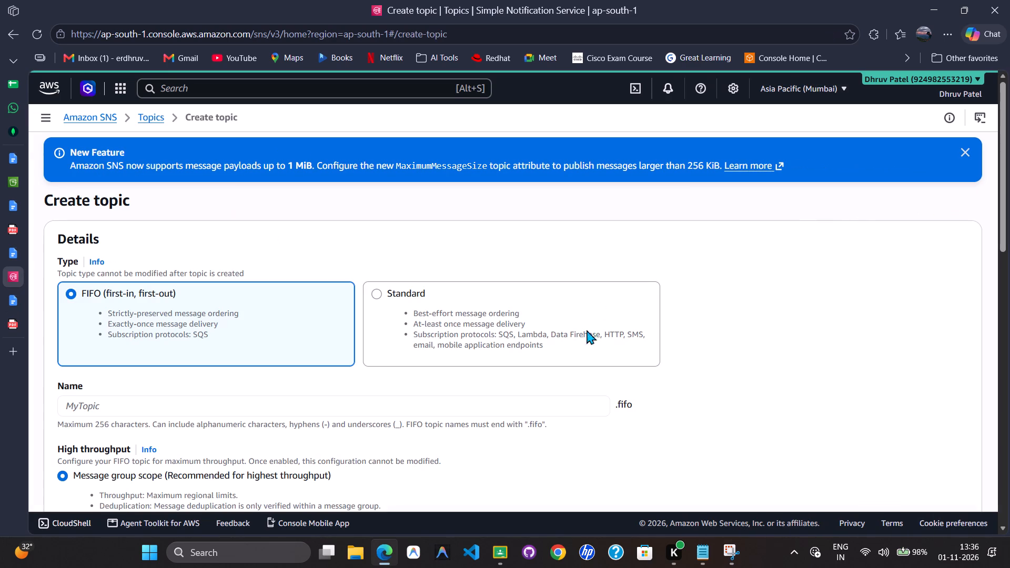
click(482, 310)
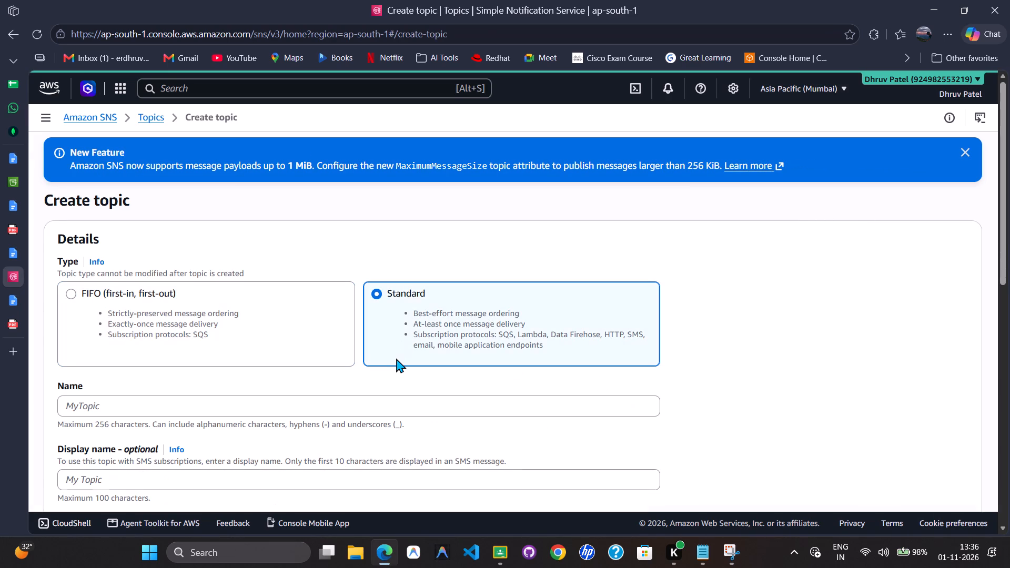
key(F11)
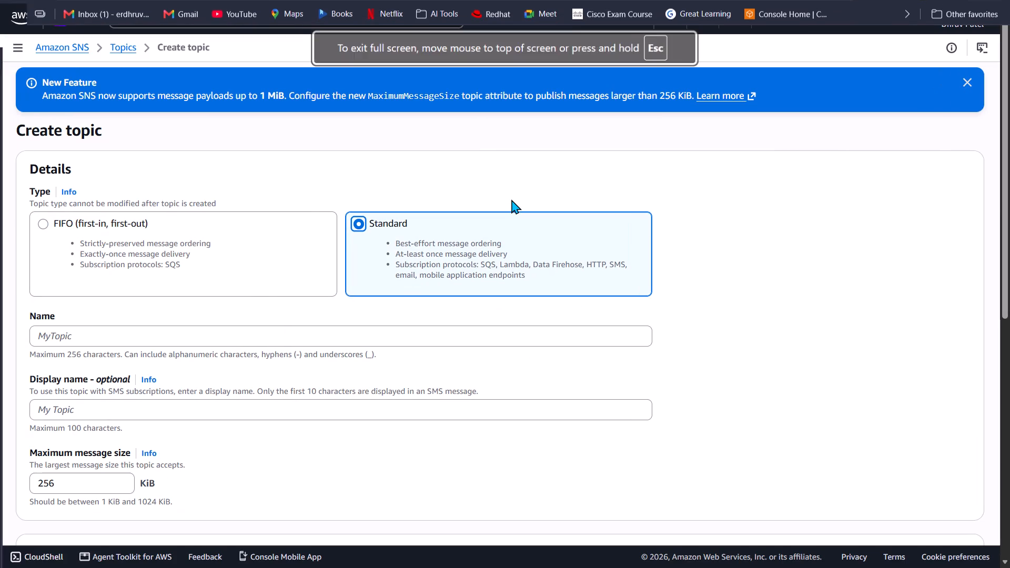
click(182, 339)
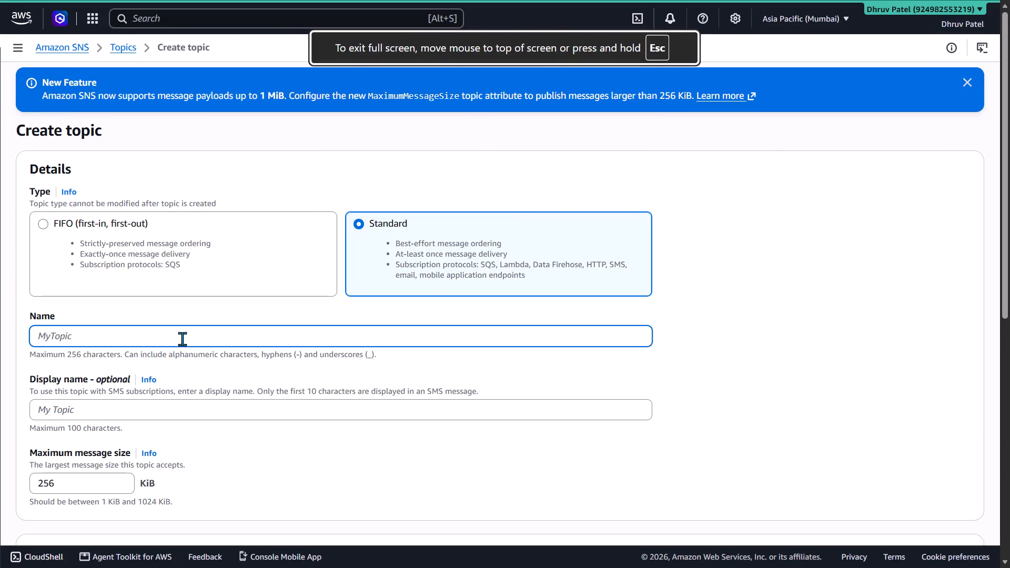
text(practical)
key(space)
key(BackSpace)
key(8)
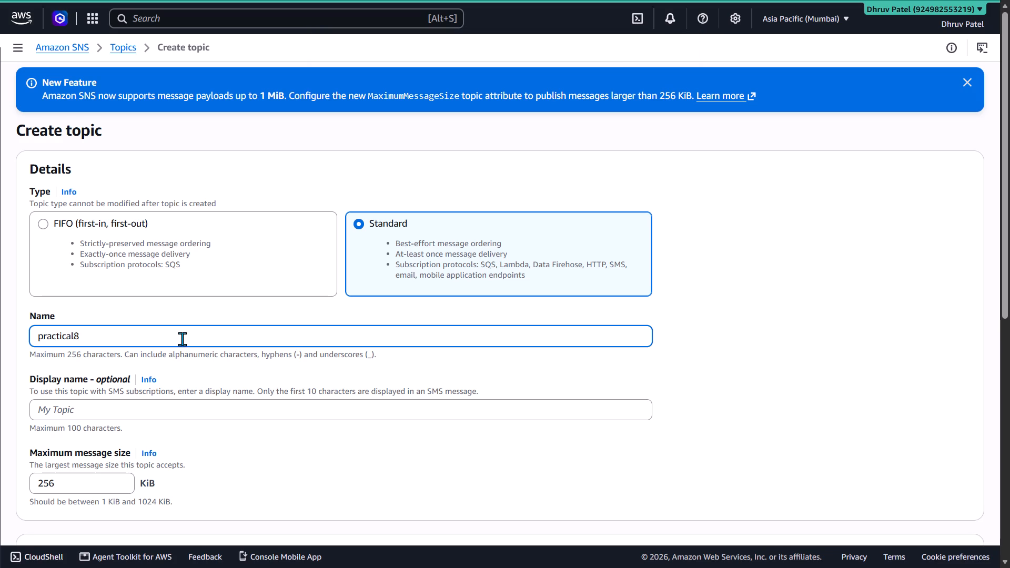
Examine the reference CCE_Practical_8 PDF for the Create topic screenshots and the page that follows them.
key(alt+Tab)
key(alt+Tab)
key(alt+Tab)
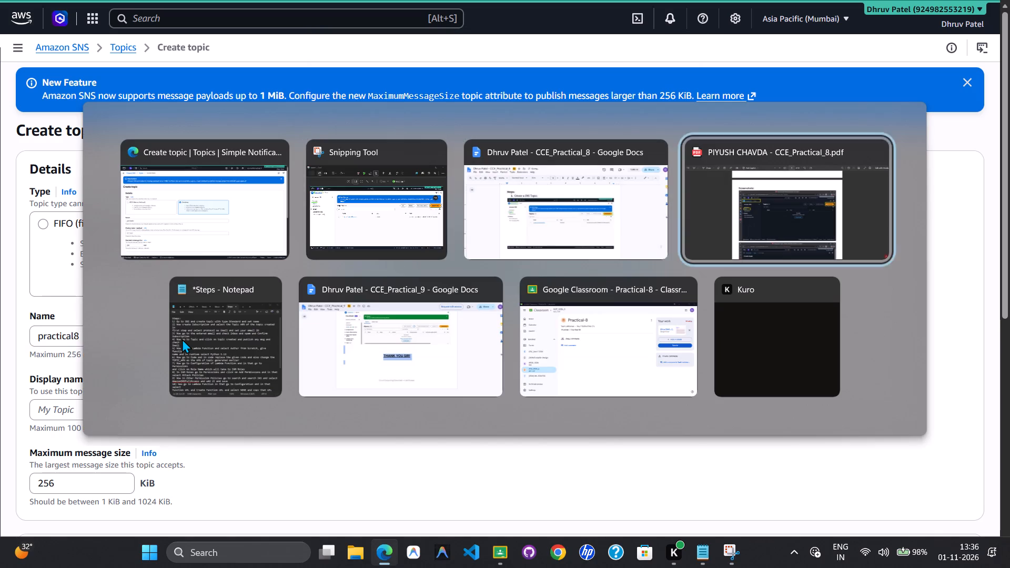
scroll(182, 339, down, 3)
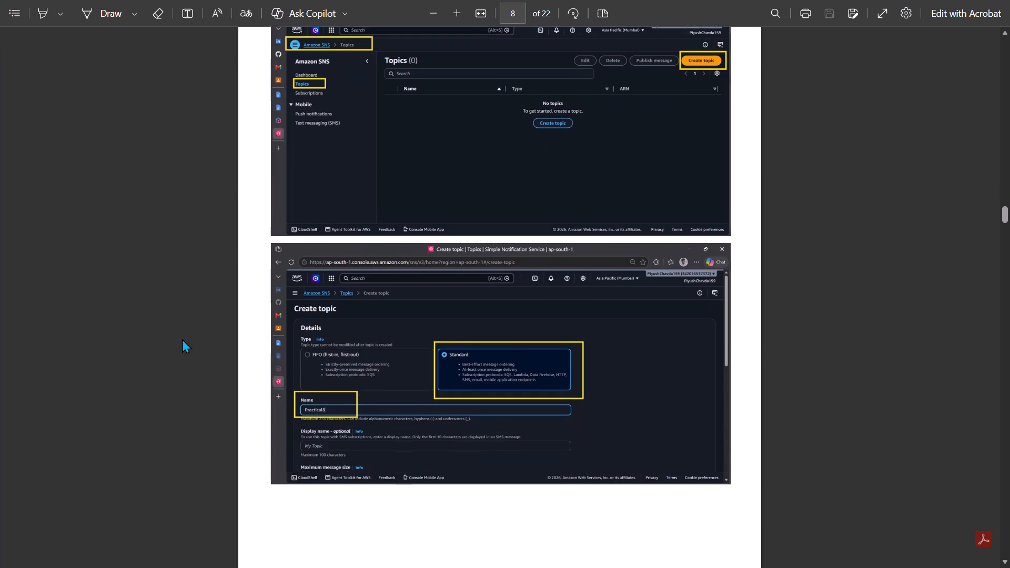
scroll(182, 339, down, 5)
scroll(182, 339, up, 1)
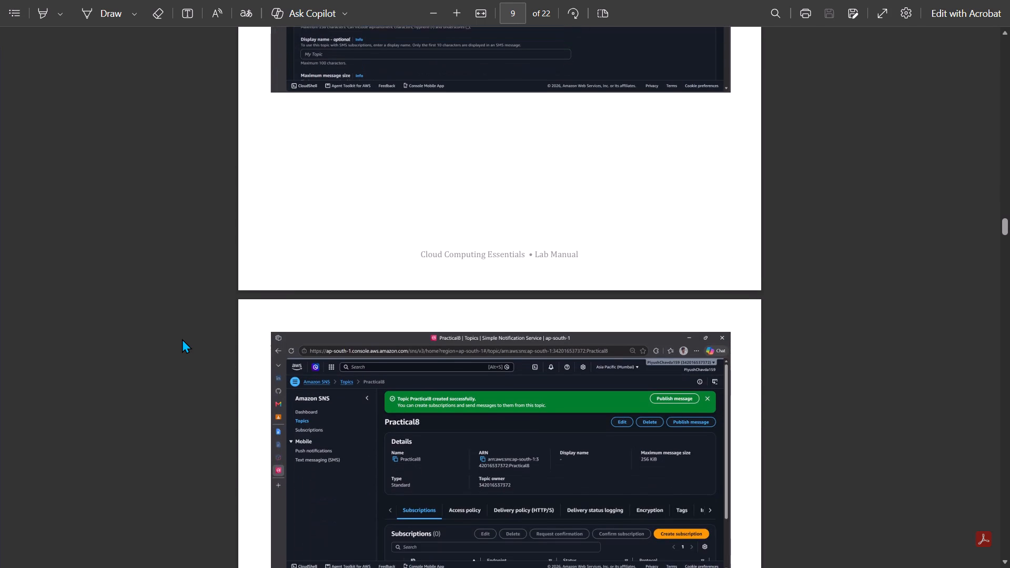
scroll(182, 339, up, 1)
key(alt+Tab)
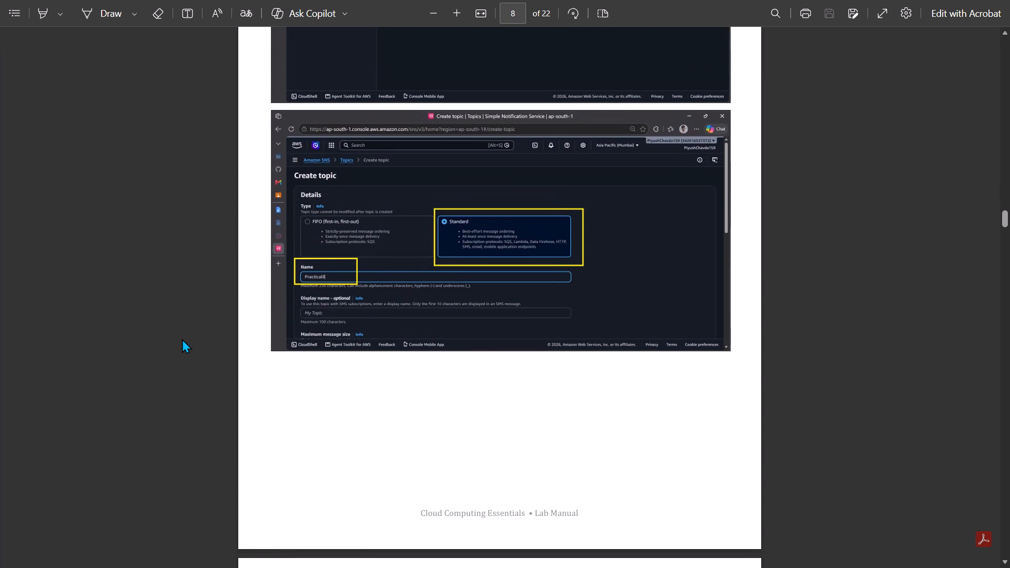
Capture a full-screen rectangular screenshot of the Create topic form's Details section and open it in Snipping Tool.
scroll(183, 331, down, 4)
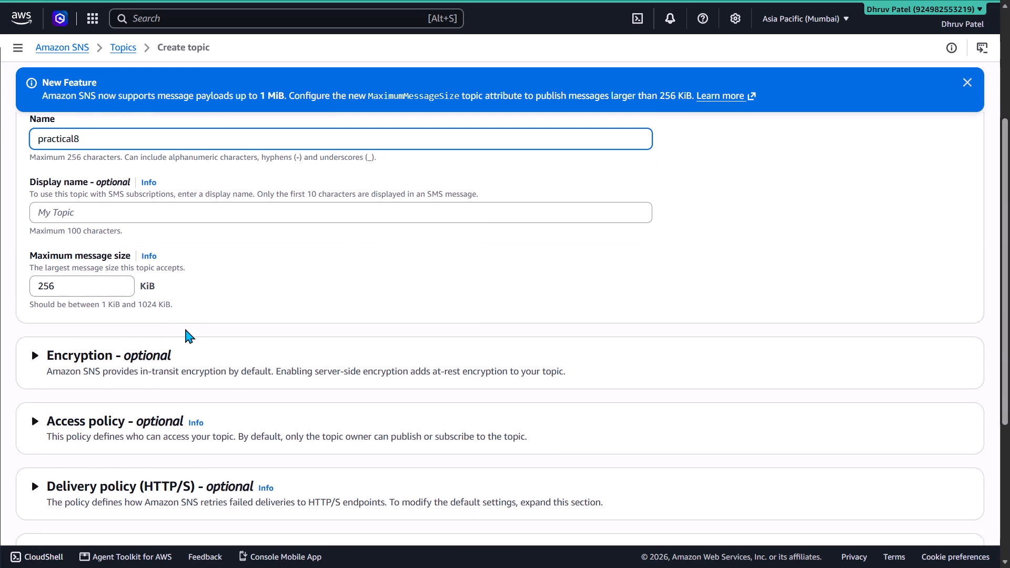
scroll(185, 329, down, 7)
scroll(186, 328, up, 11)
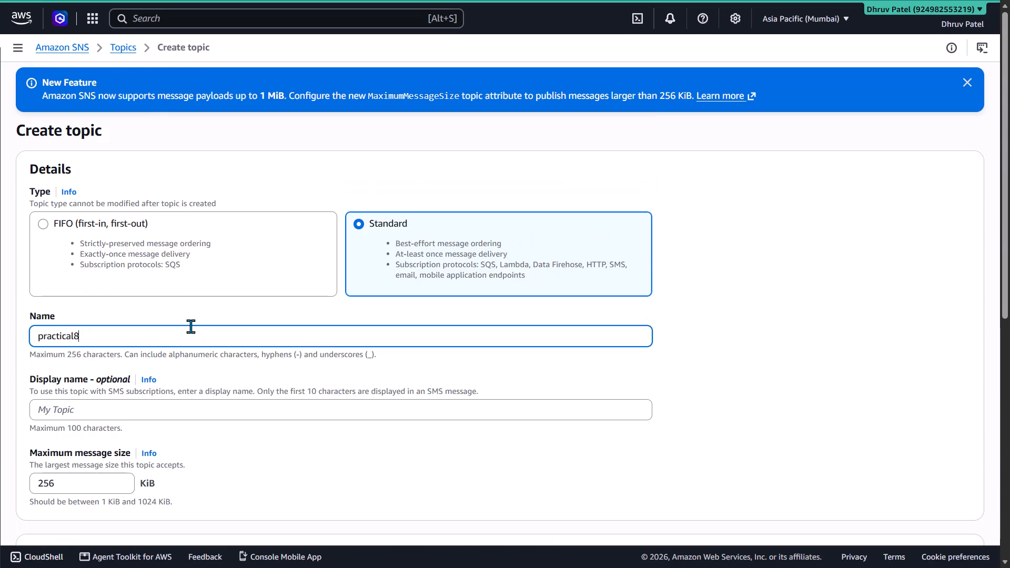
click(110, 307)
key(shift+super+s)
drag(0, 0, 1009, 567)
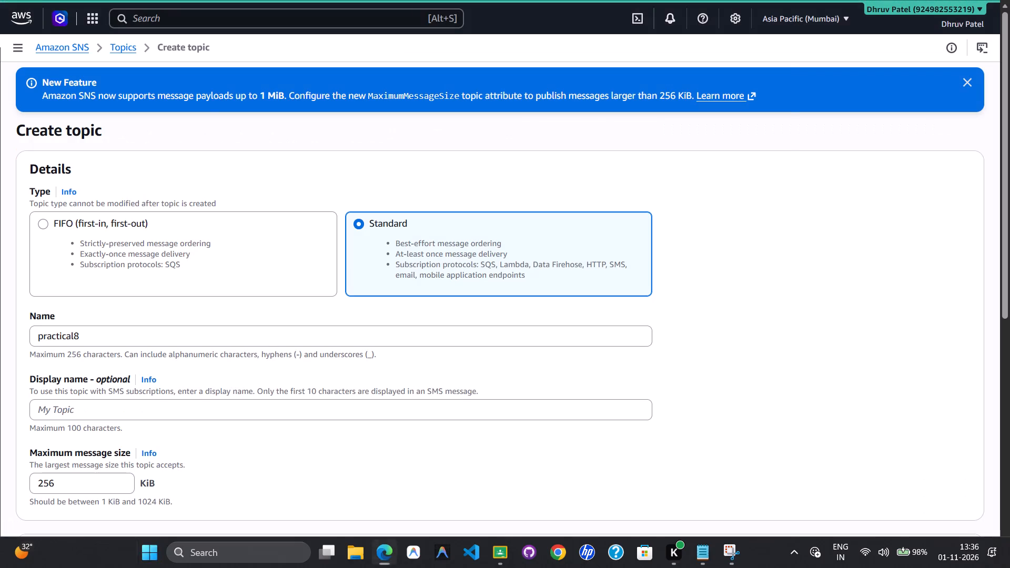
click(881, 431)
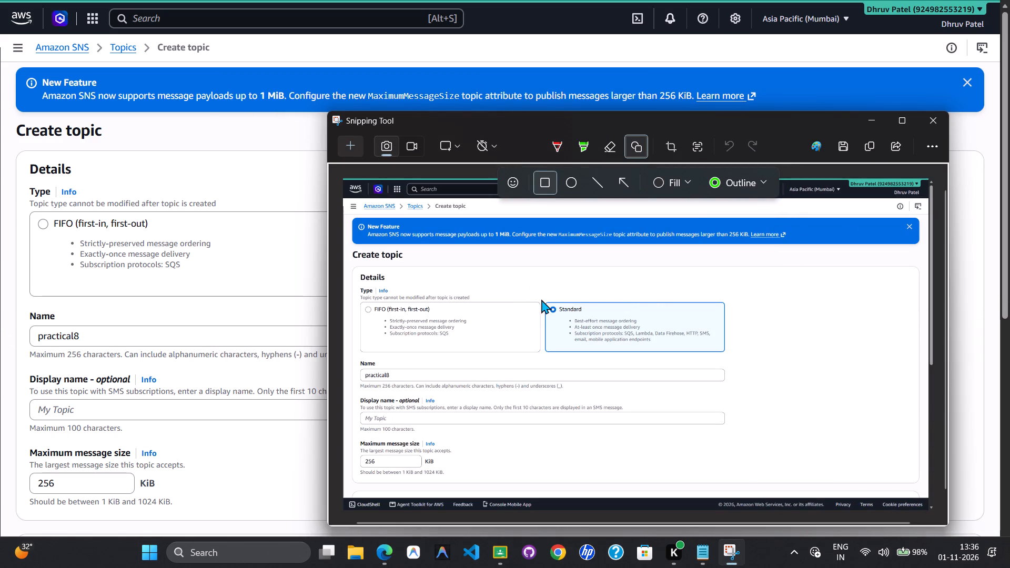
Outline the Standard type option and the practical8 name with green rectangles on the screenshot.
drag(541, 299, 729, 356)
drag(359, 370, 398, 380)
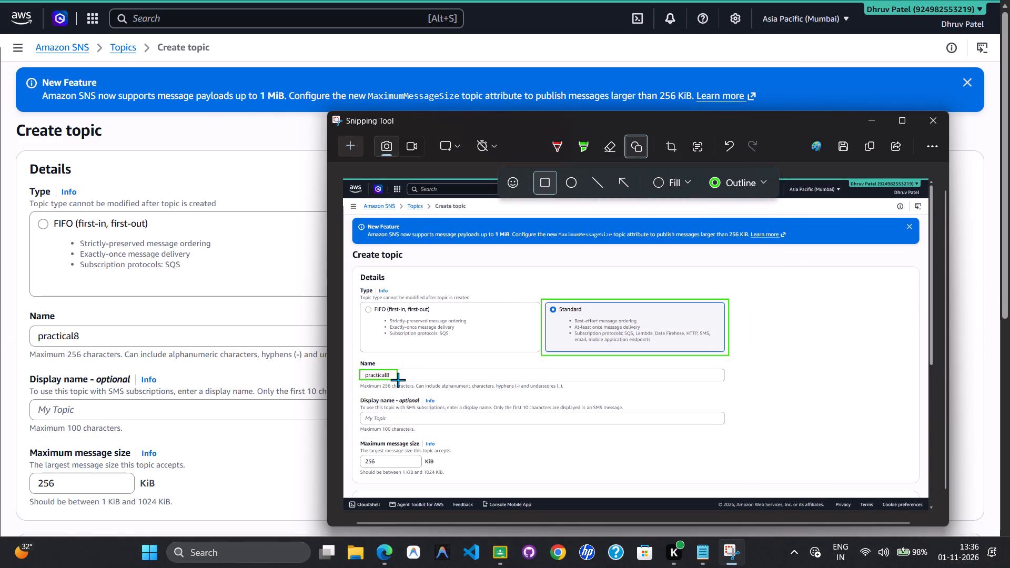
drag(398, 380, 402, 381)
Copy the annotated Create topic screenshot and paste it below the Topics page image in the CCE_Practical_8 document.
click(874, 150)
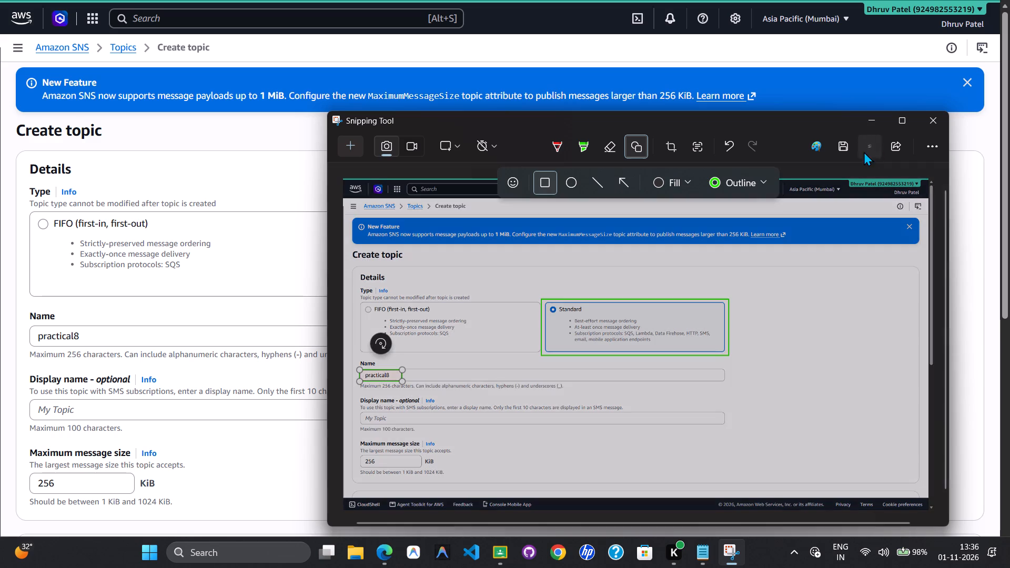
key(alt+Tab)
key(alt+Tab)
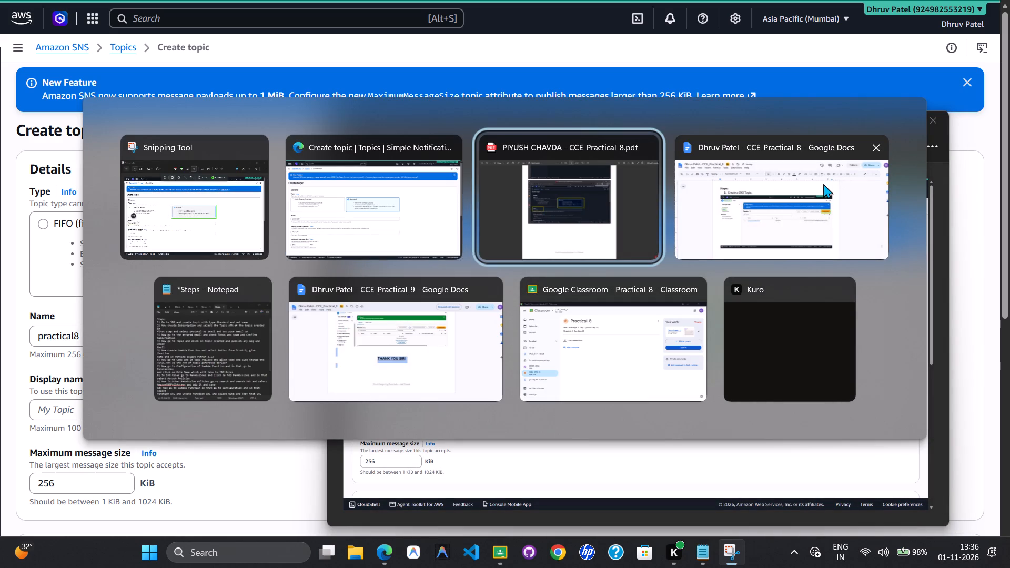
key(alt+Tab)
key(ctrl+v)
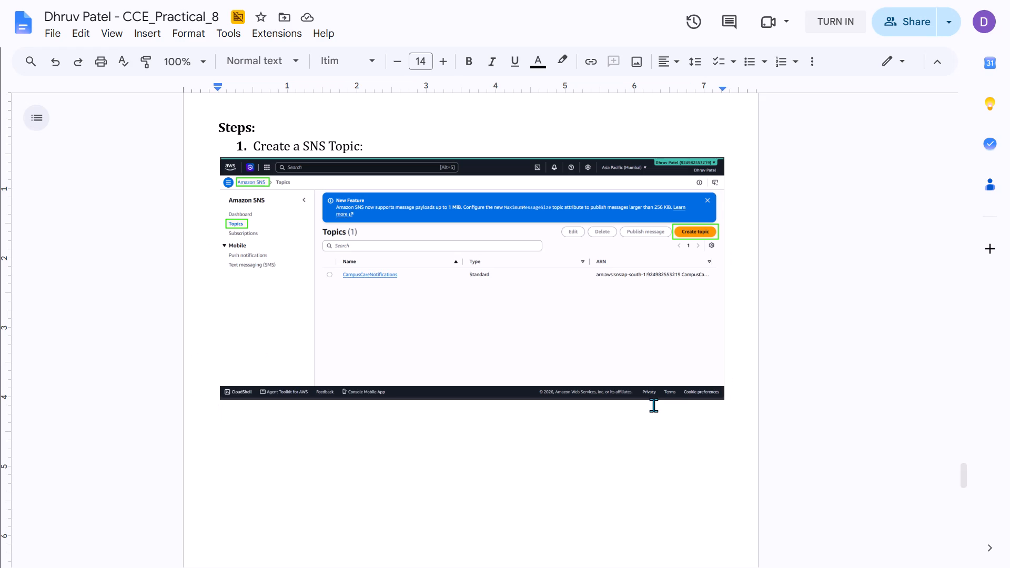
Capture the bottom of the Create topic page, from Active tracing to the footer, and open the screenshot in Snipping Tool.
key(alt+Tab)
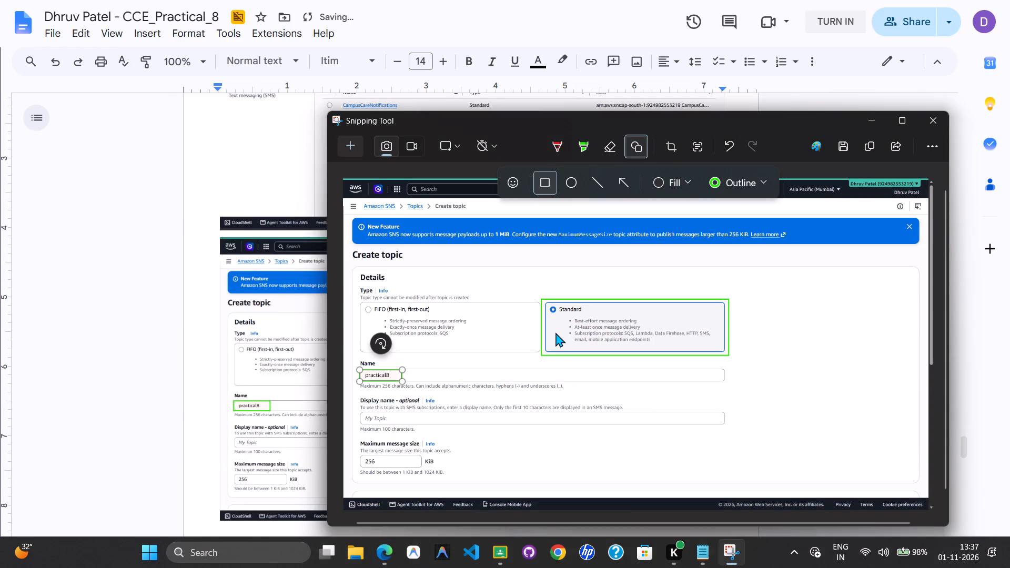
key(alt+Tab)
key(alt+Tab)
scroll(555, 332, down, 10)
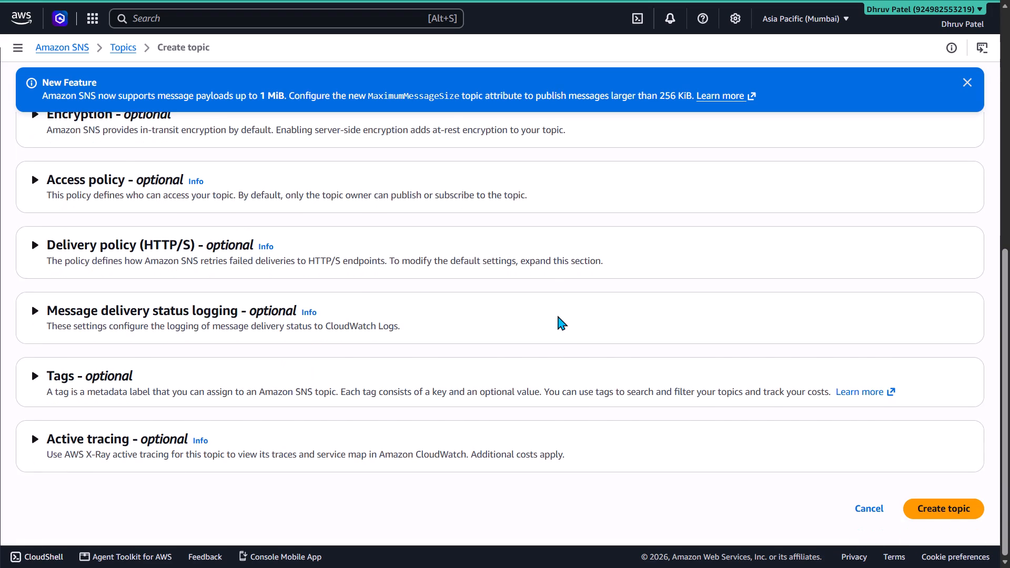
key(shift+super+s)
drag(8, 411, 1009, 567)
click(870, 353)
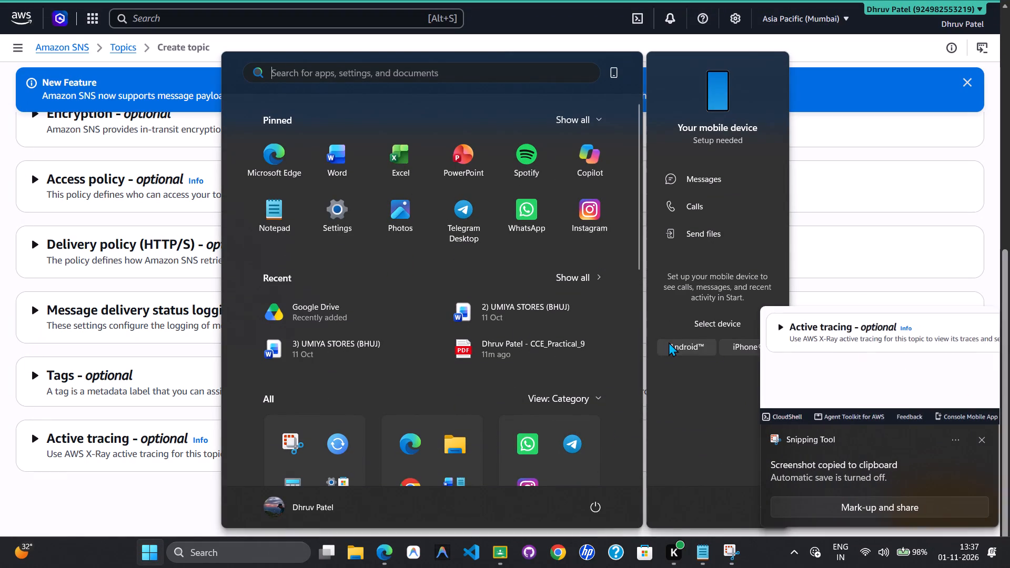
click(855, 343)
click(955, 363)
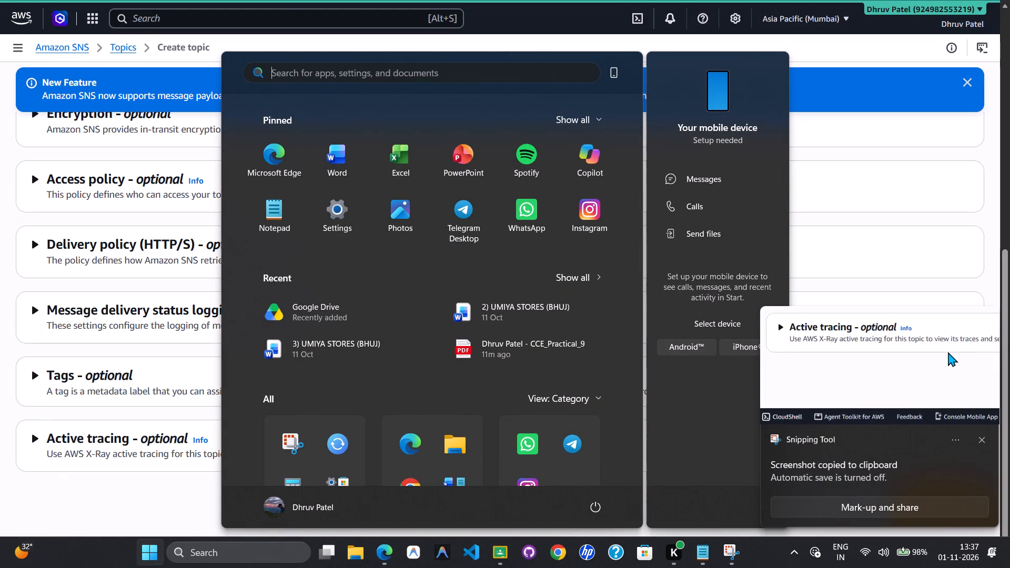
click(859, 371)
click(989, 557)
click(850, 237)
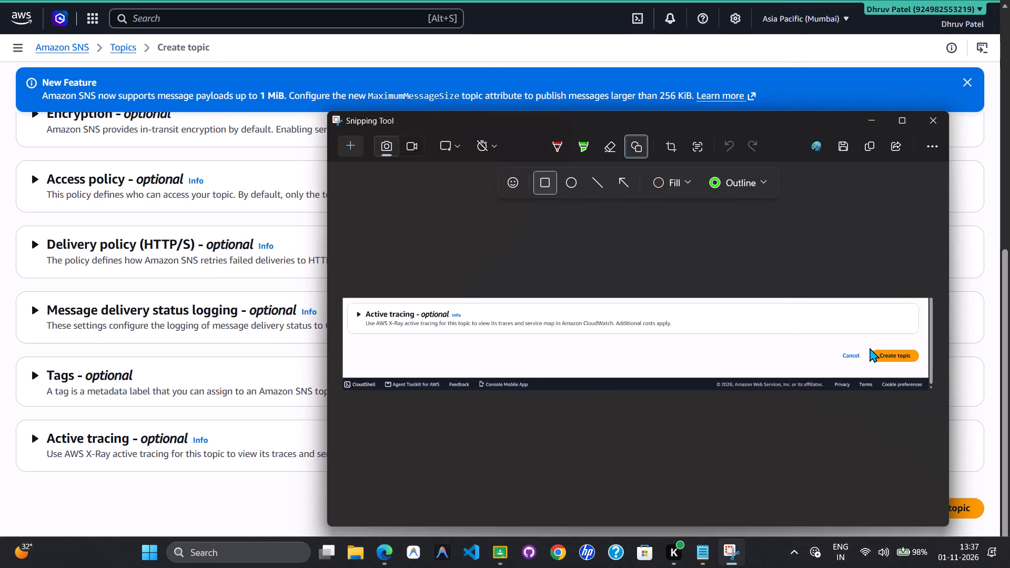
Outline the Create topic button in green and paste the annotated screenshot on a new line below the form image in CCE_Practical_8.
drag(870, 348, 922, 364)
drag(922, 364, 921, 364)
click(867, 139)
key(alt+Tab)
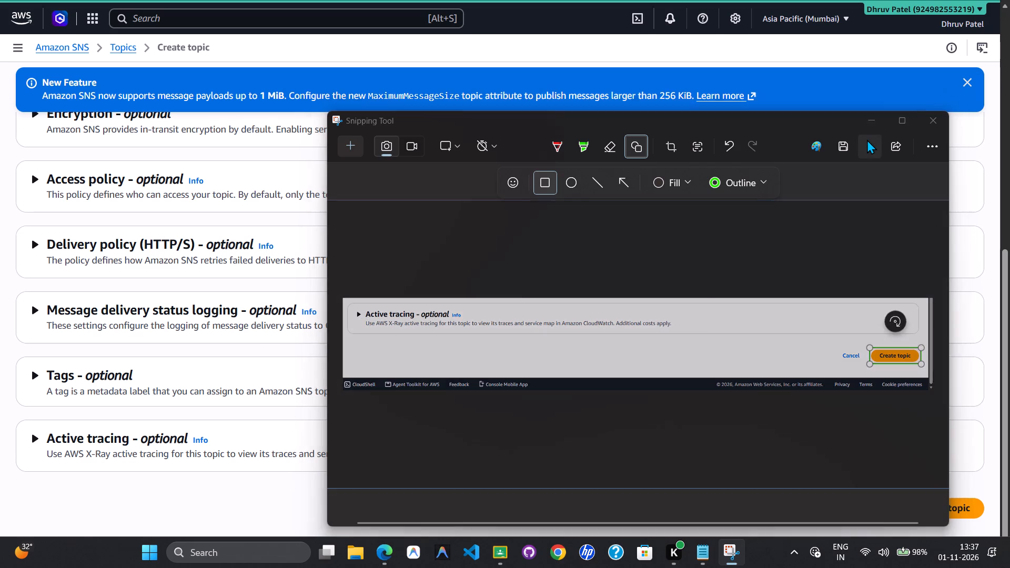
key(alt+Tab)
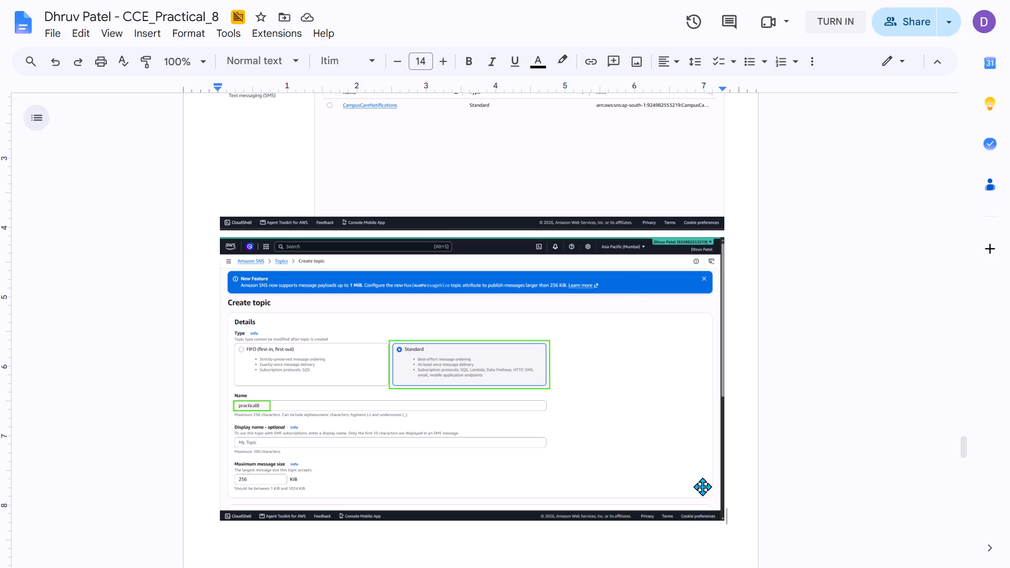
key(Return)
key(ctrl+v)
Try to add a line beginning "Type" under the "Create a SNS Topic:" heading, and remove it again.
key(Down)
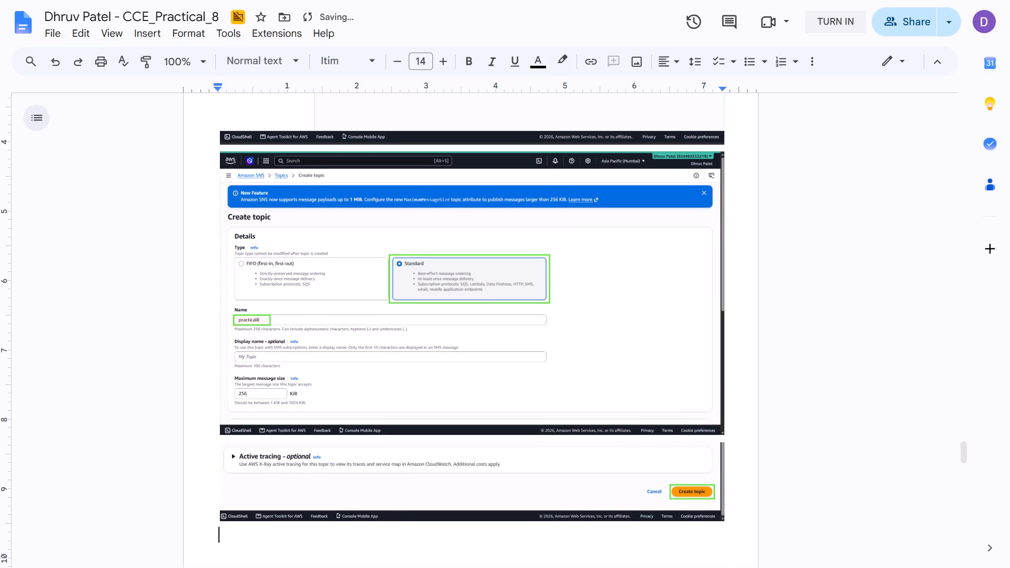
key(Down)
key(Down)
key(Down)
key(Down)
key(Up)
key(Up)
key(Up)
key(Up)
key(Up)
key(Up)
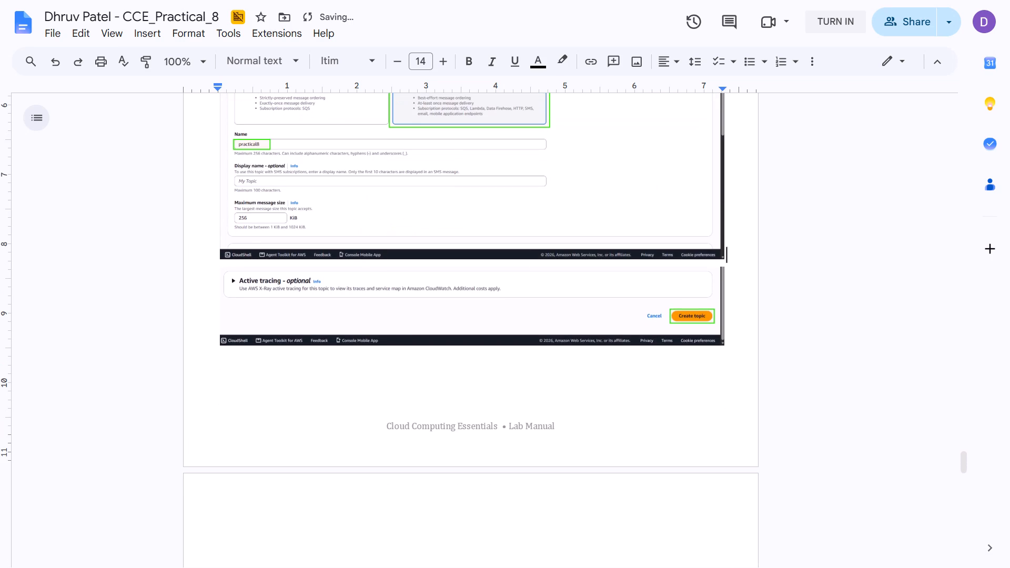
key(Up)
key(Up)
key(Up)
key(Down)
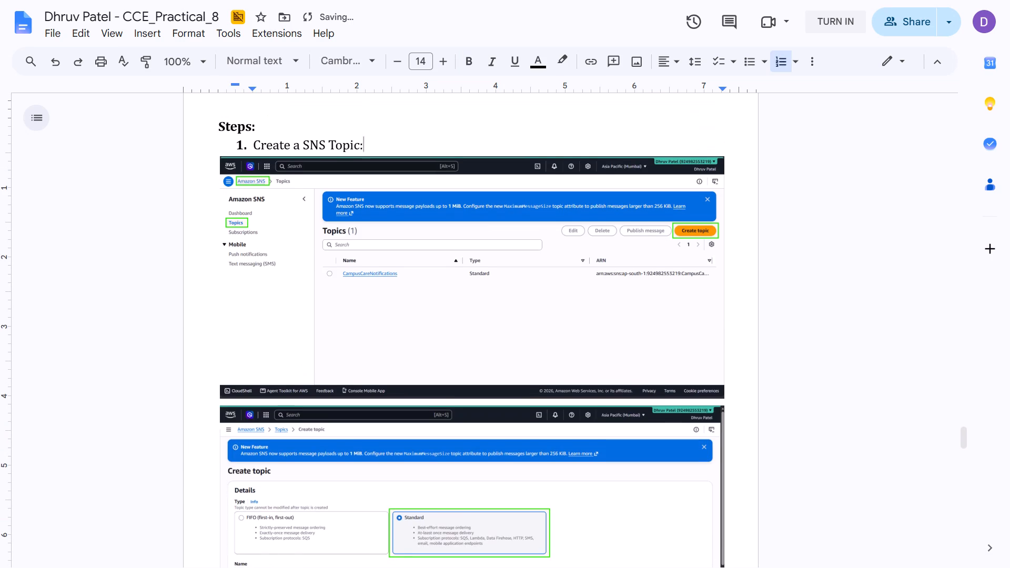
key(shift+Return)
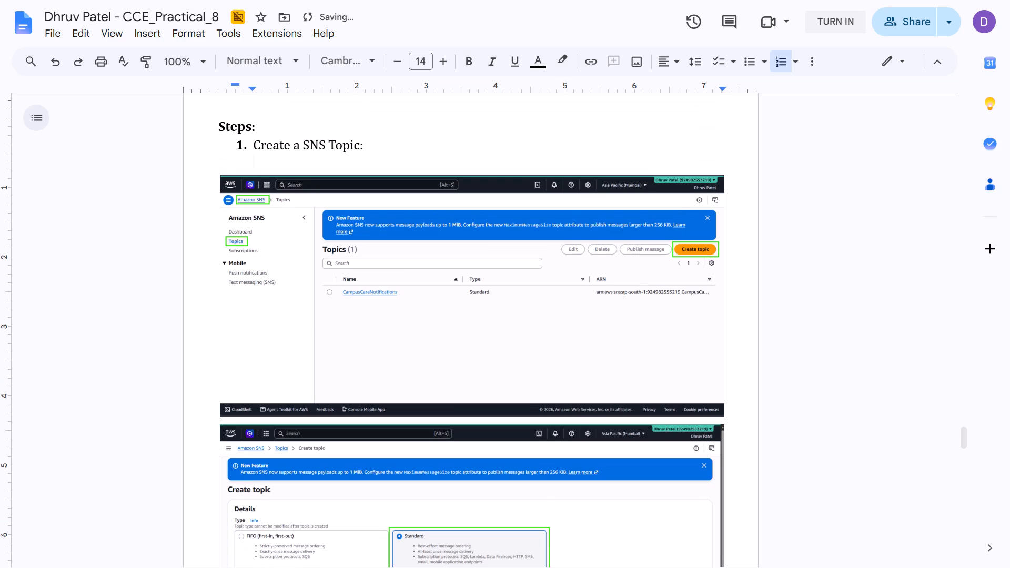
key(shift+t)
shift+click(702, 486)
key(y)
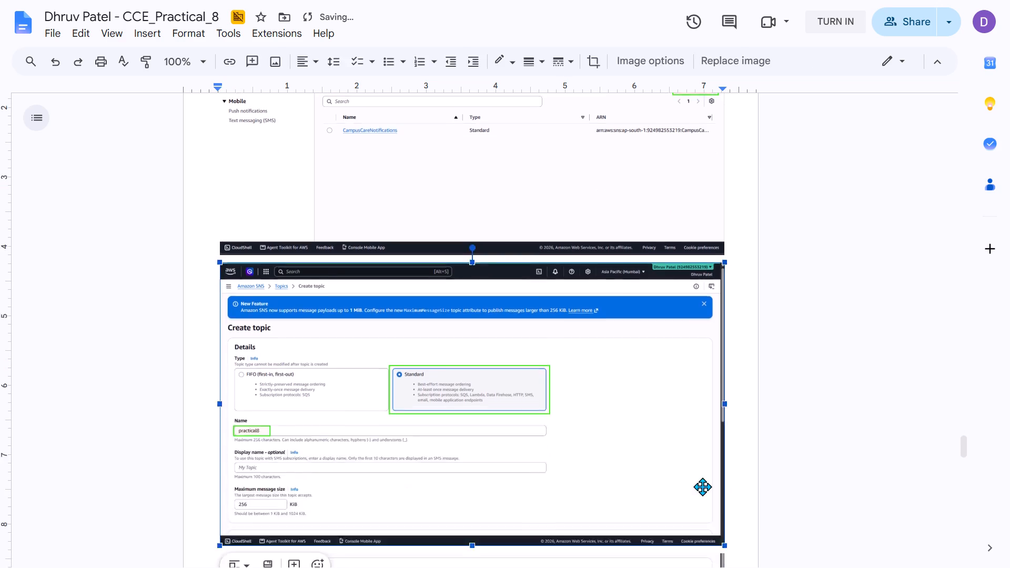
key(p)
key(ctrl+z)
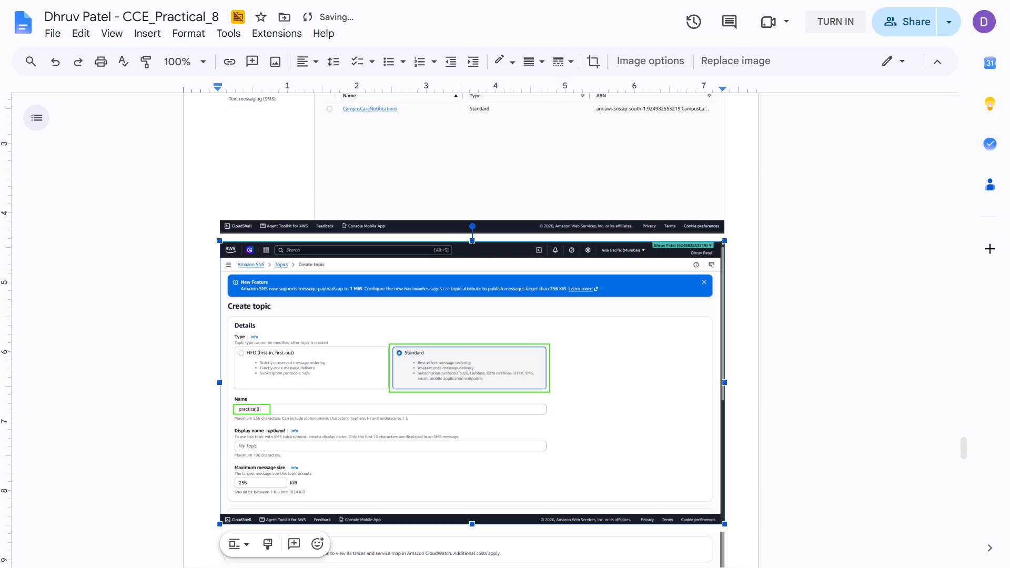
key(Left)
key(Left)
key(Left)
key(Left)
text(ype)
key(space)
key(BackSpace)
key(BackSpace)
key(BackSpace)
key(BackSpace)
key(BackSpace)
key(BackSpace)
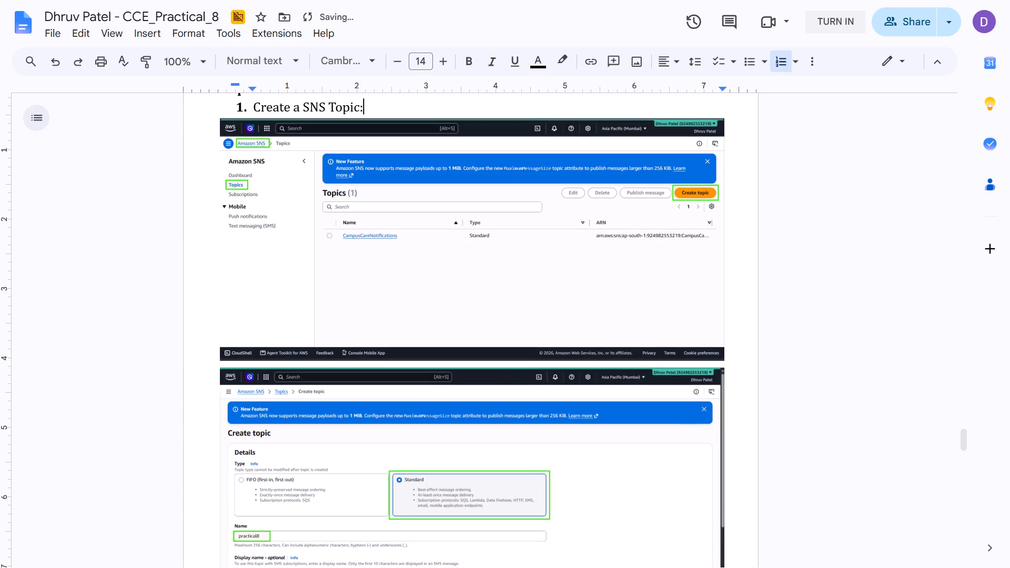
Add an indented line reading "type: Standard, Name: Practcial8" below the "Create a SNS Topic:" heading.
key(Right)
key(Return)
key(Up)
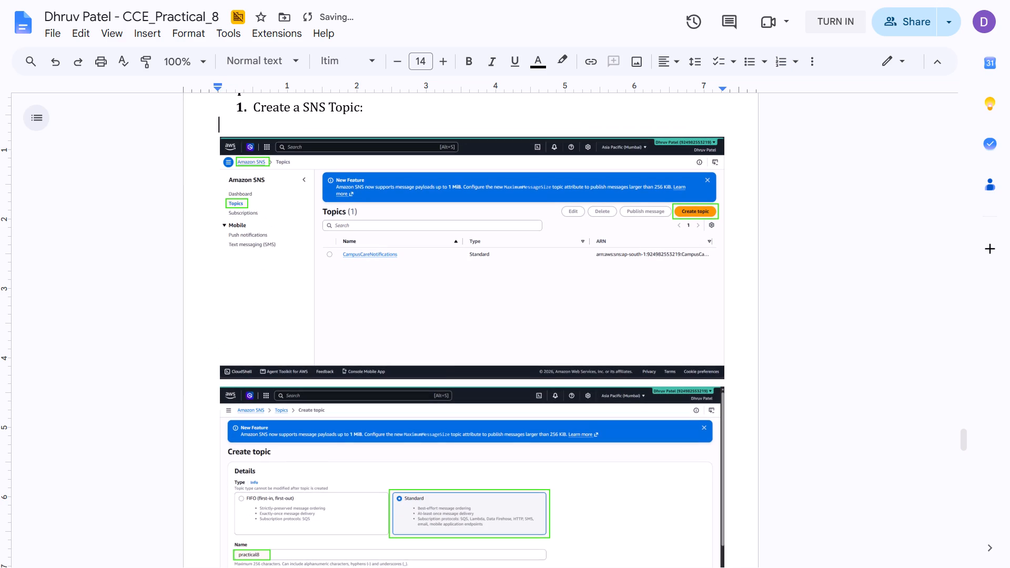
key(Tab)
text(typw)
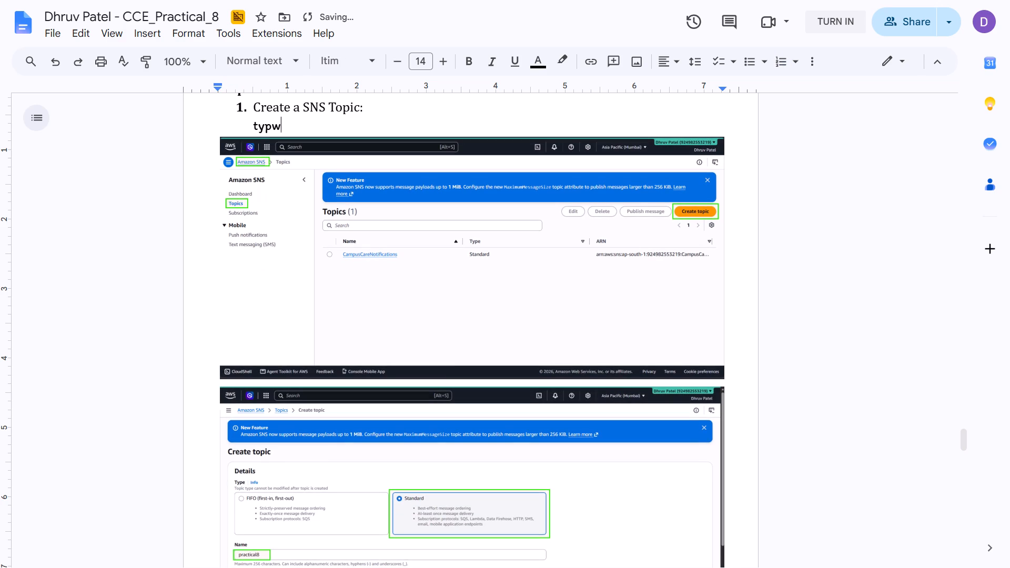
key(BackSpace)
text(e:)
key(Right)
key(Left)
key(space)
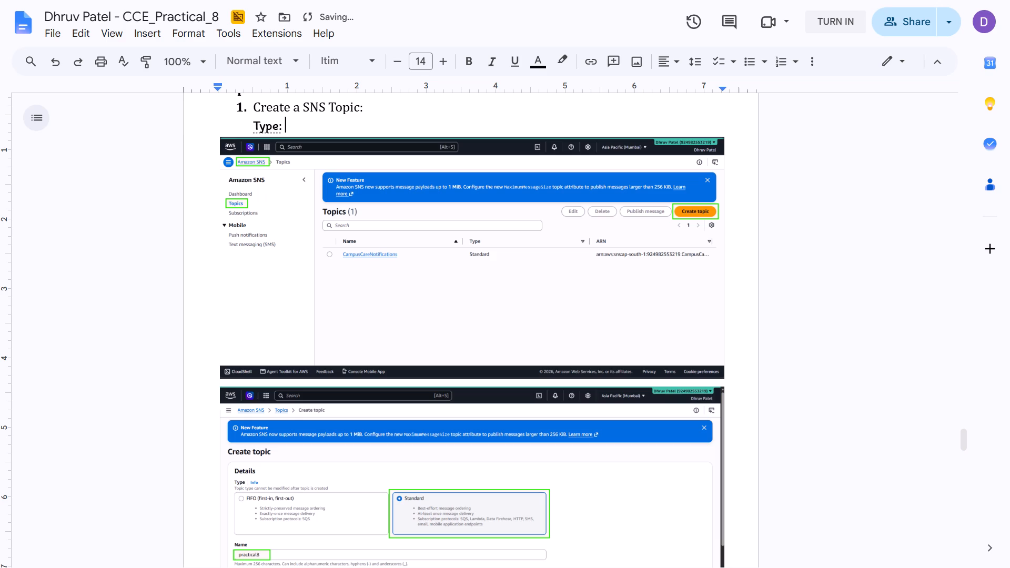
key(ctrl+z)
key(s)
key(BackSpace)
text(Standar)
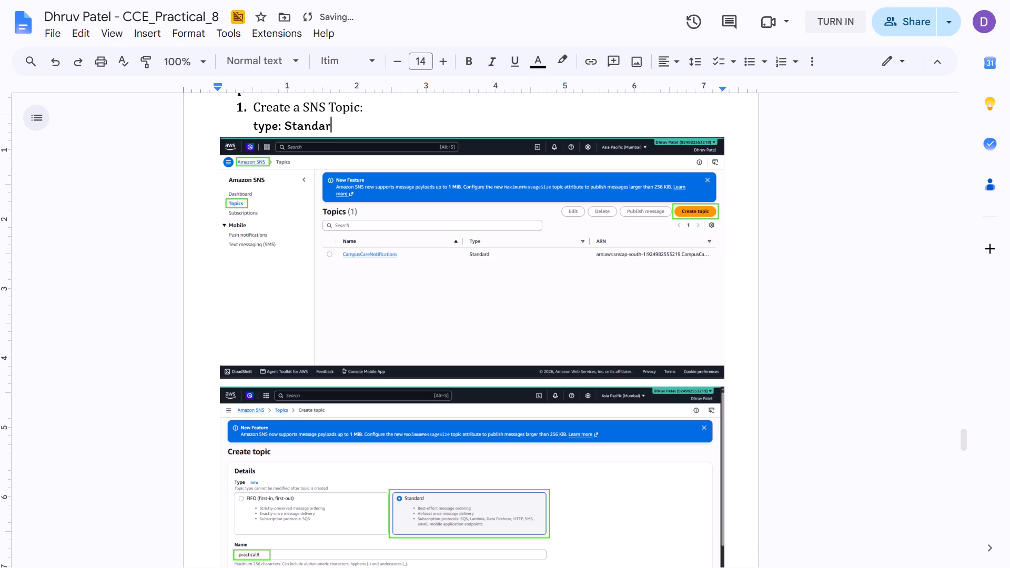
text(d, Name)
key(space)
key(BackSpace)
text(: Praci)
key(BackSpace)
text(tcial)
key(8)
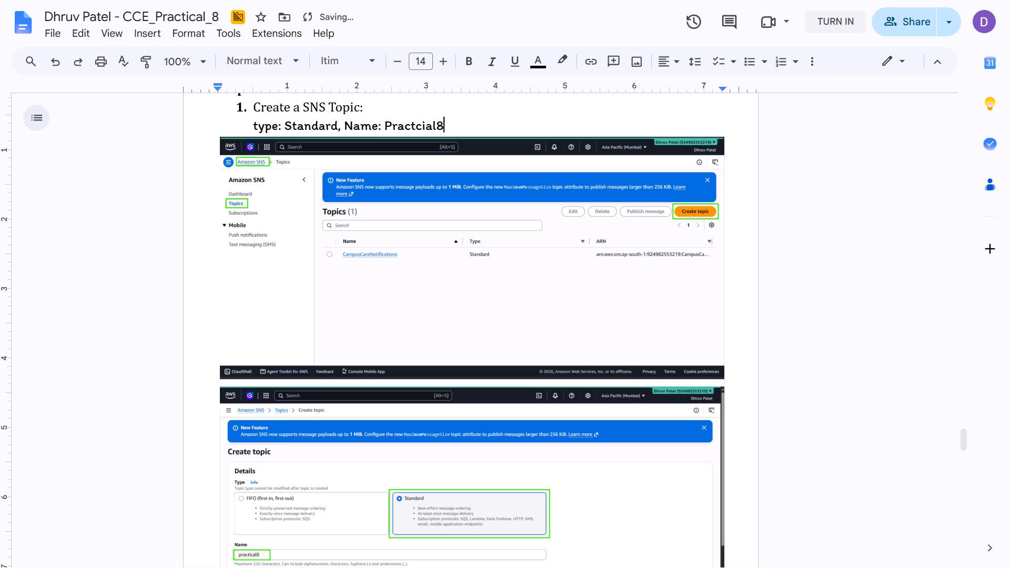
Correct the name in that line to "practical8", and place the cursor below the last Create topic screenshot.
key(Left)
key(Left)
key(Left)
key(Left)
key(BackSpace)
key(Right)
key(c)
key(ctrl+Left)
key(Delete)
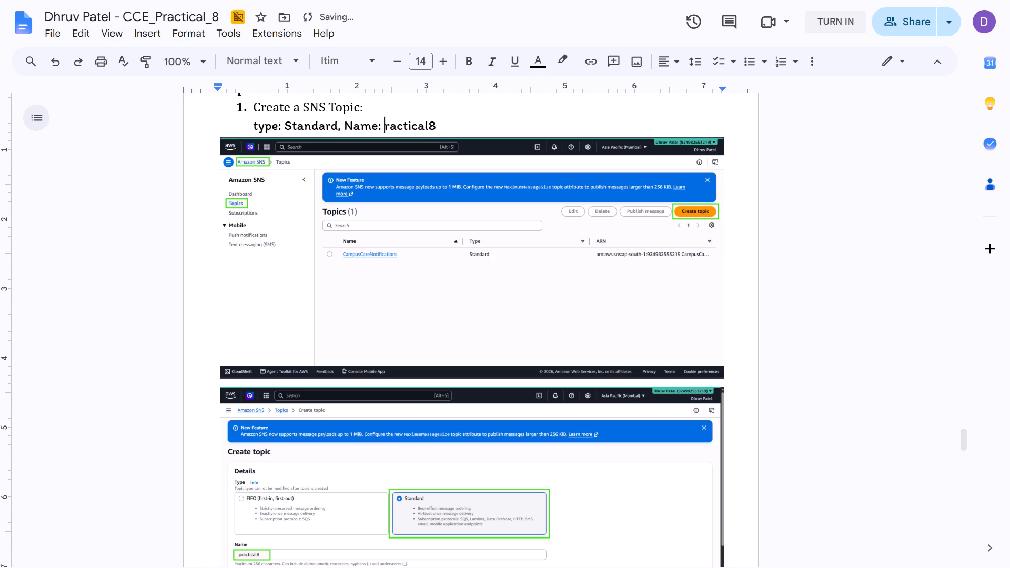
key(p)
key(ctrl+Right)
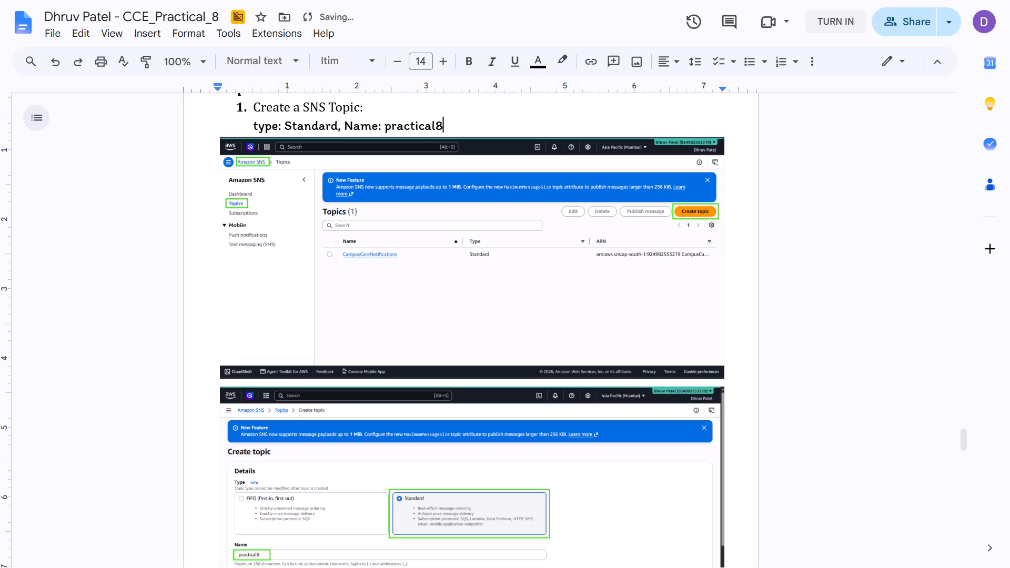
key(Right)
key(Down)
key(Down)
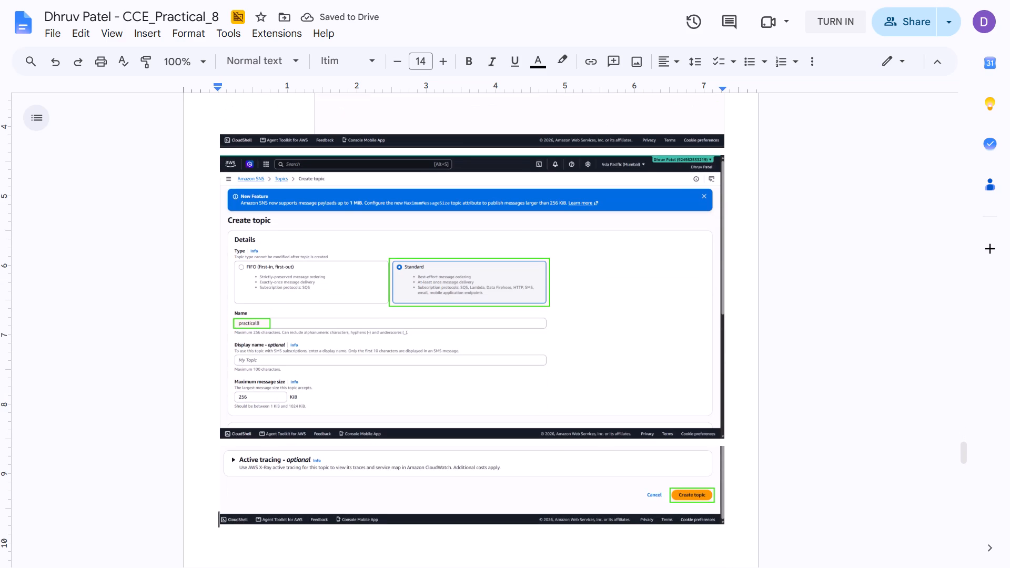
key(Down)
key(Down)
Check the reference practical PDF for the screenshots that follow the Create topic form.
scroll(518, 357, down, 2)
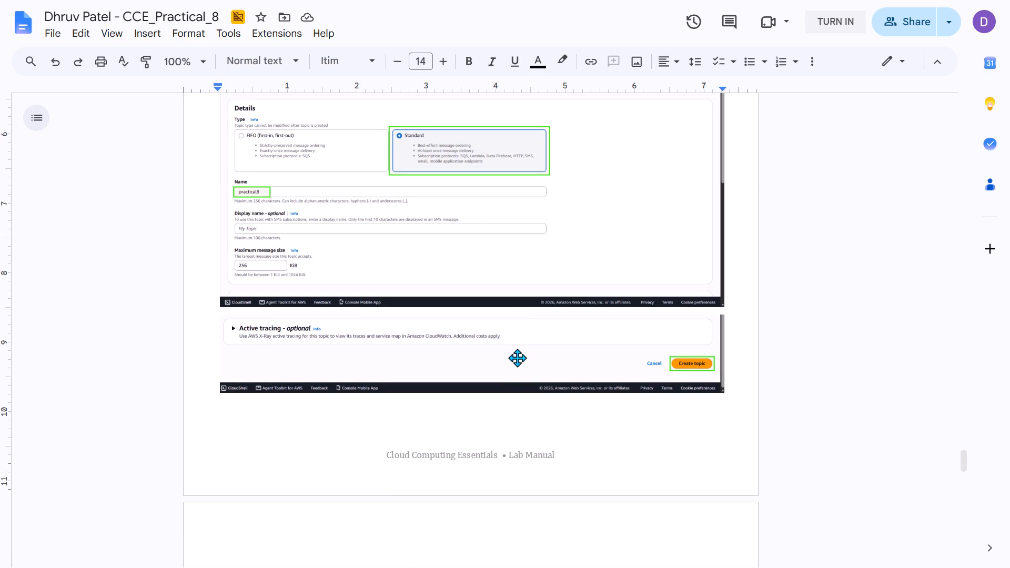
key(alt+Tab)
key(alt+Tab)
key(alt+Tab)
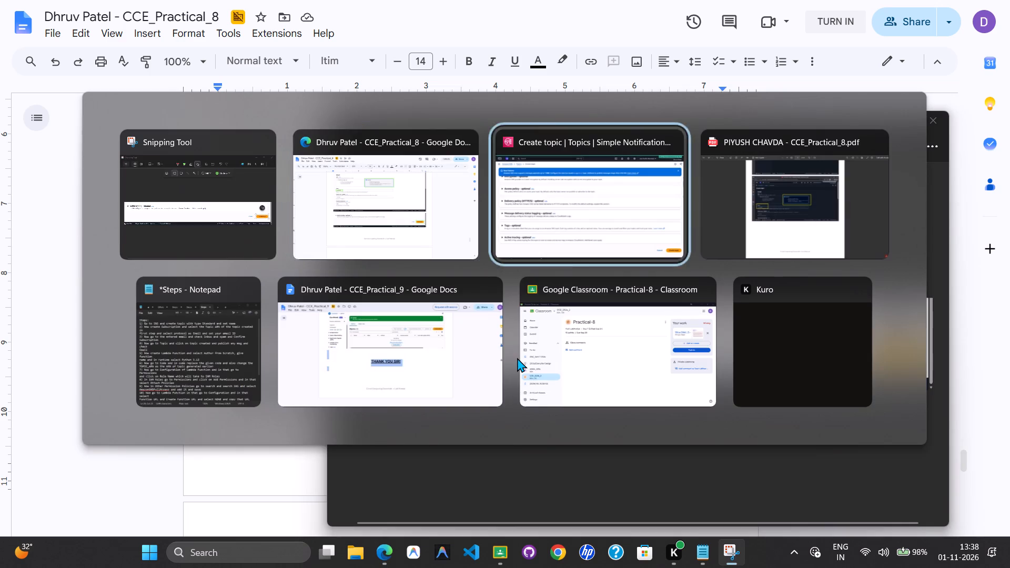
key(alt+Tab)
scroll(520, 359, down, 6)
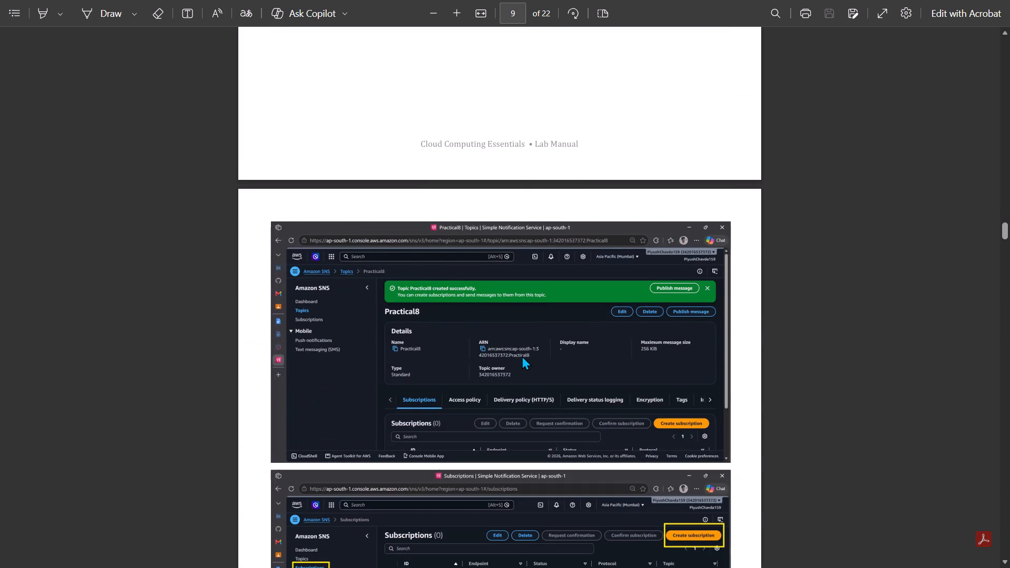
key(alt+Tab)
key(alt+Tab)
key(alt+Tab)
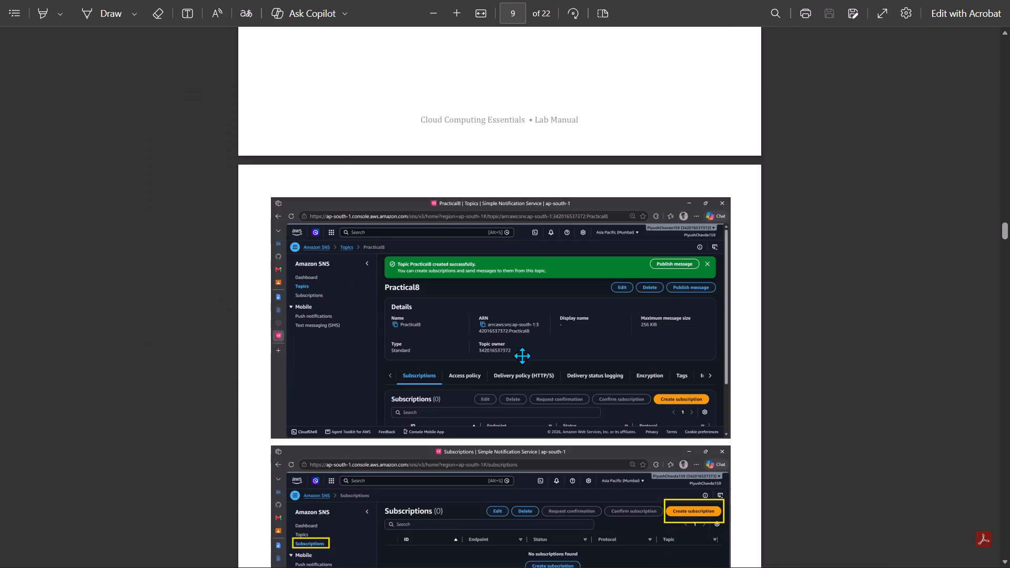
Switch to the AWS console and create the practical8 SNS topic.
key(alt+Tab)
key(alt+Tab)
key(alt+Tab)
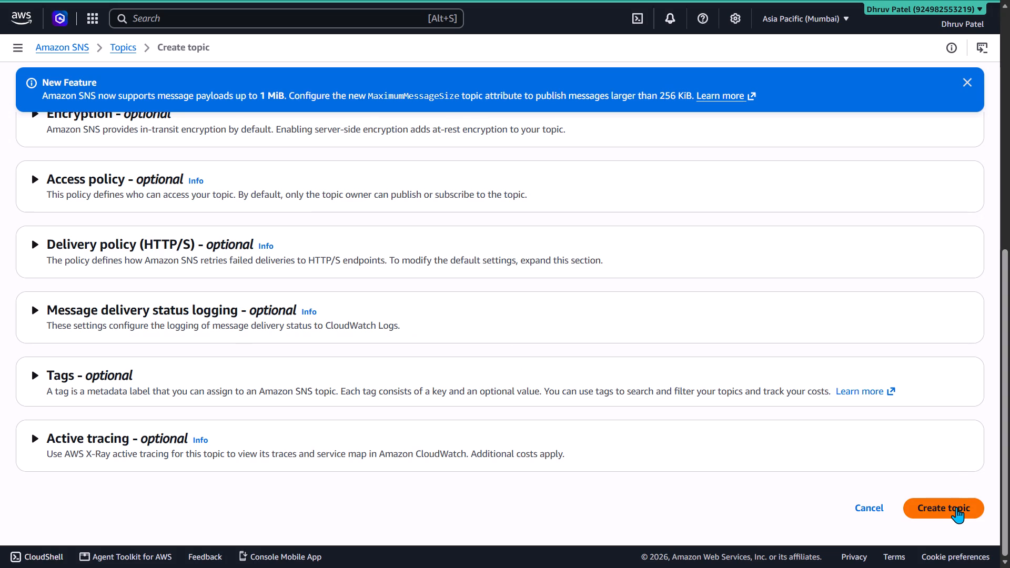
click(956, 507)
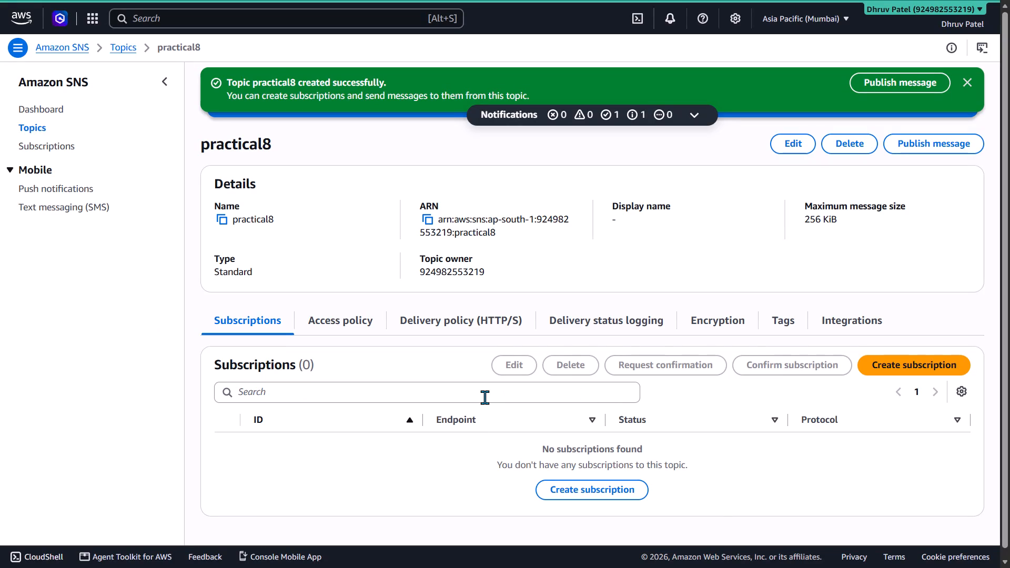
Dismiss the New Feature notice on the practical8 topic page and open a full-screen capture of it in Snipping Tool.
click(264, 85)
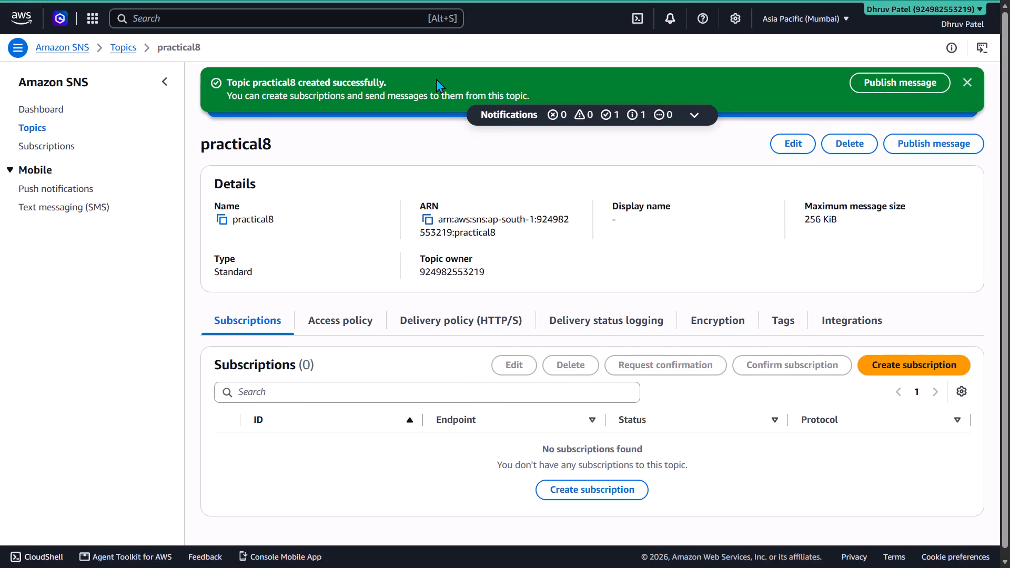
click(436, 78)
click(696, 117)
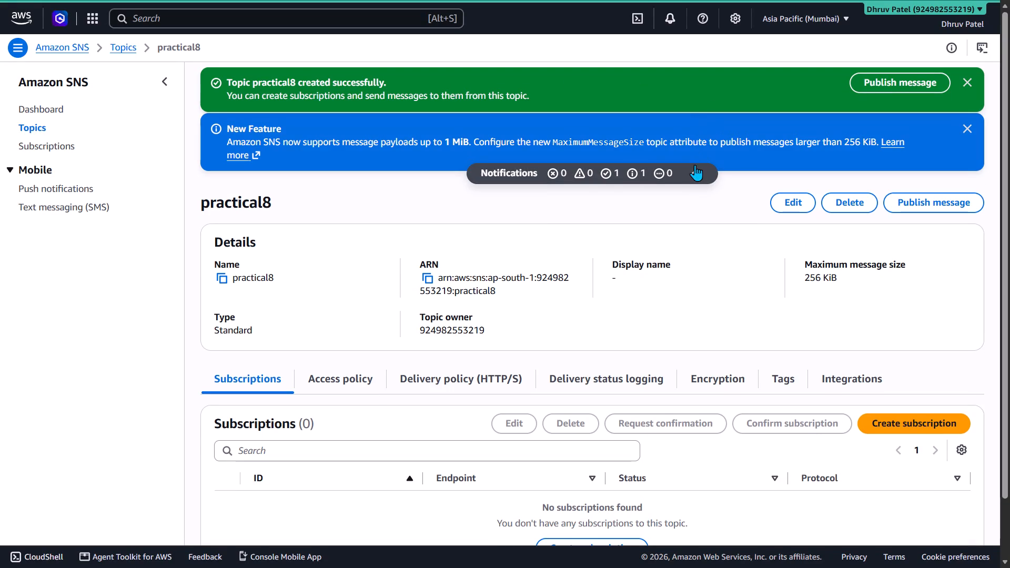
click(965, 129)
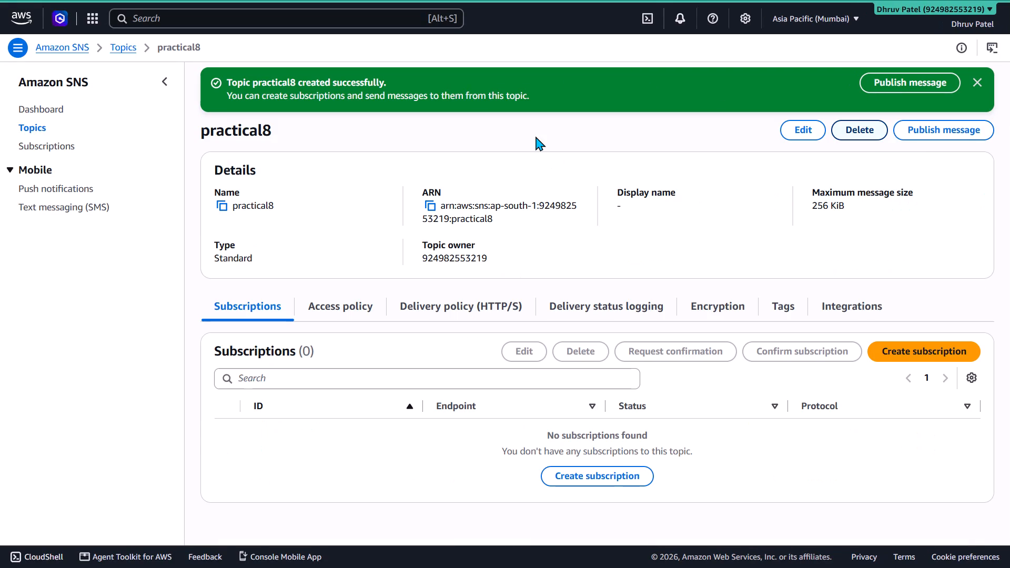
key(shift+super+s)
drag(0, 0, 1009, 567)
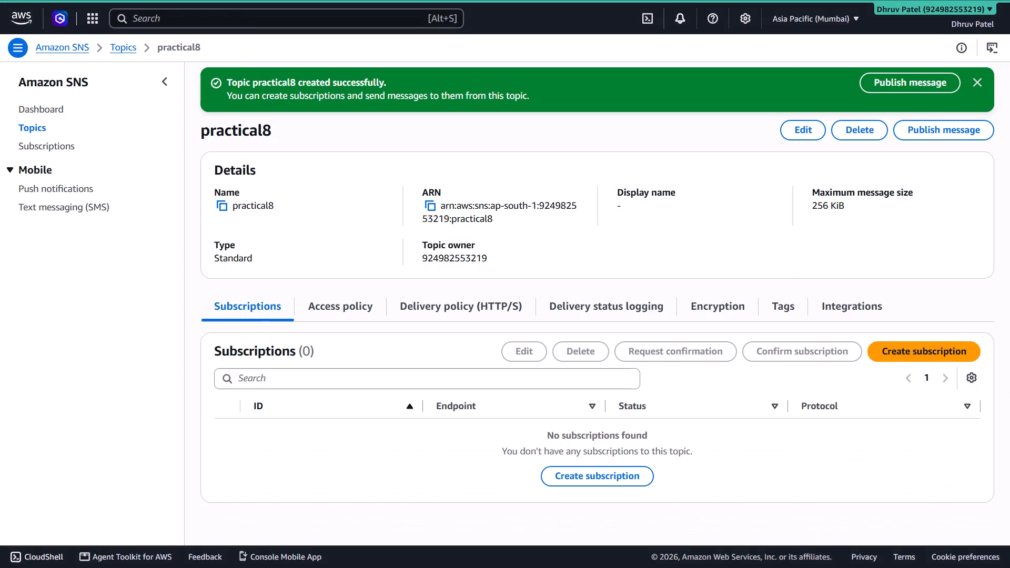
click(898, 383)
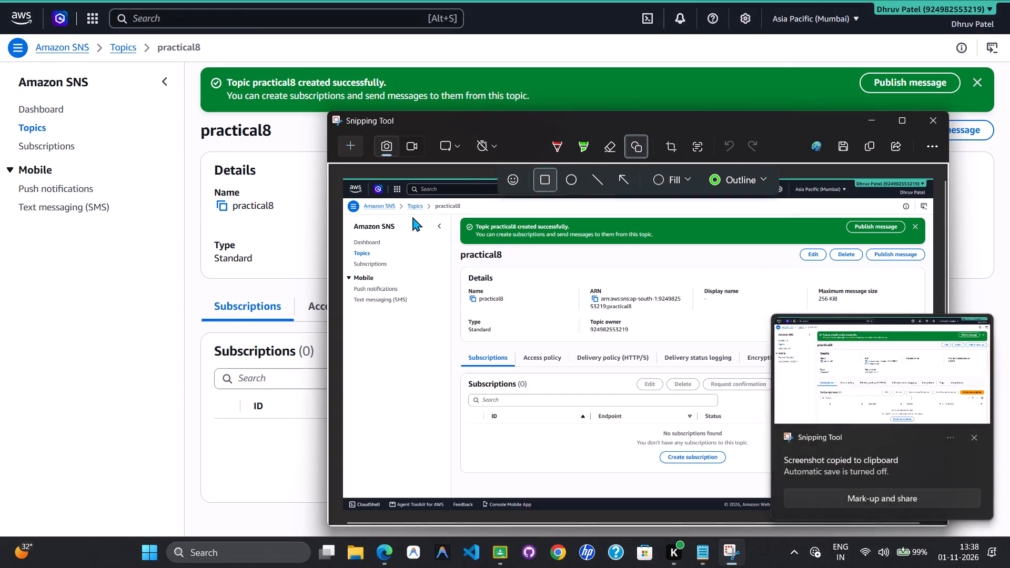
Outline the topic creation success message in the screenshot with a green rectangle and align it to the text.
drag(458, 217, 648, 254)
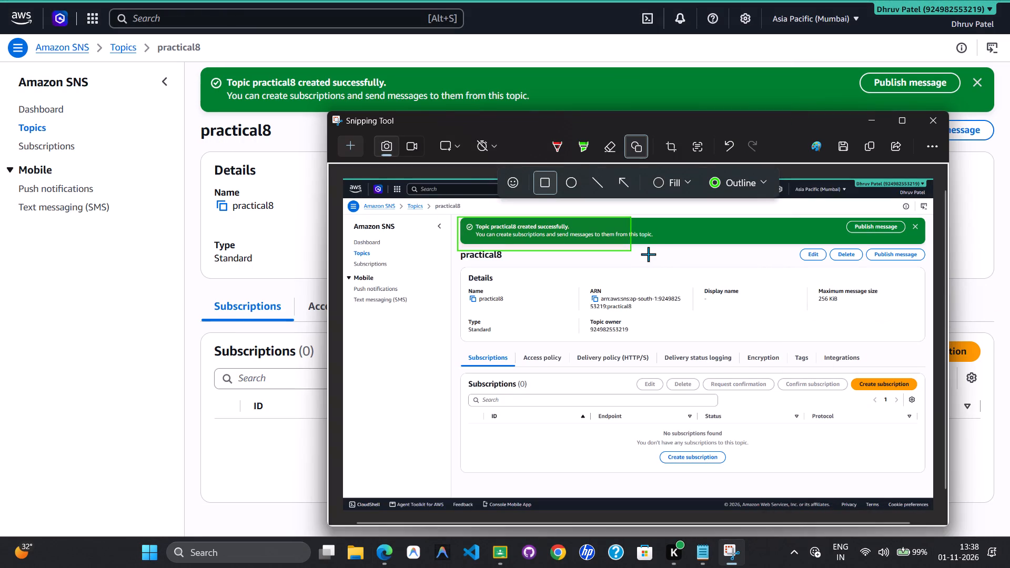
drag(648, 254, 672, 251)
key(Up)
key(Up)
key(Up)
key(Up)
key(Up)
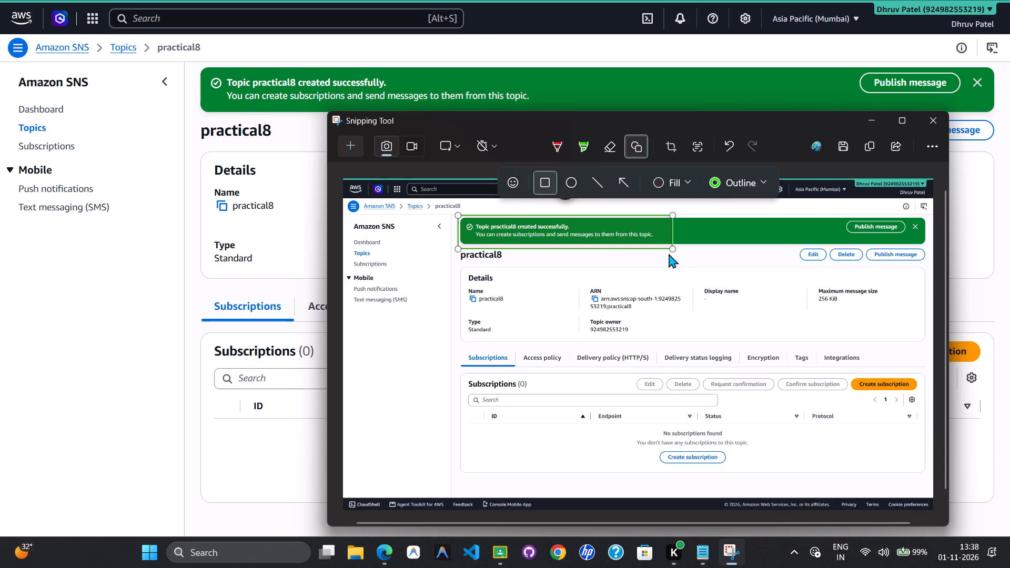
key(Left)
key(Up)
Copy the annotated topic page screenshot and paste it after a page break below the Create topic images in CCE_Practical_8.
click(873, 149)
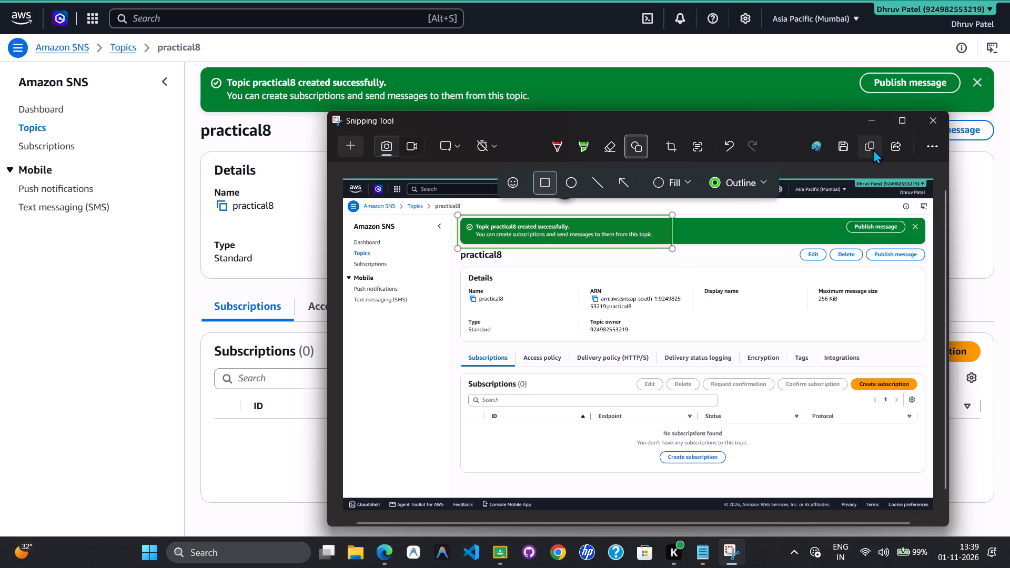
key(alt+Tab)
key(alt+Tab)
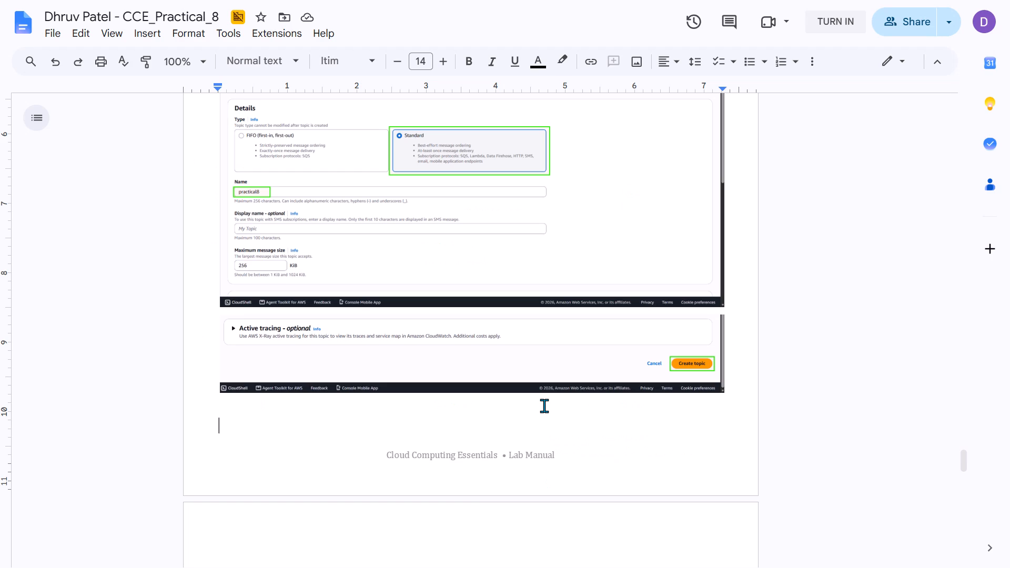
key(BackSpace)
key(ctrl+Return)
key(ctrl+v)
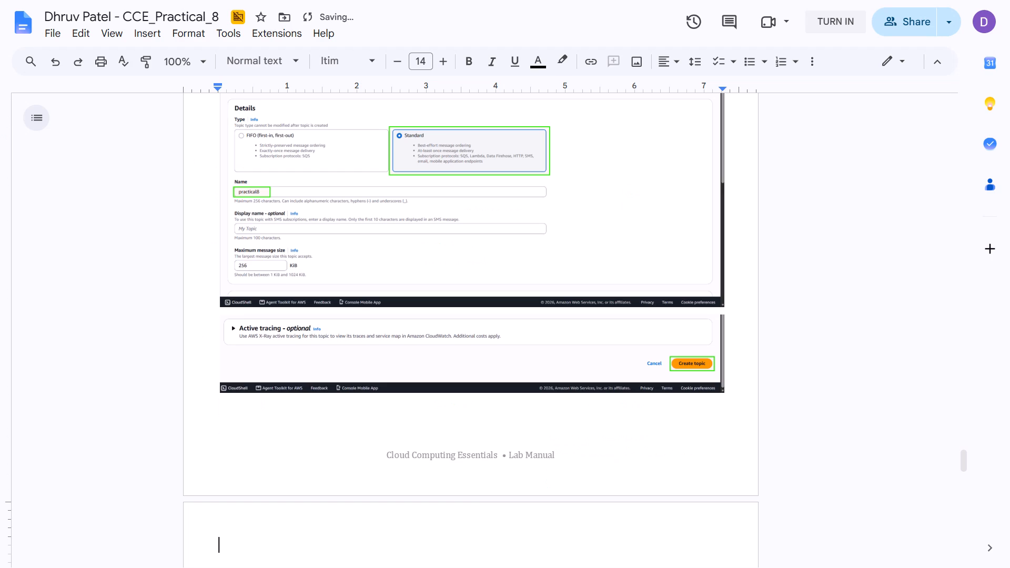
key(Return)
Return to the practical8 topic capture in Snipping Tool and delete the green rectangle around the success message.
key(alt+Tab)
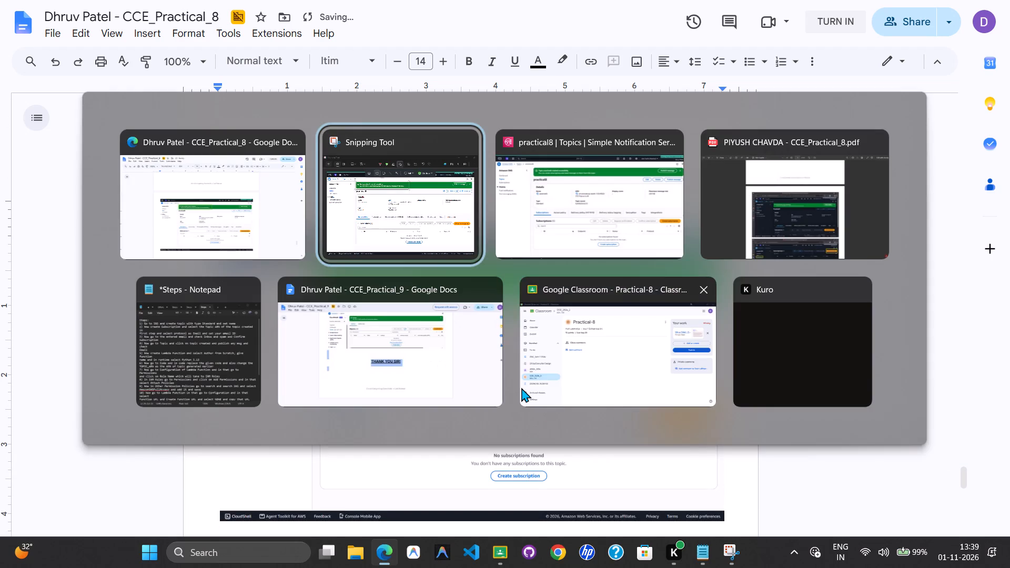
key(alt+Tab)
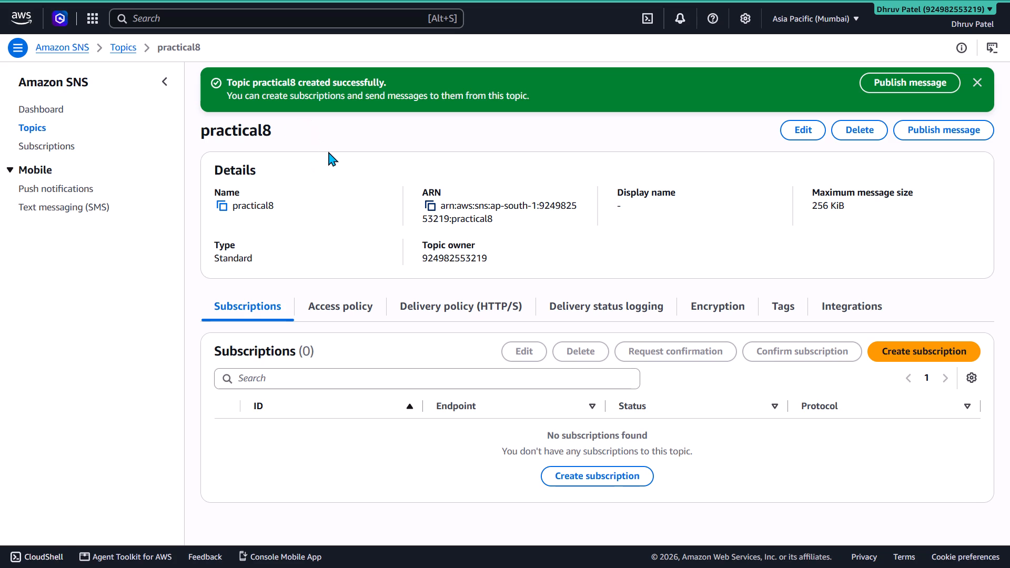
key(alt+Tab)
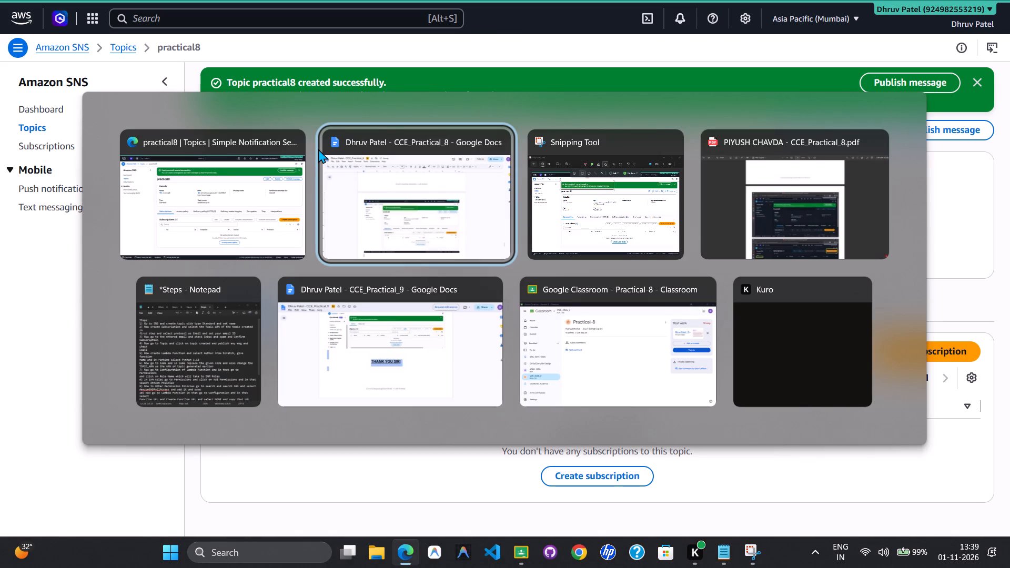
key(alt+Tab)
key(alt+Tab)
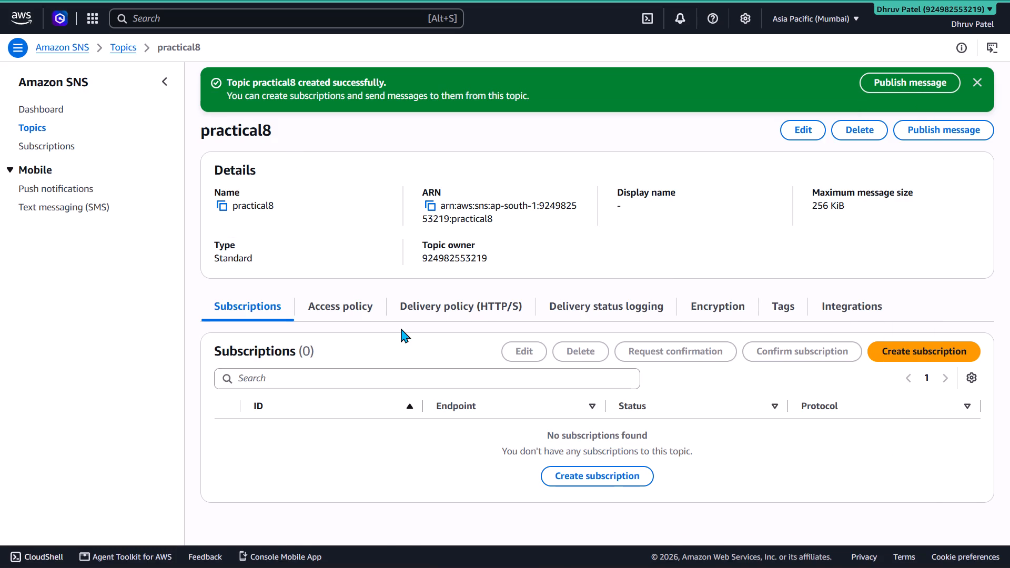
scroll(401, 328, down, 3)
key(alt+Tab)
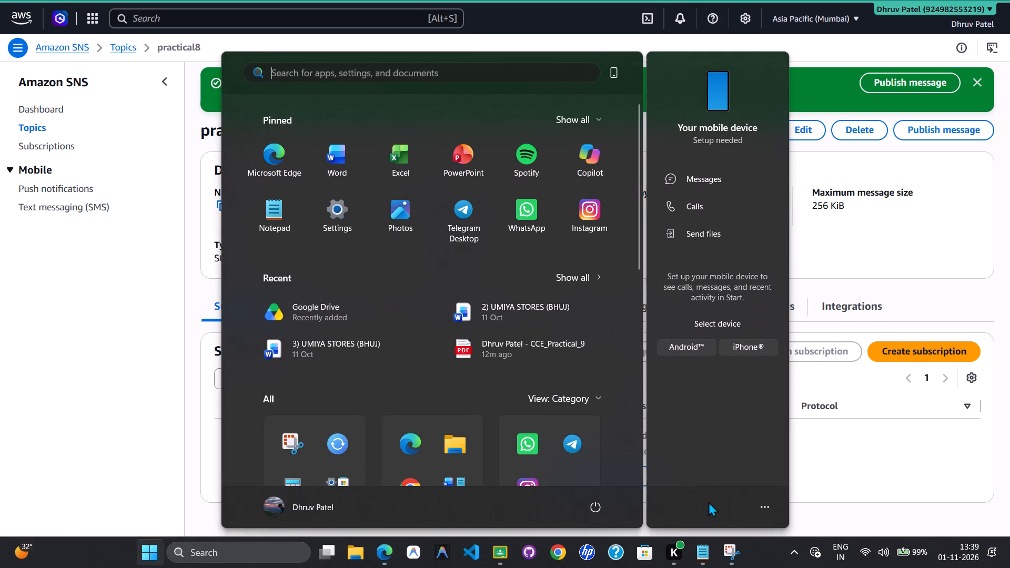
click(730, 565)
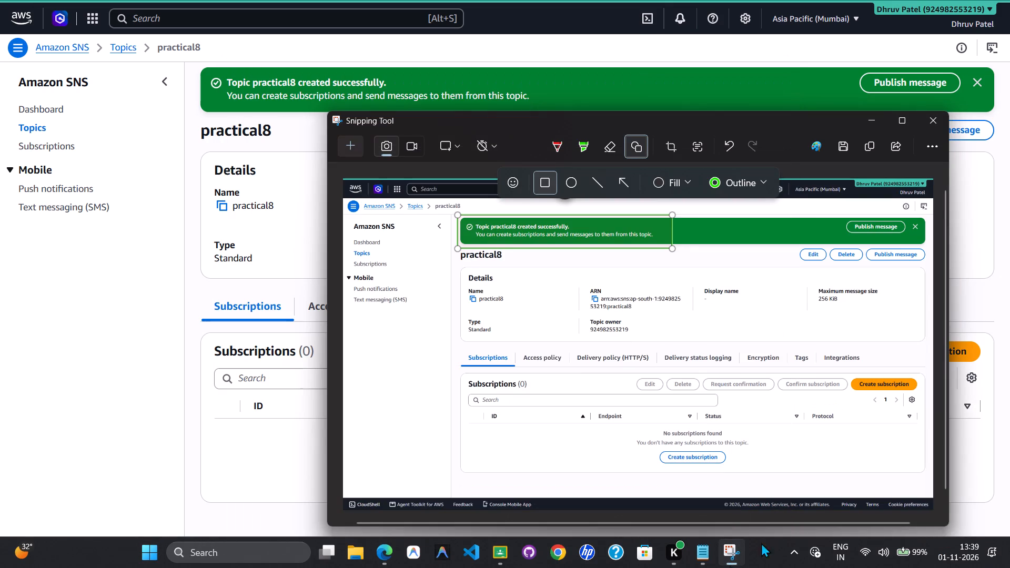
key(Delete)
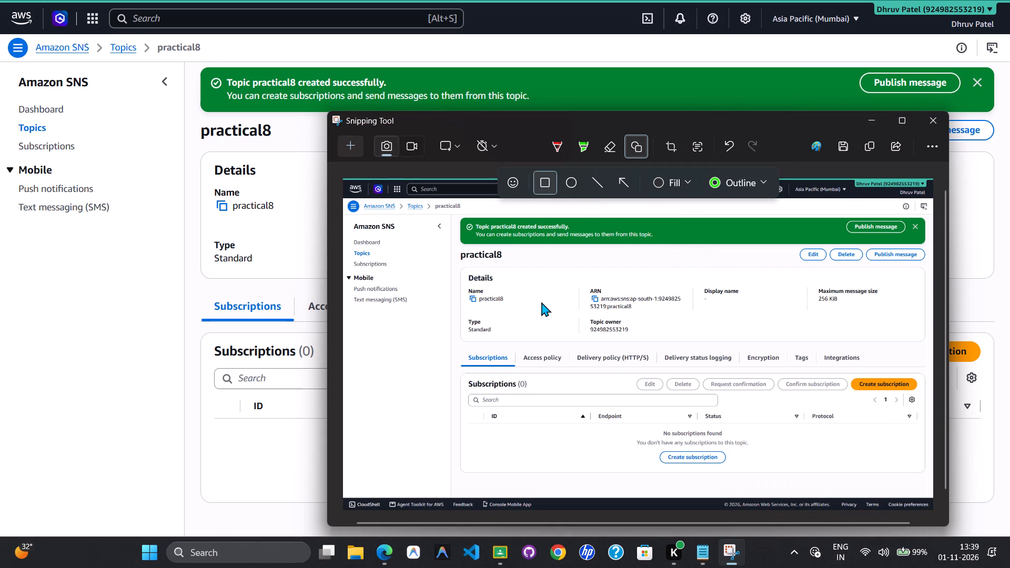
Outline the orange Create subscription button in the screenshot with a green rectangle and nudge it into alignment around the button.
drag(851, 377, 876, 384)
drag(876, 384, 923, 397)
key(Up)
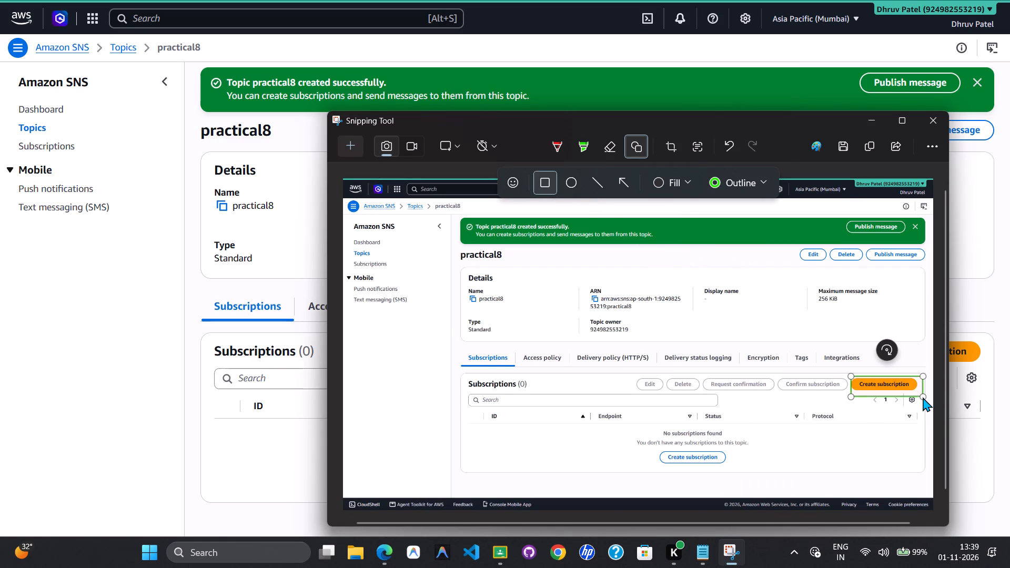
key(Up)
key(Up)
key(Up)
key(Up)
key(Left)
key(Left)
key(Left)
key(Left)
key(Up)
key(Up)
key(Down)
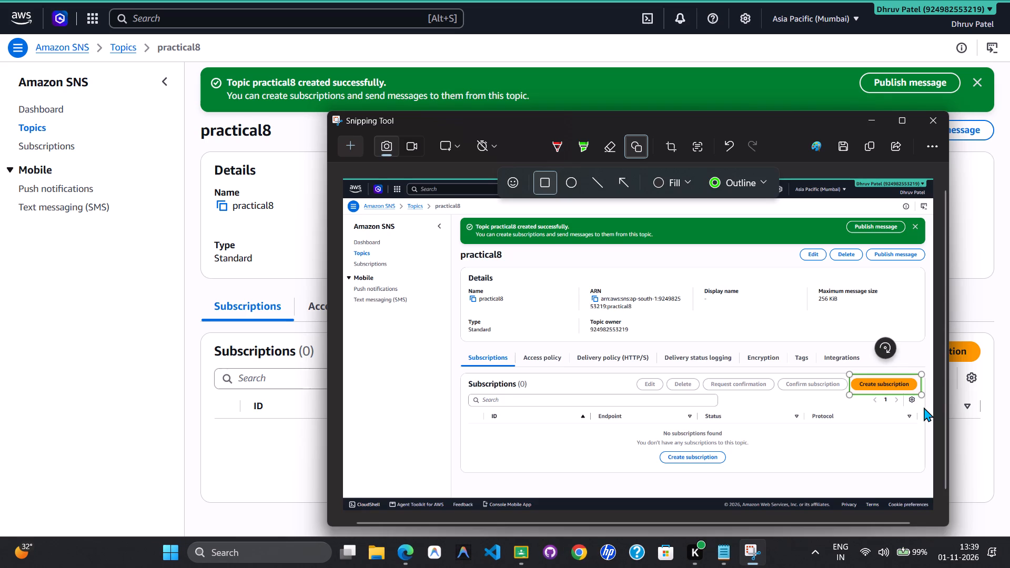
key(Left)
key(Left)
Copy the annotated Create subscription screenshot and paste it on a new line below the topic success image in CCE_Practical_8.
click(867, 141)
key(alt+Tab)
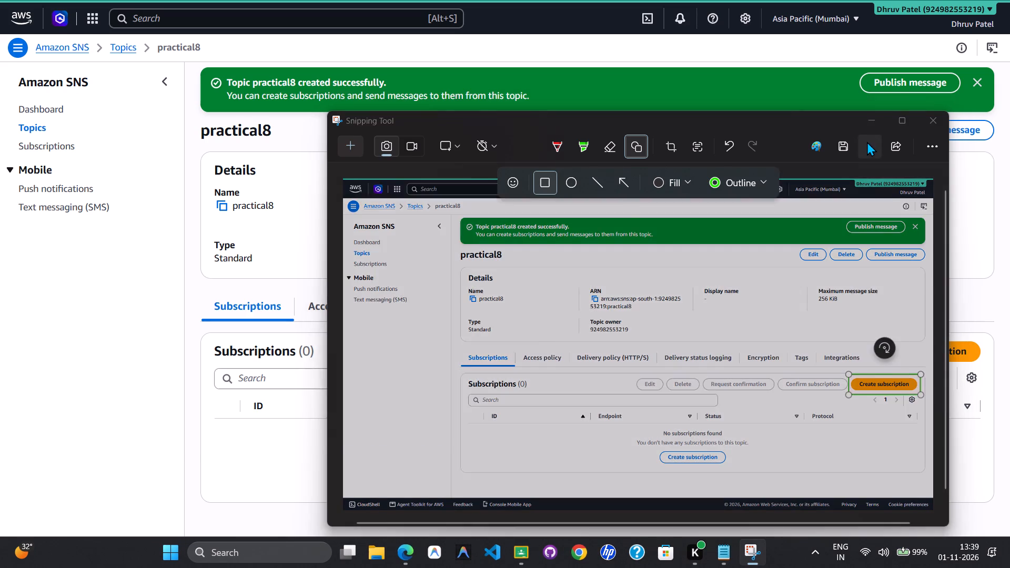
key(alt+Tab)
key(alt+Tab)
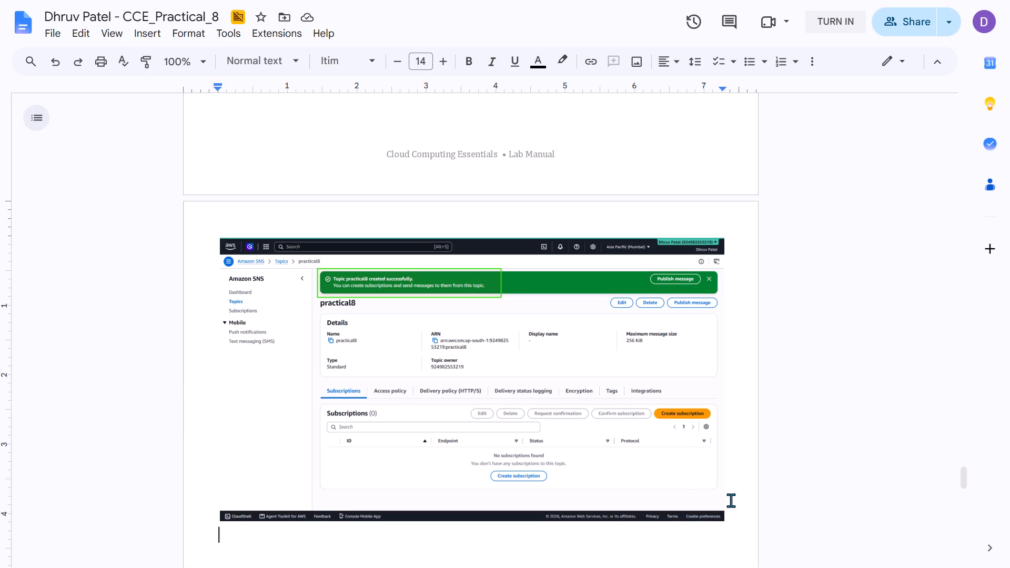
key(Return)
key(ctrl+v)
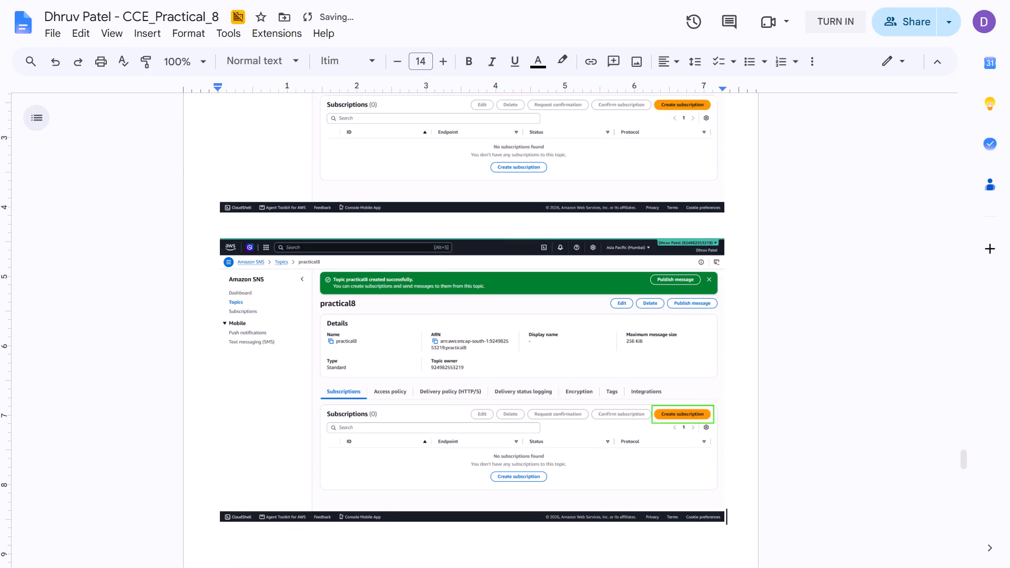
Copy the step 1 text "Create a SNS Topic:" together with its "type: Standard, Name: practical8" line.
key(Up)
key(Up)
key(Up)
key(Up)
key(Up)
key(Up)
key(Up)
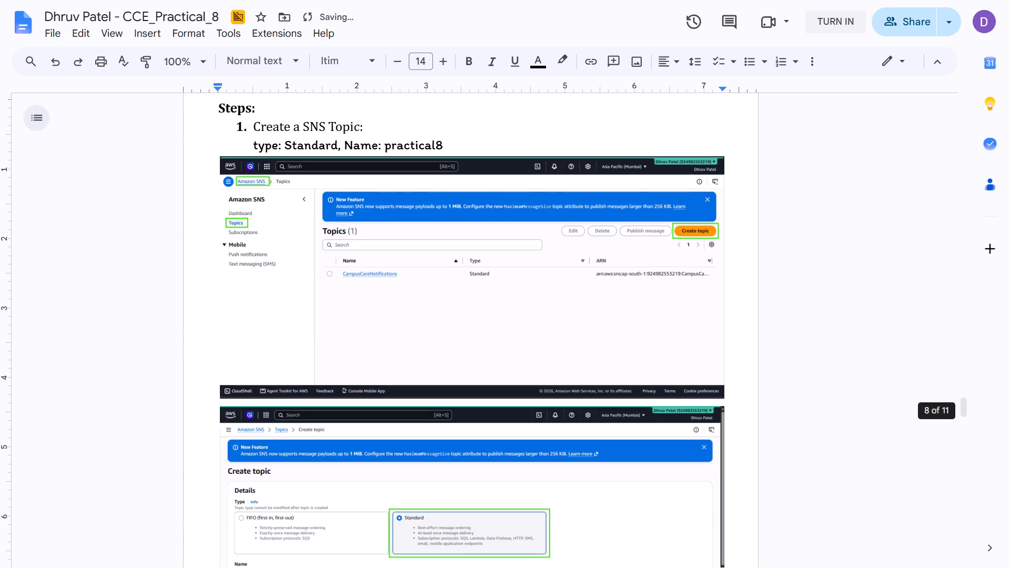
key(Up)
key(ctrl+Up)
key(Right)
key(Up)
key(Right)
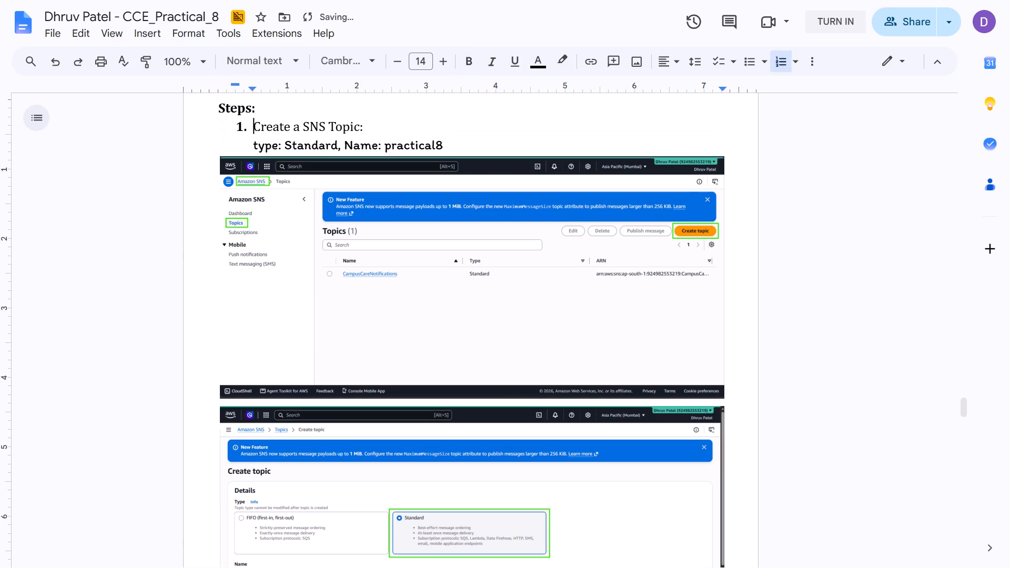
key(ctrl+shift+Down)
key(ctrl+shift+Down)
key(ctrl+c)
Paste the copied step text between the topic success image and the Create subscription image as list item 2.
key(Down)
key(Down)
key(Down)
key(Down)
key(Down)
key(Down)
key(Down)
key(Down)
key(Down)
key(Down)
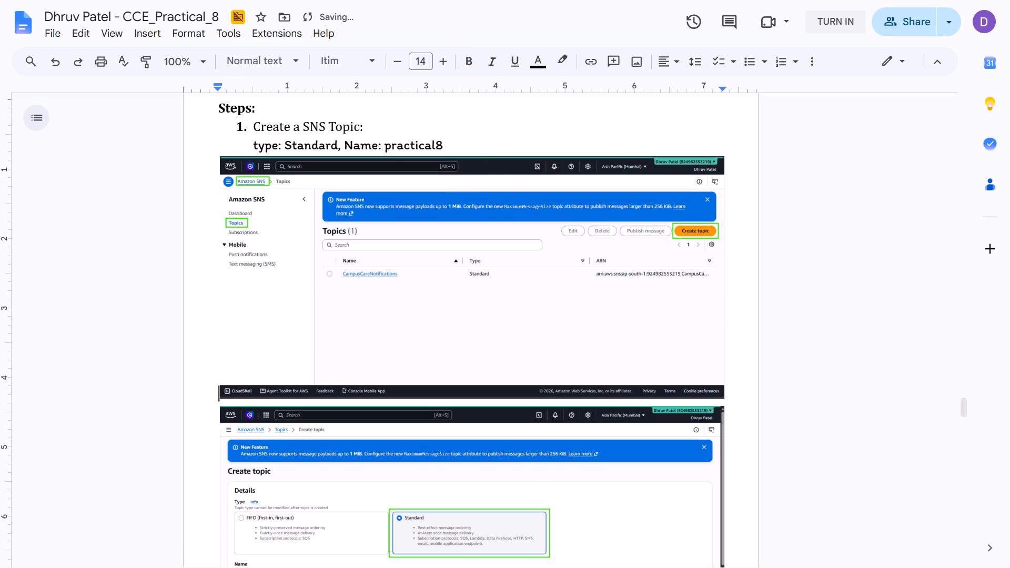
key(Up)
key(Up)
key(Up)
key(Up)
key(Up)
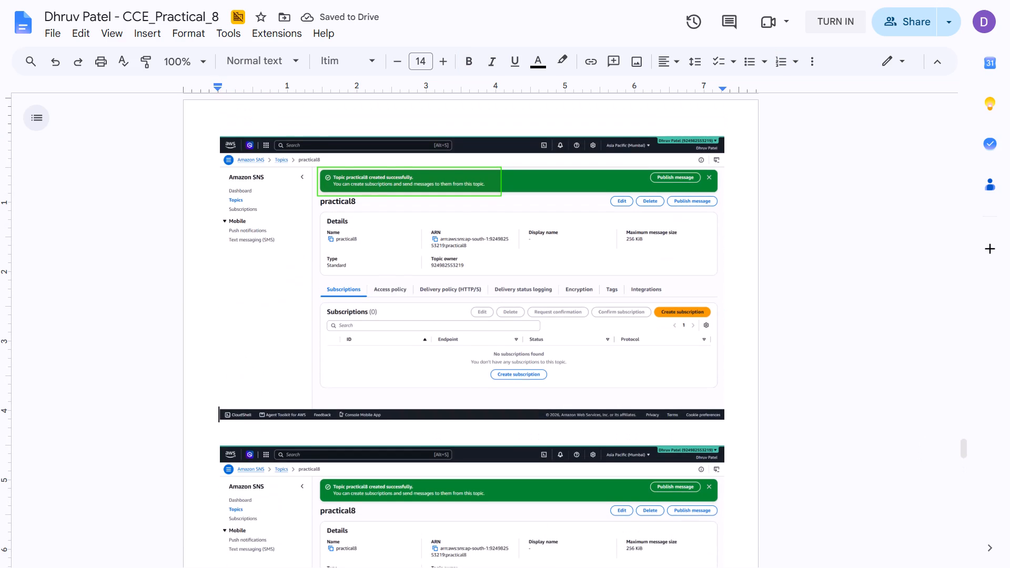
key(Down)
key(ctrl+v)
key(Up)
key(Up)
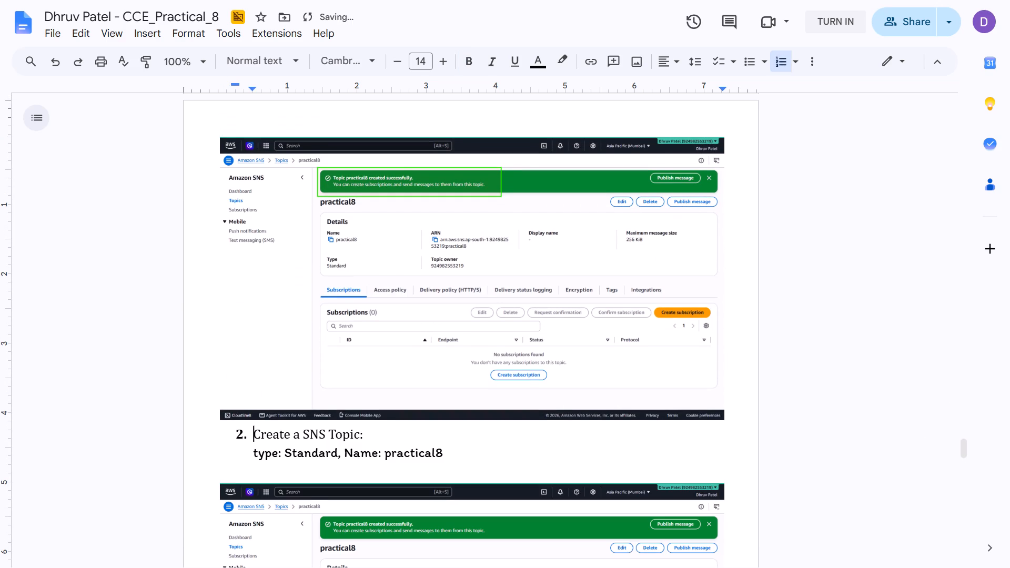
Insert an empty line between the topic success image and list item 2.
key(Up)
key(Down)
key(Left)
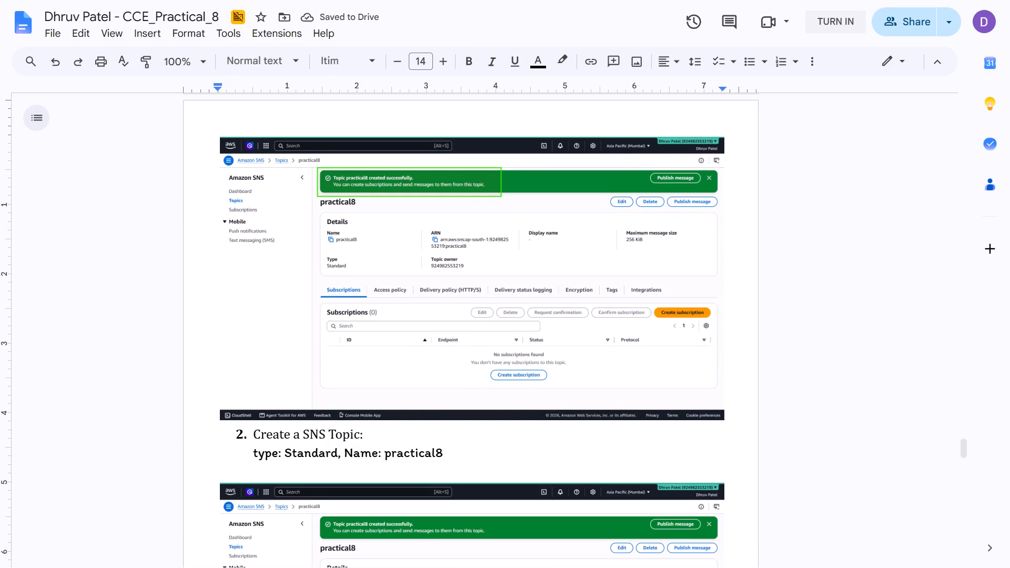
key(Return)
key(Right)
key(Up)
key(shift+Right)
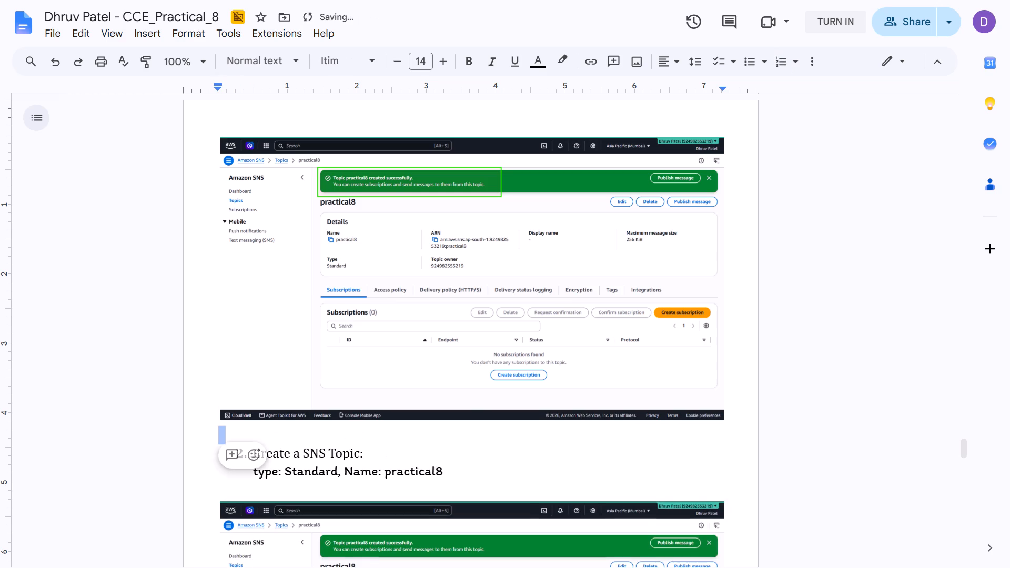
key(shift+less)
key(BackSpace)
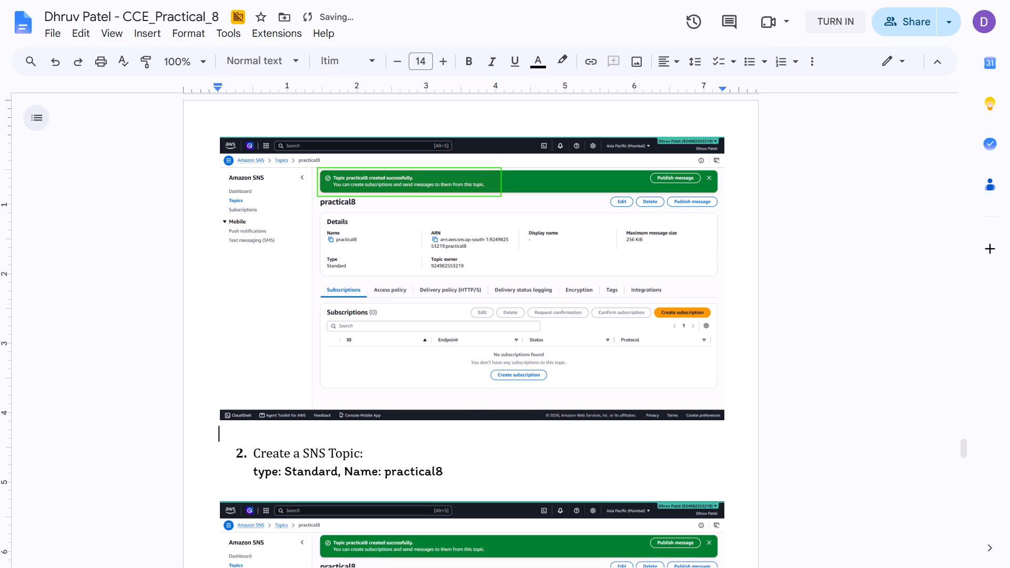
Reduce the font size of the empty line above list item 2 to 9.
key(shift+Right)
key(ctrl+shift+comma)
key(ctrl+shift+comma)
key(ctrl+shift+comma)
key(ctrl+shift+comma)
key(ctrl+shift+comma)
key(ctrl+shift+comma)
key(ctrl+shift+comma)
key(ctrl+shift+comma)
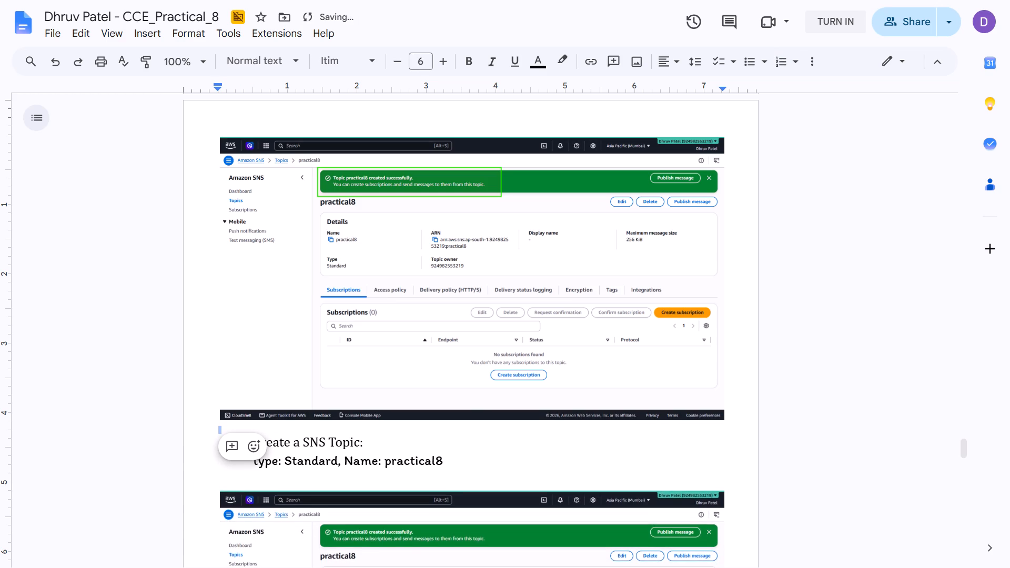
key(Down)
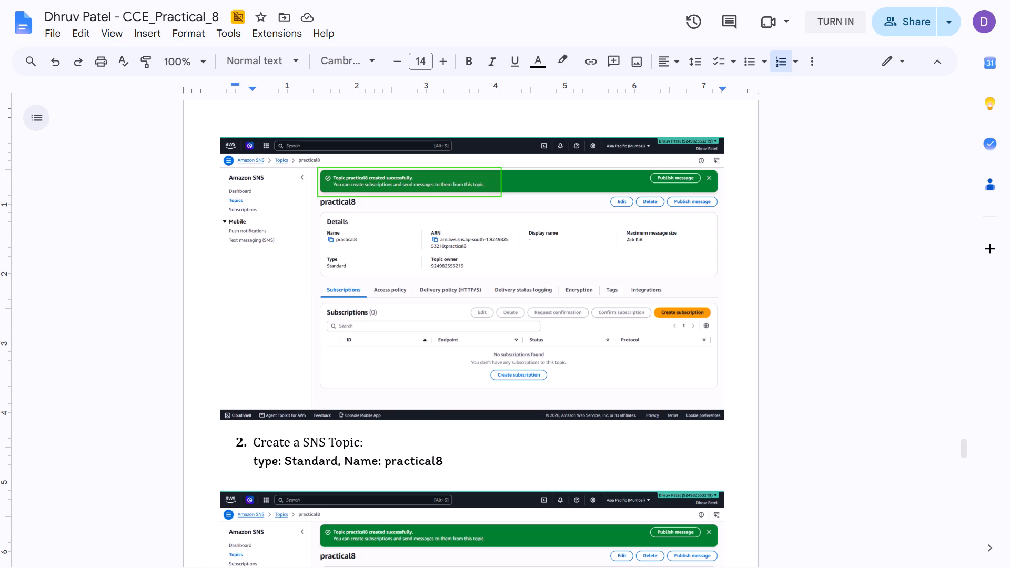
key(Up)
key(shift+Right)
key(ctrl+shift+period)
key(ctrl+shift+period)
key(ctrl+shift+period)
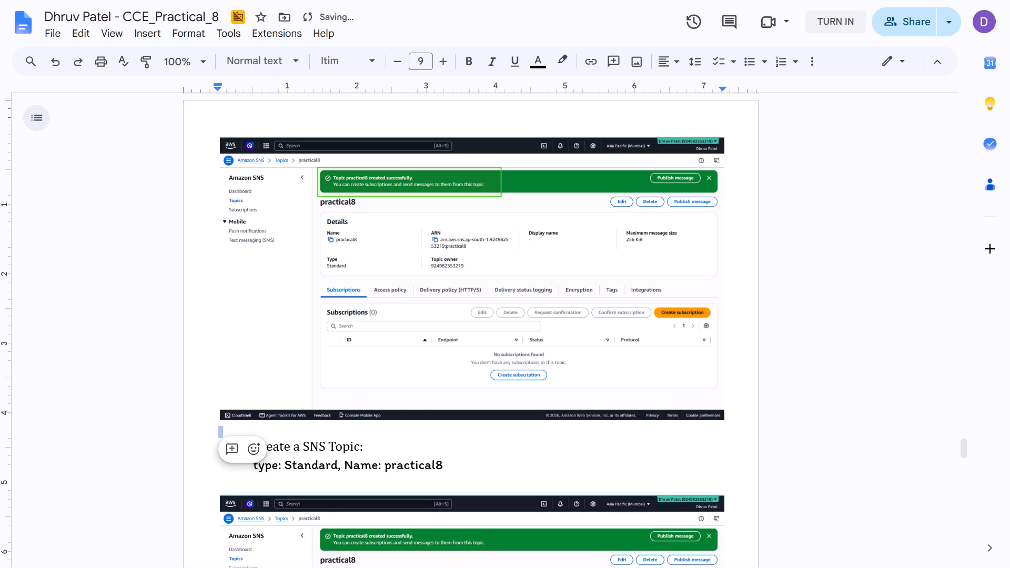
Replace the heading text of list item 2 with "Create a New Subscription:".
key(Down)
key(ctrl+shift+Down)
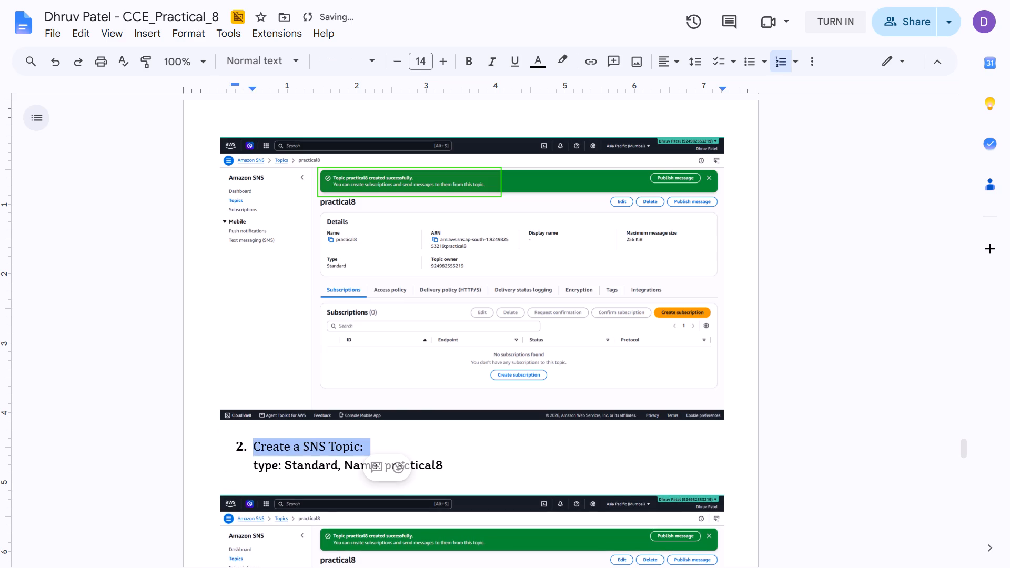
key(shift+Left)
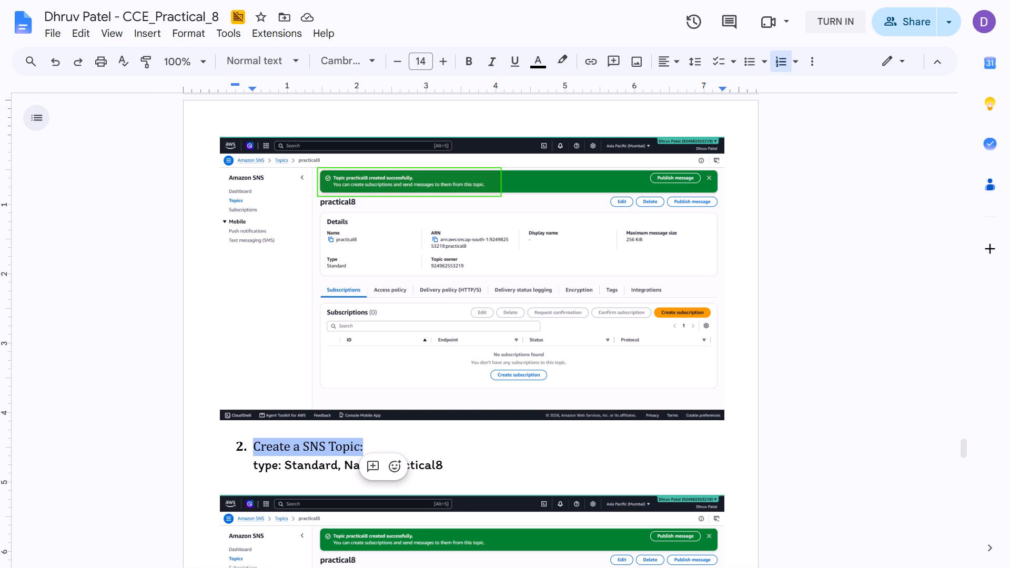
text(Create a)
key(space)
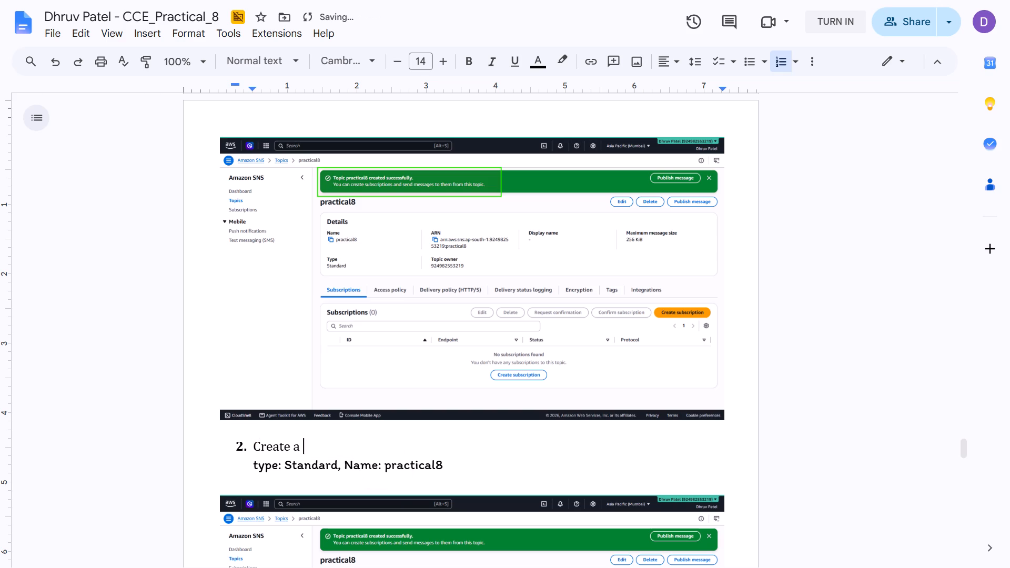
text(New Subsci)
key(BackSpace)
text(rp)
key(BackSpace)
text(iption:)
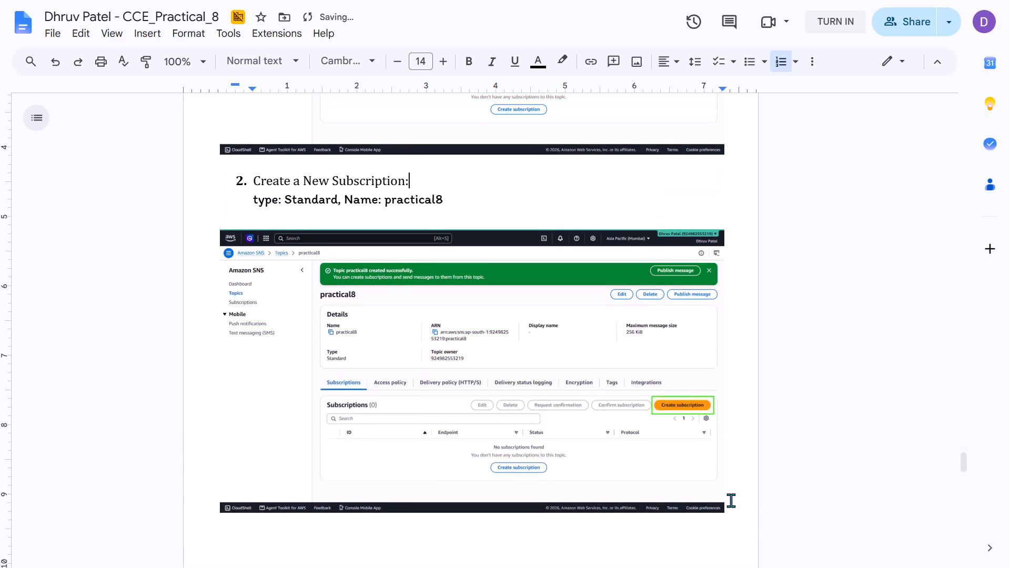
key(Left)
key(Right)
key(Right)
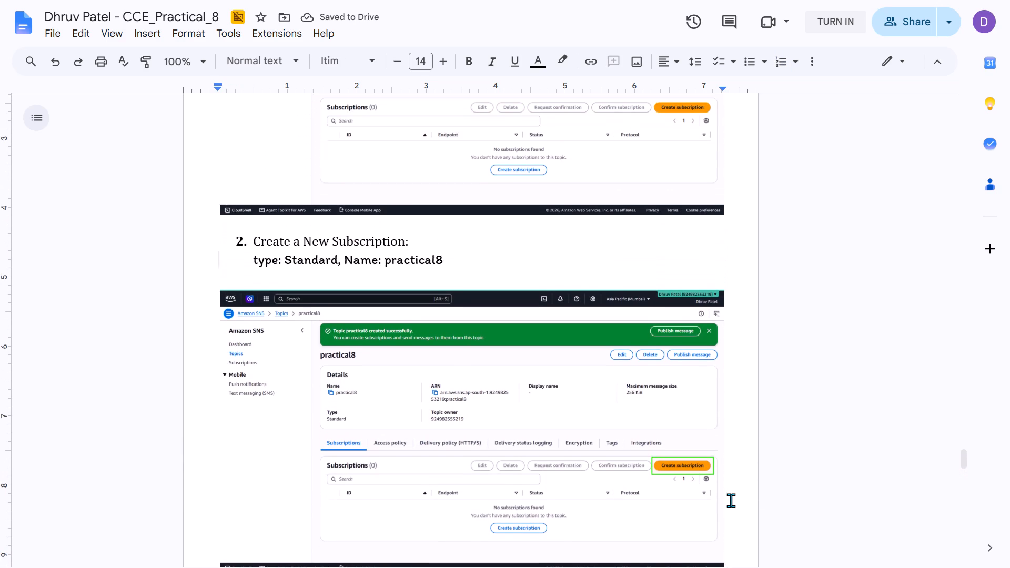
key(Down)
Switch to the reference CCE_Practical_8 PDF and examine the Create subscription screenshot on page 9.
key(alt+Tab)
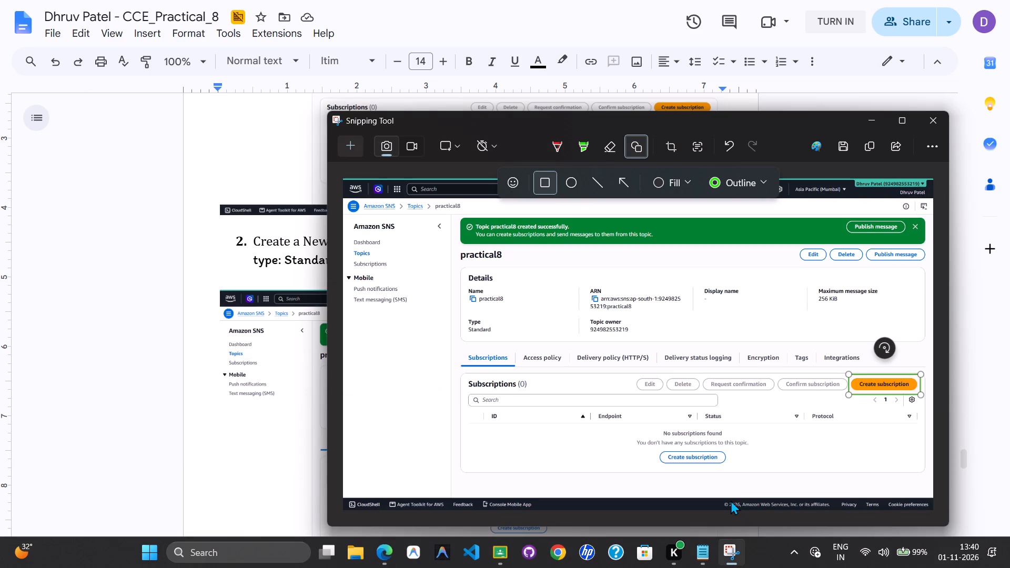
key(alt+Tab)
key(alt+Tab)
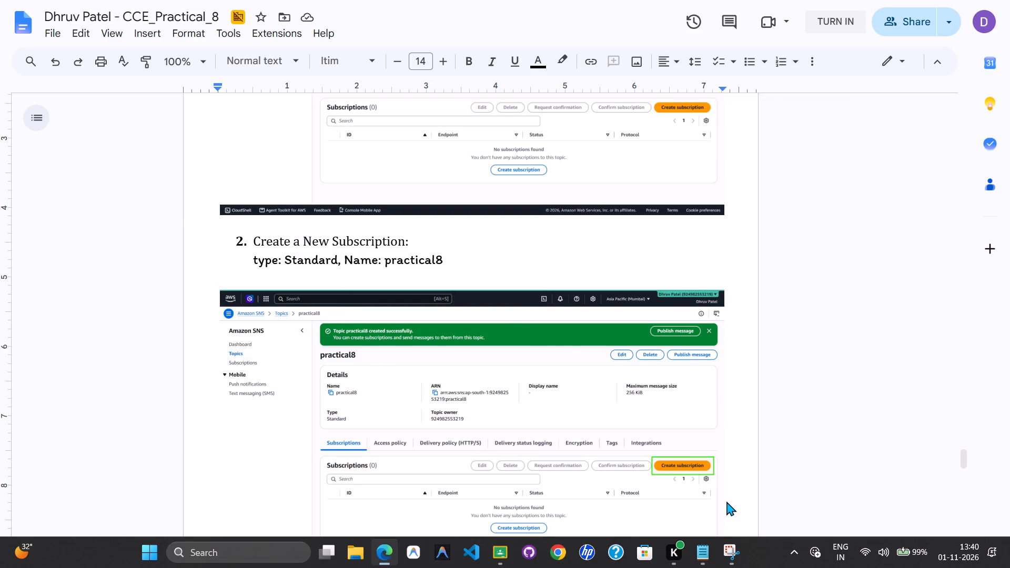
key(alt+Tab)
key(alt+Tab)
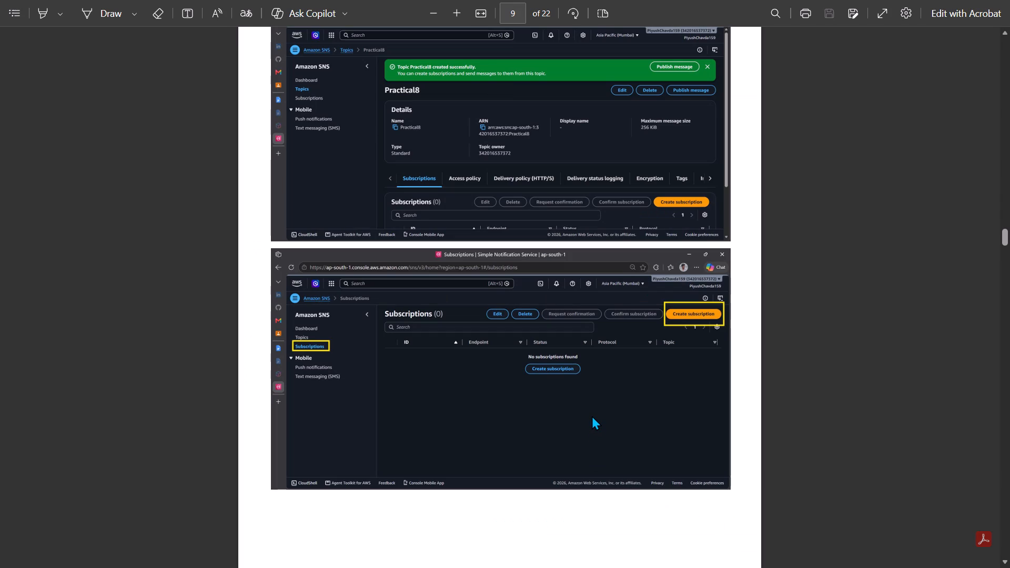
key(Tab)
key(alt+Tab)
key(alt+Tab)
key(alt+Tab)
key(alt+Tab)
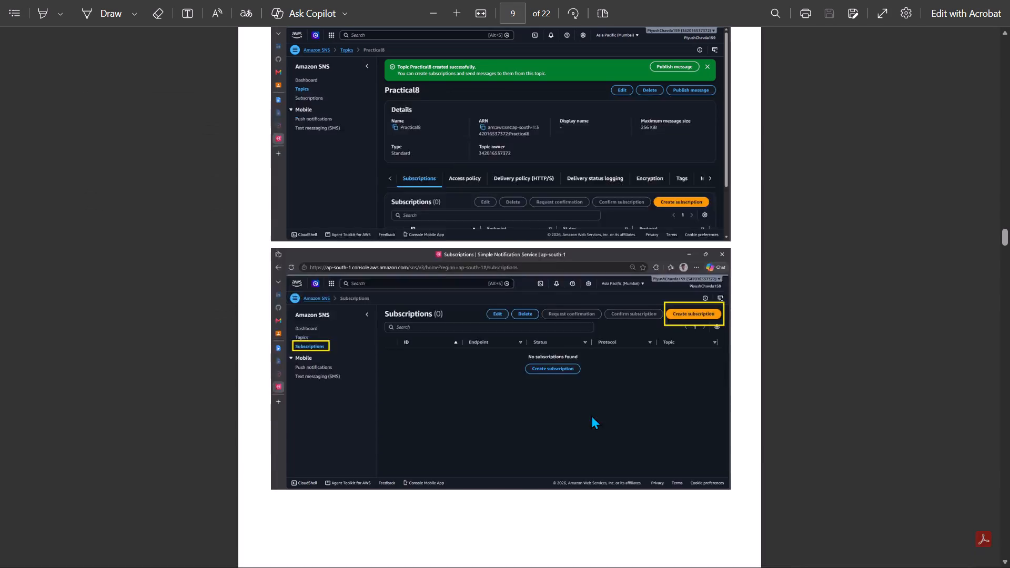
Open the Subscriptions list in Amazon SNS and delete the email subscription belonging to the practical9 topic.
click(62, 152)
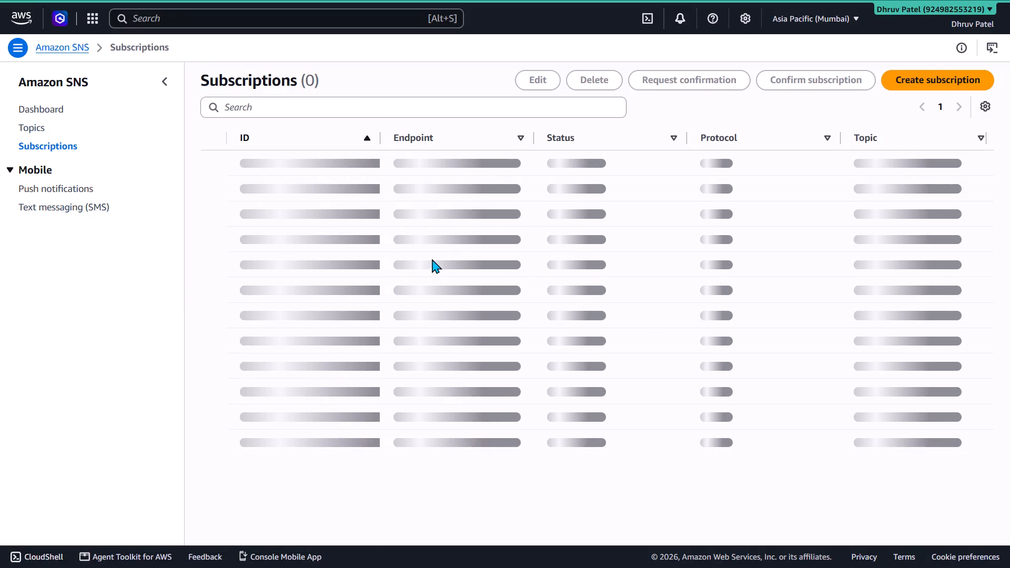
click(215, 187)
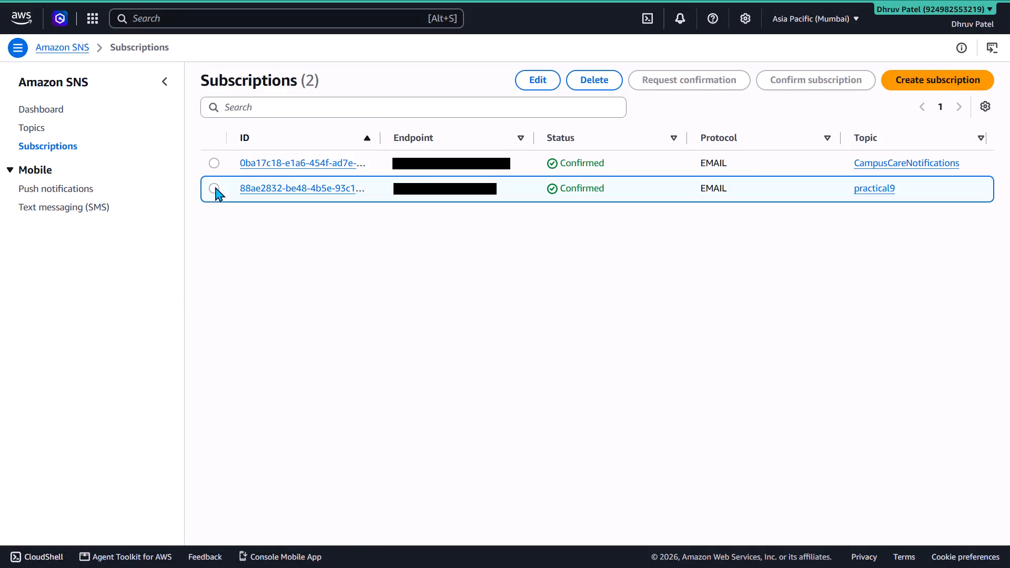
click(591, 82)
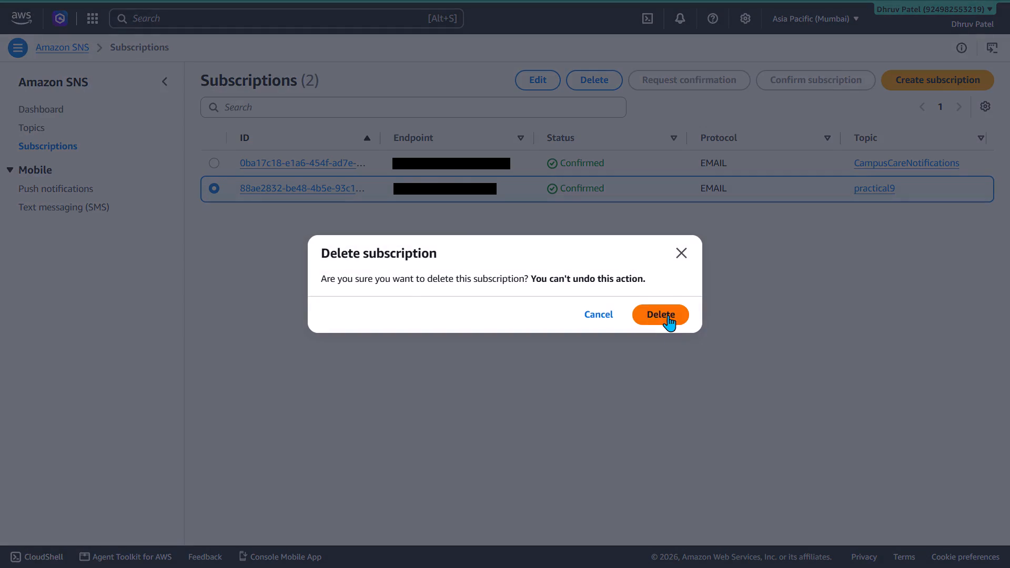
click(668, 315)
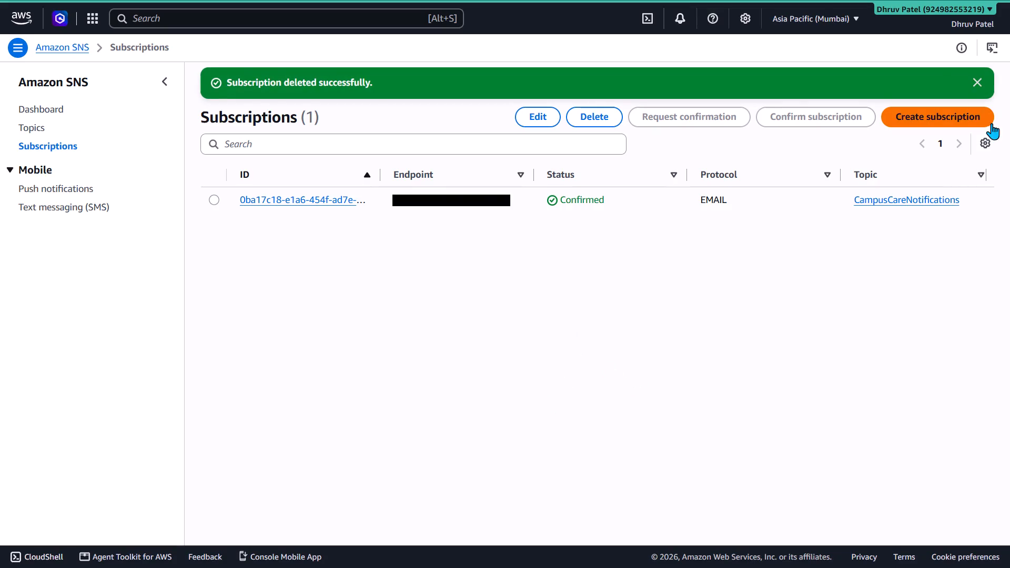
click(980, 77)
Capture a full-width screenshot of the upper part of the SNS Subscriptions page and open it in Snipping Tool.
key(shift+super+s)
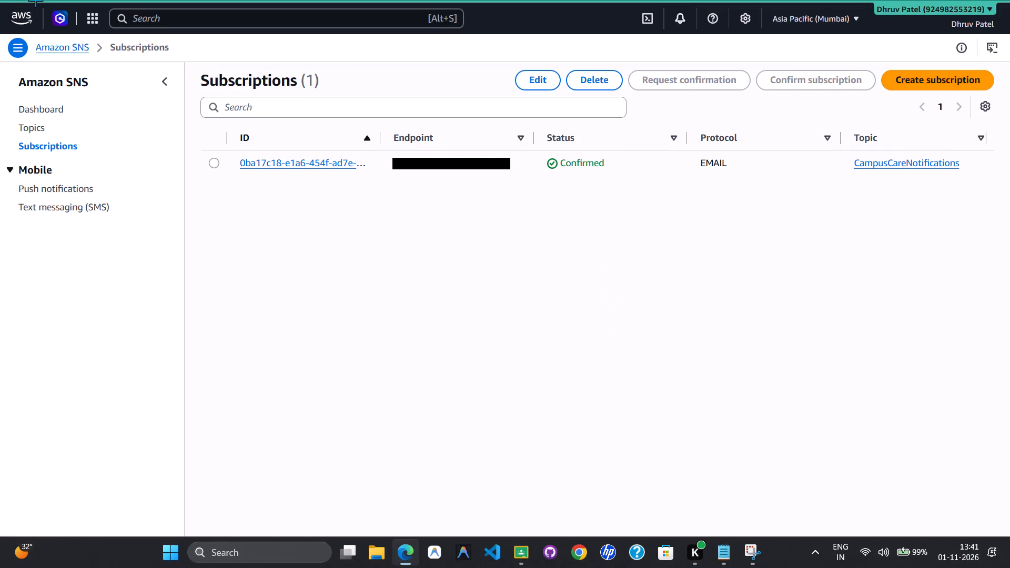
drag(0, 0, 1009, 321)
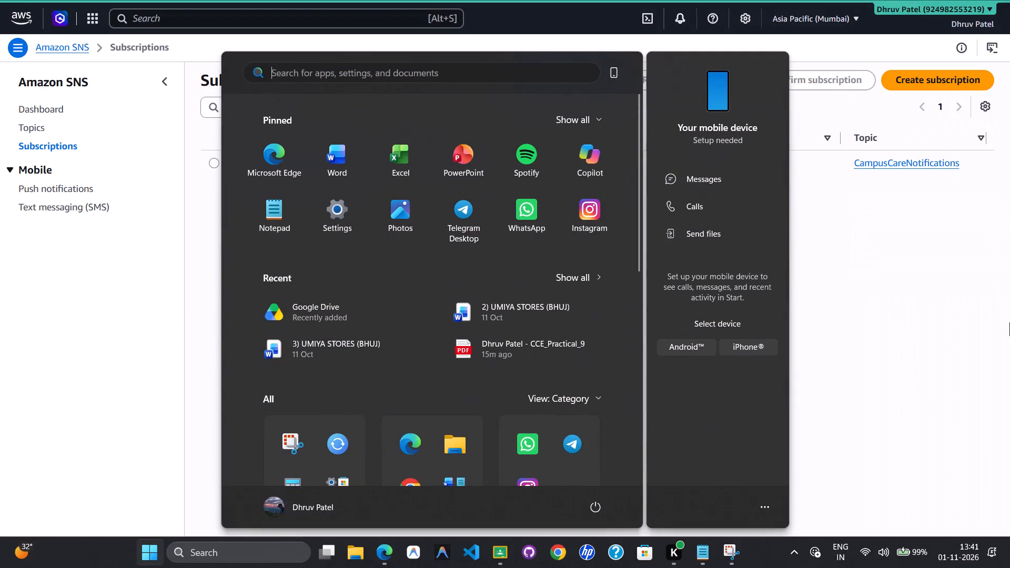
click(858, 402)
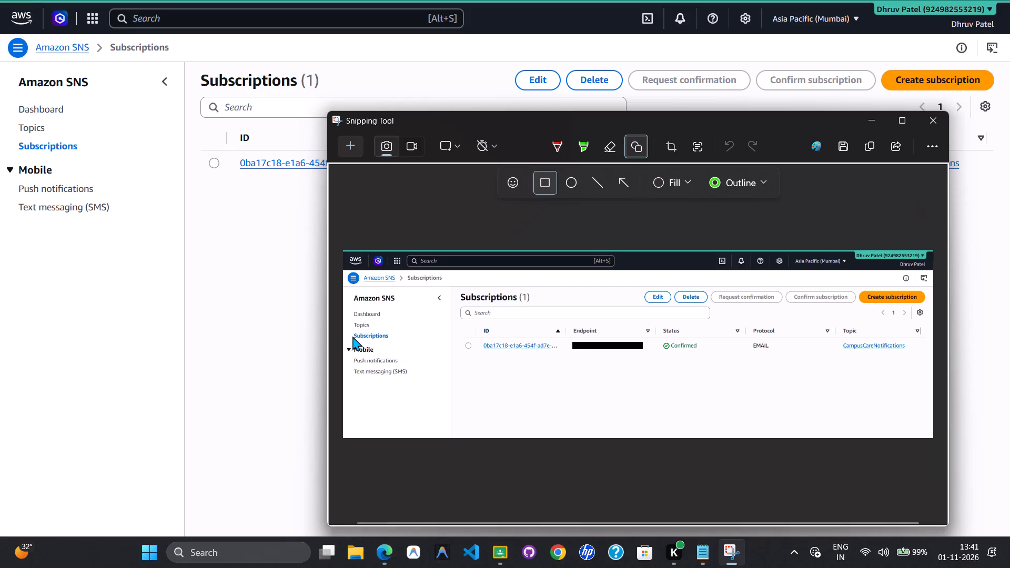
Outline the Subscriptions navigation link and the Create subscription button with green rectangles on the screenshot, and copy the annotated image.
drag(350, 331, 394, 340)
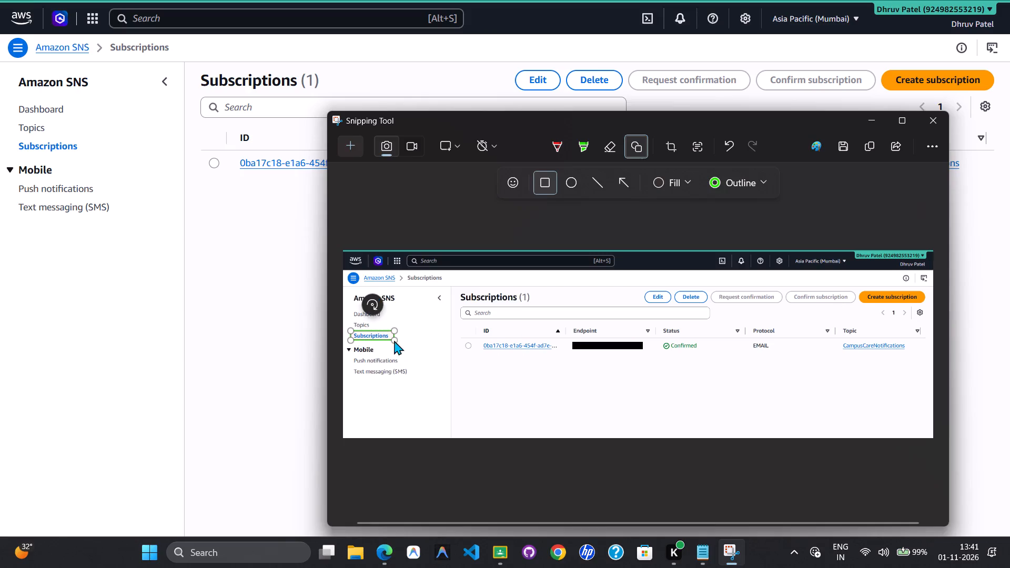
drag(856, 288, 921, 302)
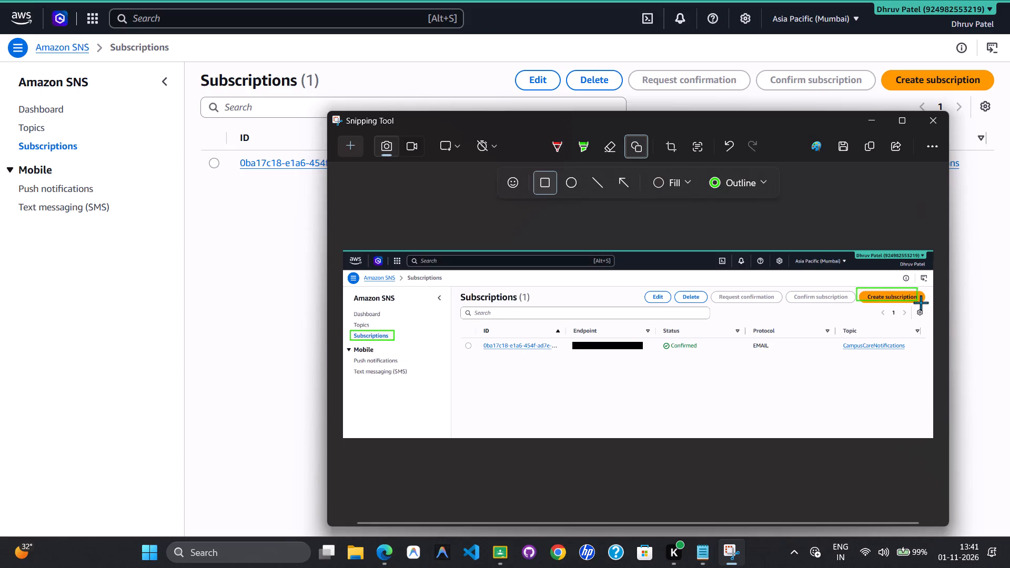
drag(921, 302, 928, 306)
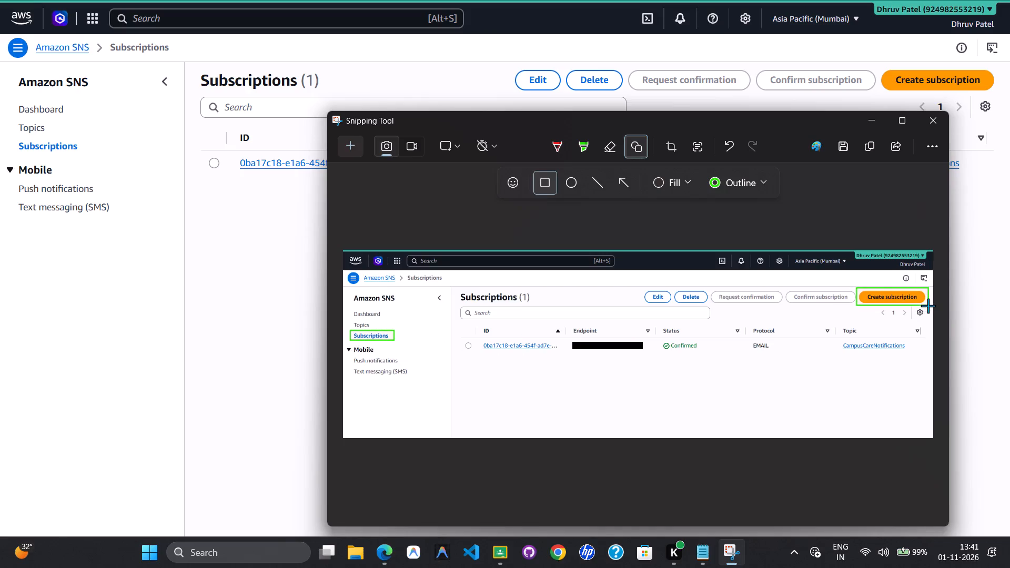
drag(928, 306, 926, 305)
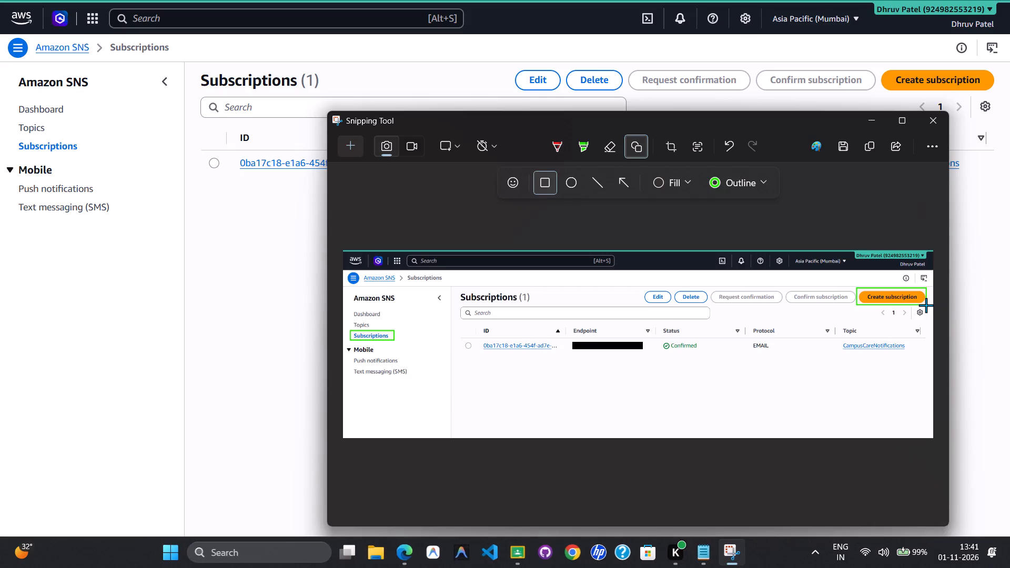
drag(926, 305, 928, 307)
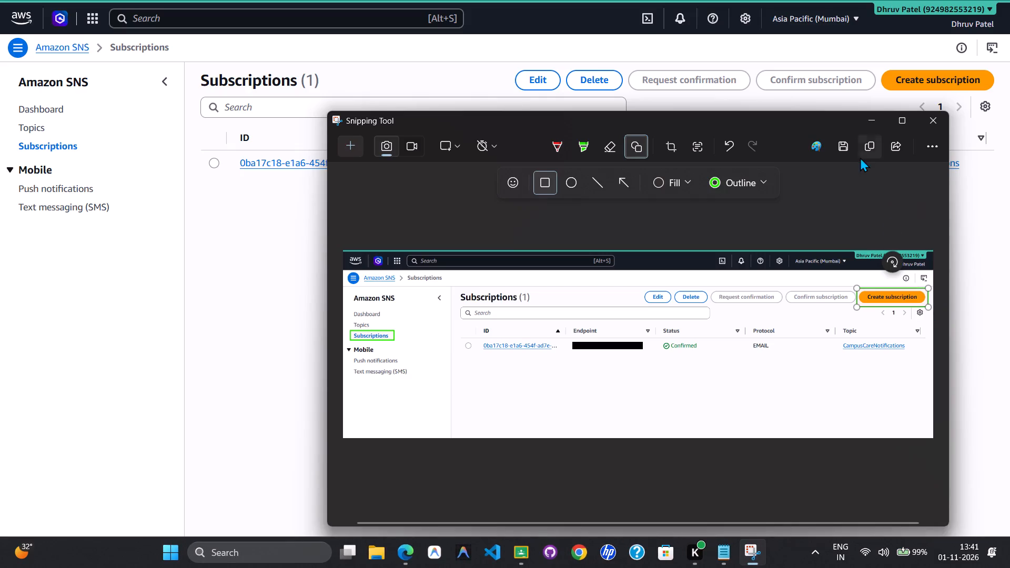
click(864, 151)
Switch to the CCE_Practical_8 document and replace the image under "Create a New Subscription:" with the copied annotated screenshot.
key(alt+Tab)
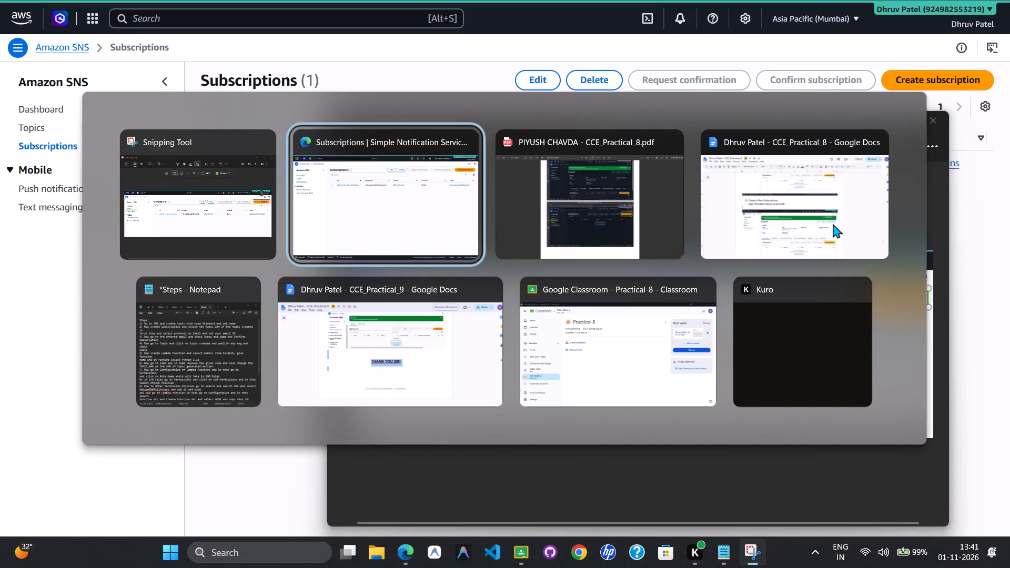
key(alt+Tab)
key(alt+Tab)
scroll(437, 459, down, 1)
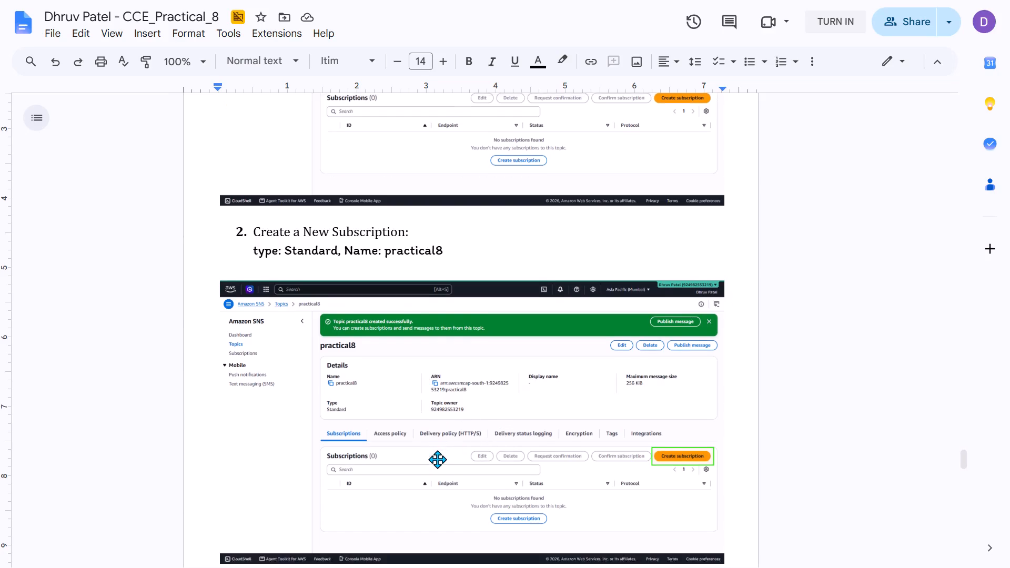
click(433, 435)
key(ctrl+v)
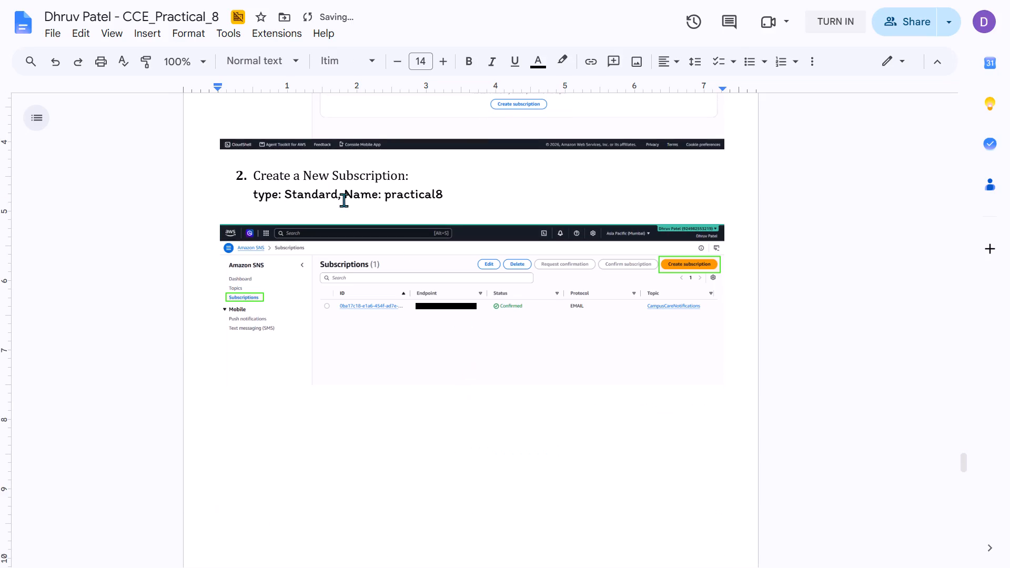
Delete the "type: Standard, Name: practical8" line and the empty line between the item 2 heading and its image.
click(340, 210)
key(BackSpace)
key(ctrl+BackSpace)
key(ctrl+BackSpace)
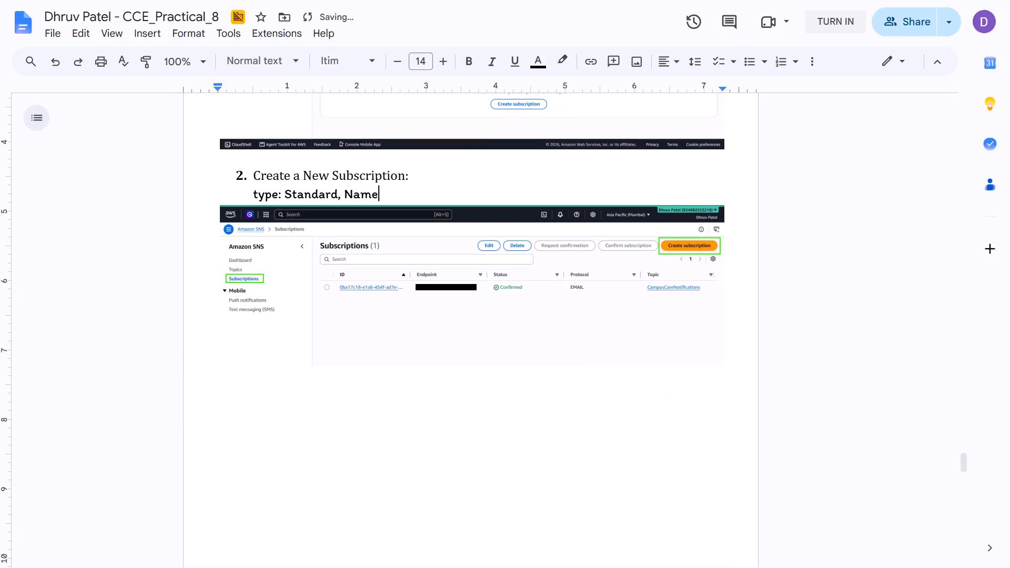
key(ctrl+BackSpace)
key(ctrl+BackSpace)
key(ctrl+BackSpace)
key(ctrl+BackSpace)
key(ctrl+BackSpace)
key(BackSpace)
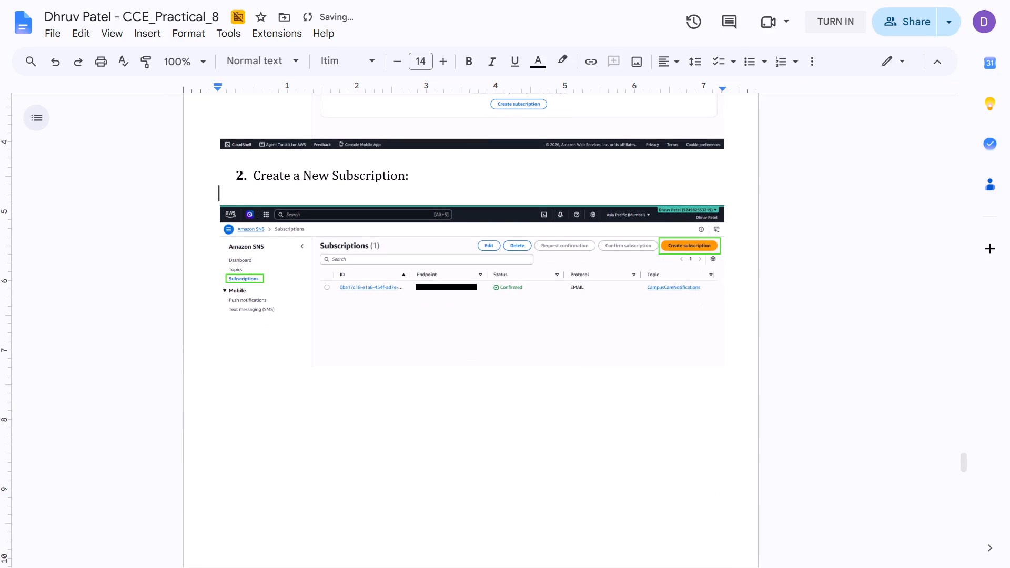
key(BackSpace)
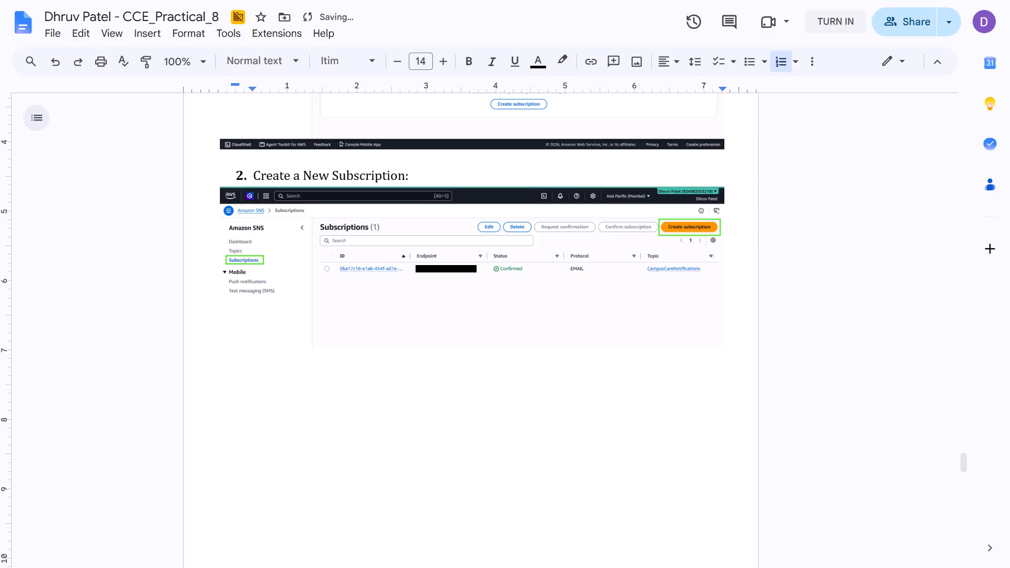
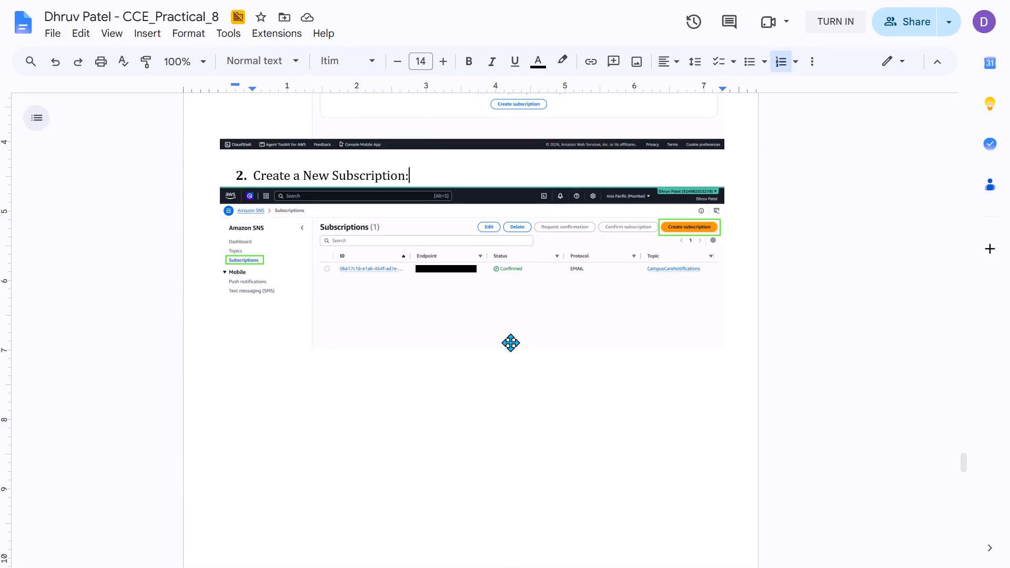
Switch to the Amazon SNS Subscriptions page and open the form for creating a new subscription.
key(alt+Tab)
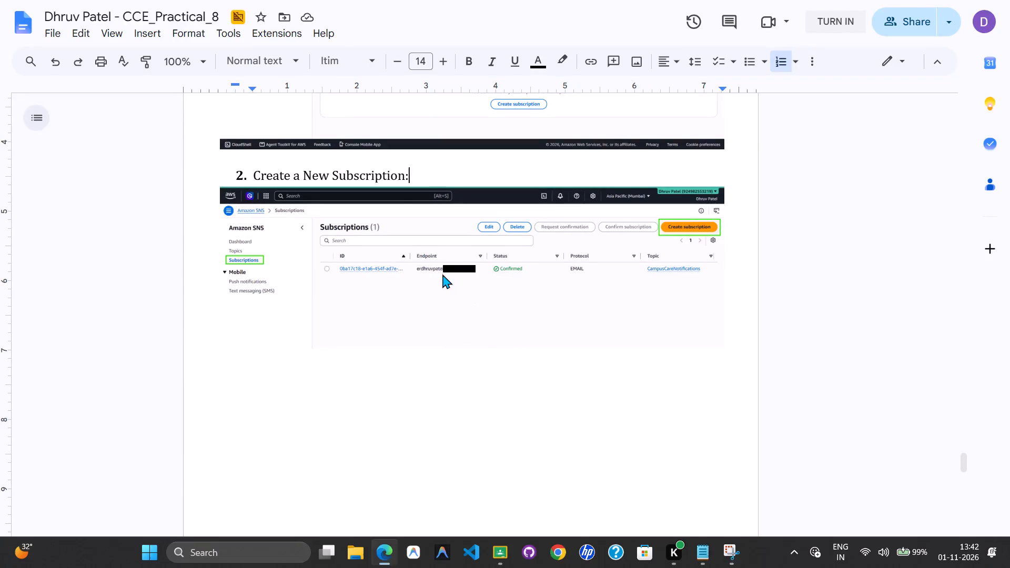
key(alt+Tab)
key(alt+Tab)
key(alt+Tab)
alt+click(519, 206)
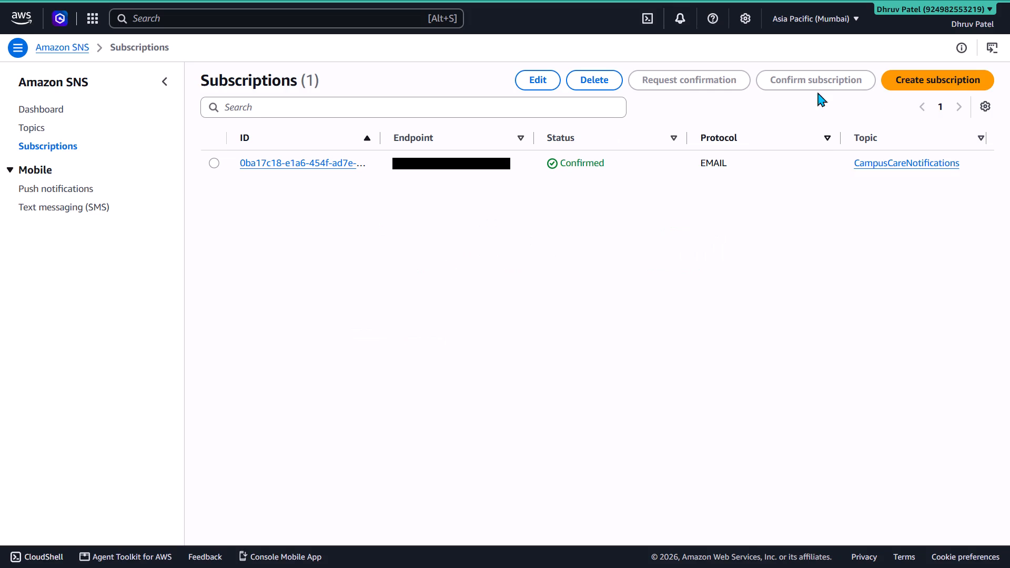
click(941, 86)
Switch to the reference CCE_Practical_8 PDF and examine which Topic ARN, protocol and endpoint entries its Create subscription screenshot uses.
key(alt+Tab)
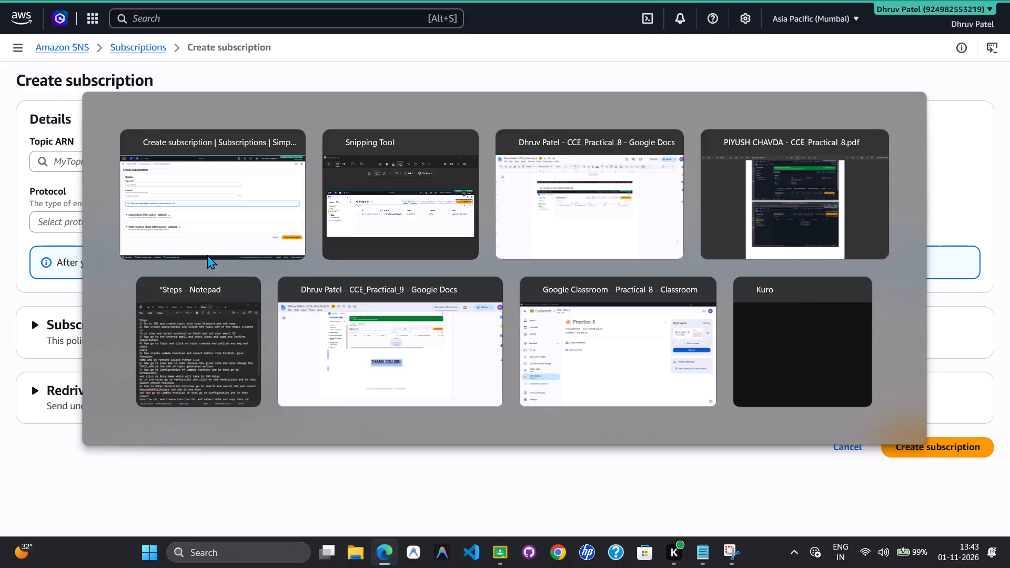
key(alt+Tab)
key(alt+Tab)
scroll(312, 313, down, 6)
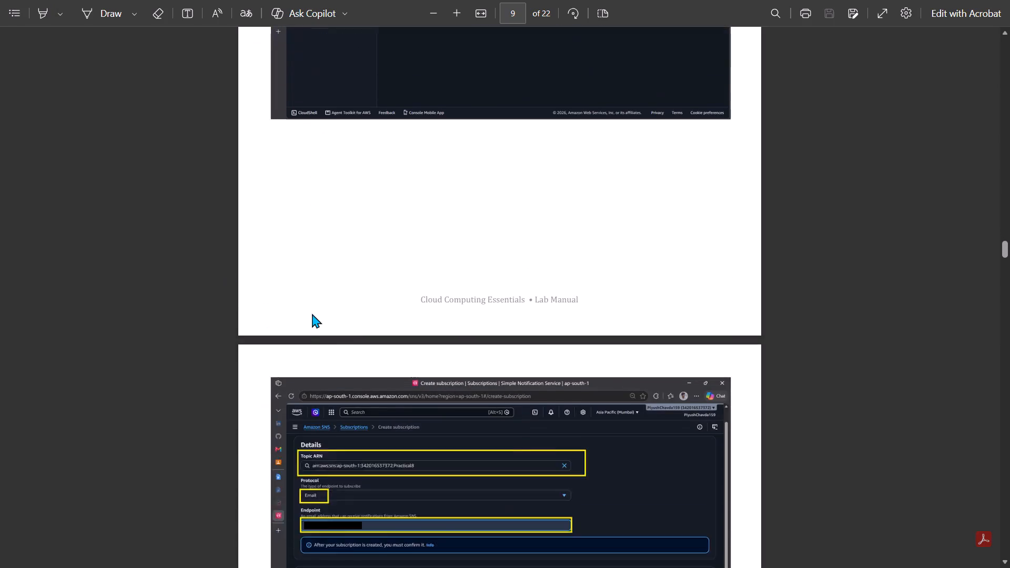
scroll(312, 313, down, 2)
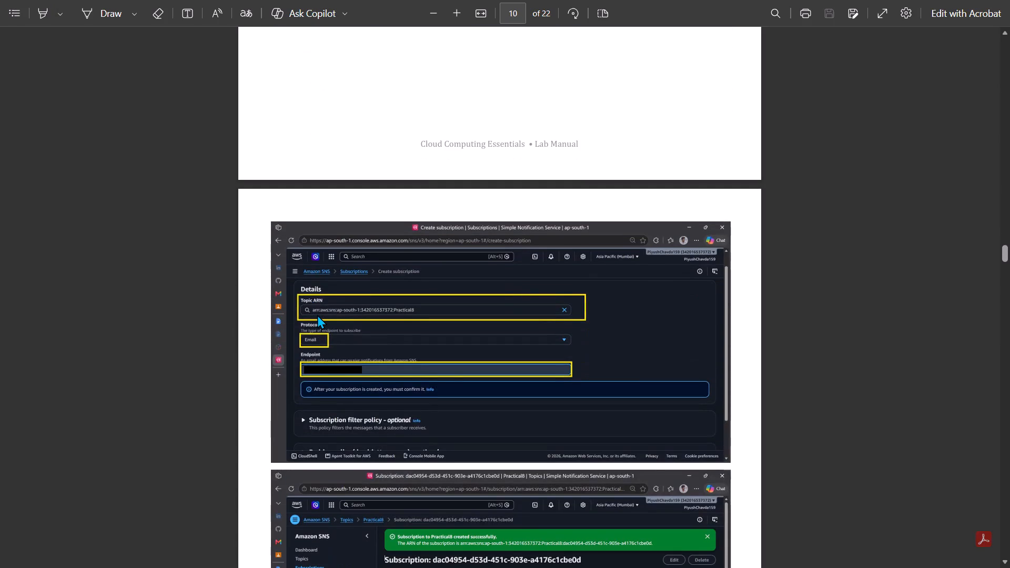
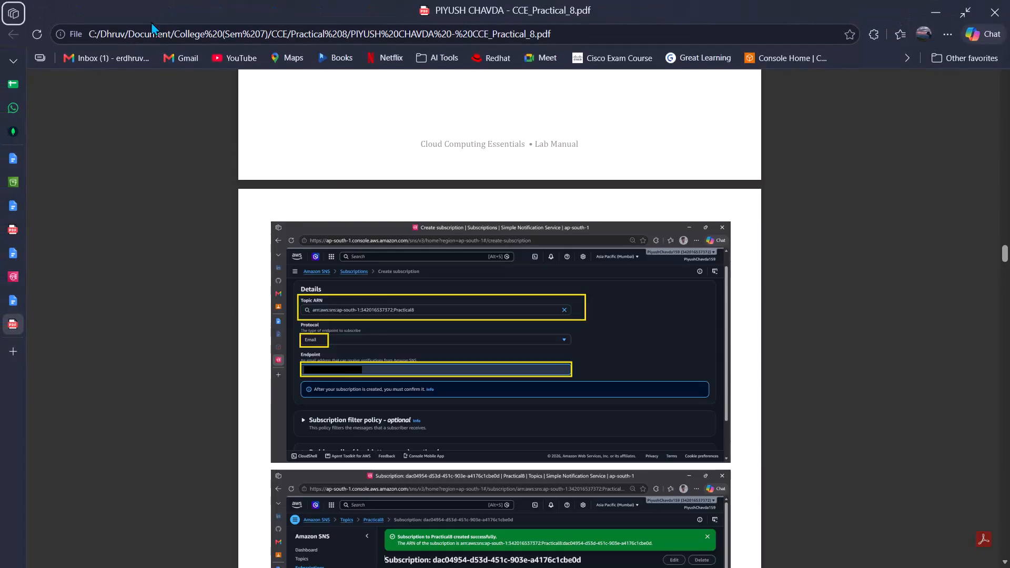
Following the reference PDF, fill the SNS Create subscription form with the practical8 topic ARN and the Email protocol.
click(488, 322)
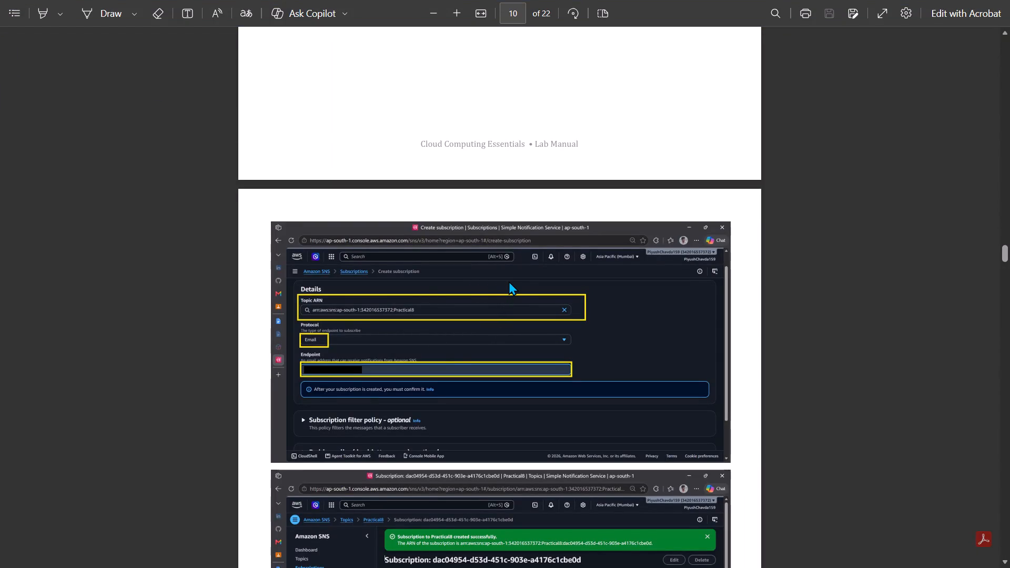
scroll(509, 281, down, 2)
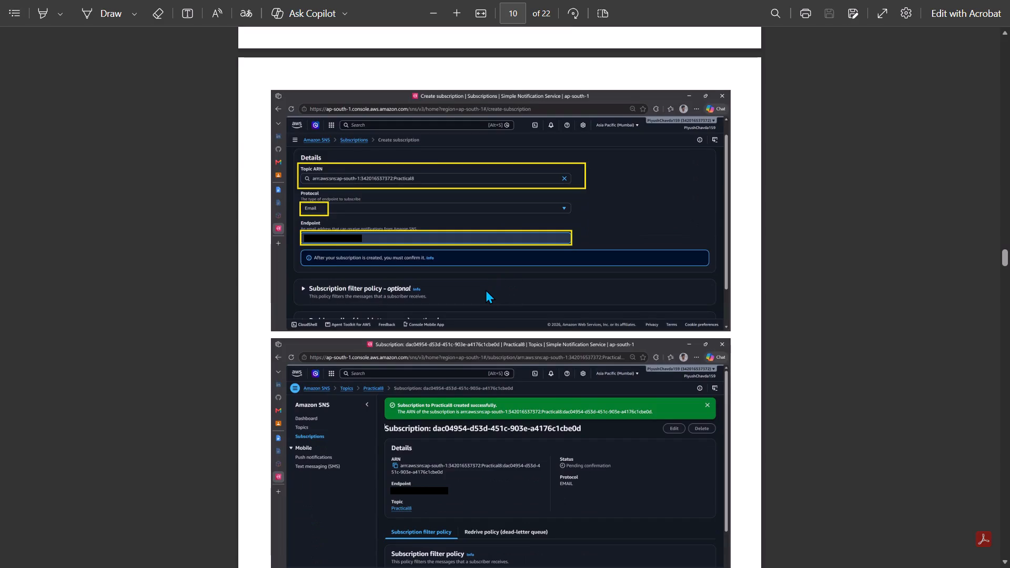
scroll(486, 289, up, 10)
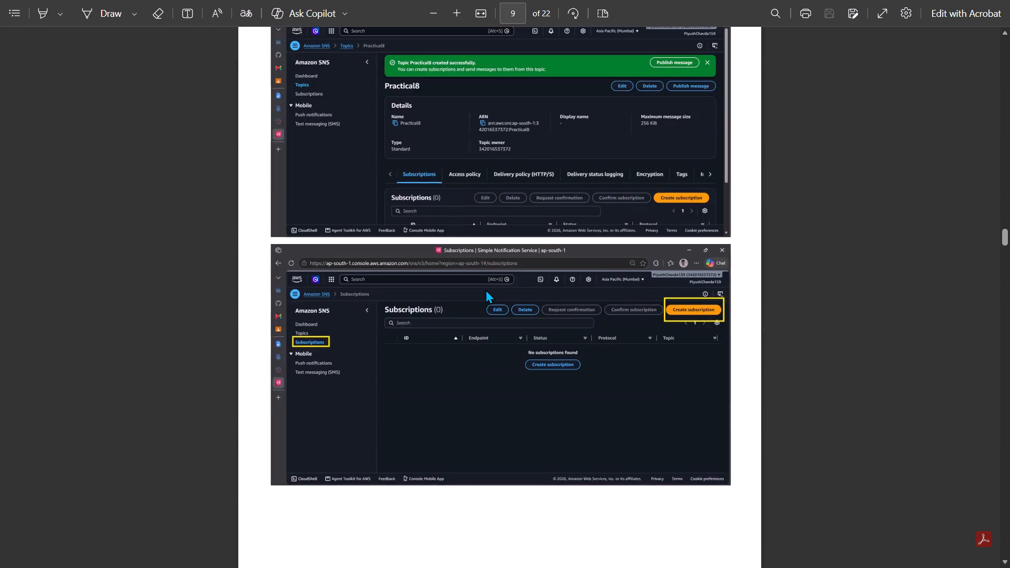
scroll(486, 289, down, 8)
key(alt+Tab)
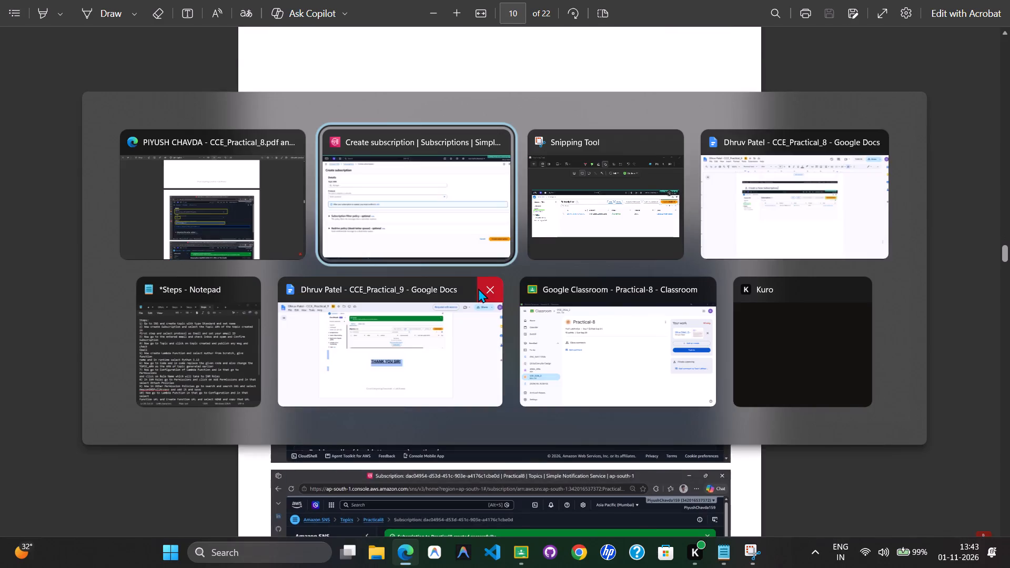
click(122, 163)
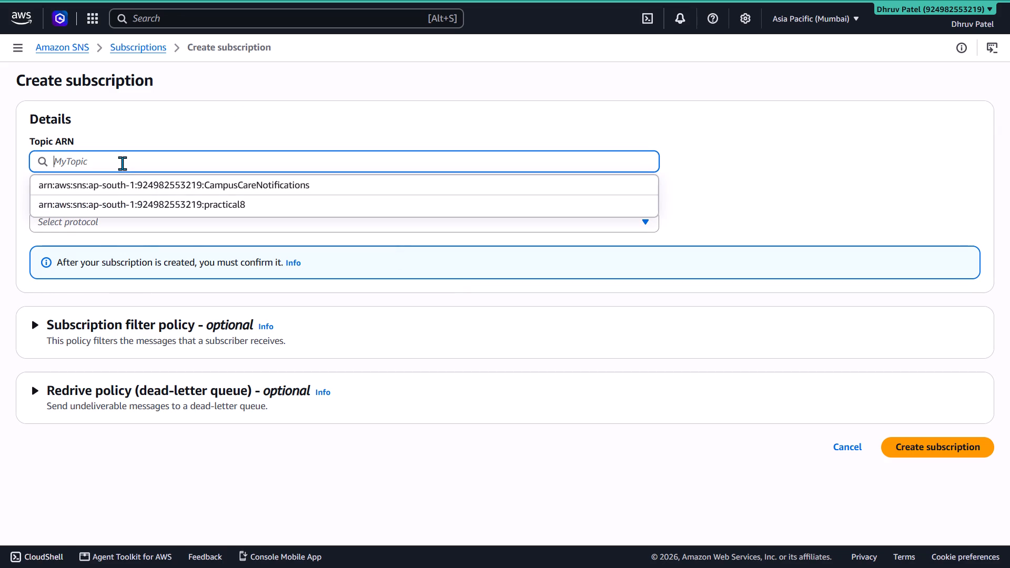
click(241, 200)
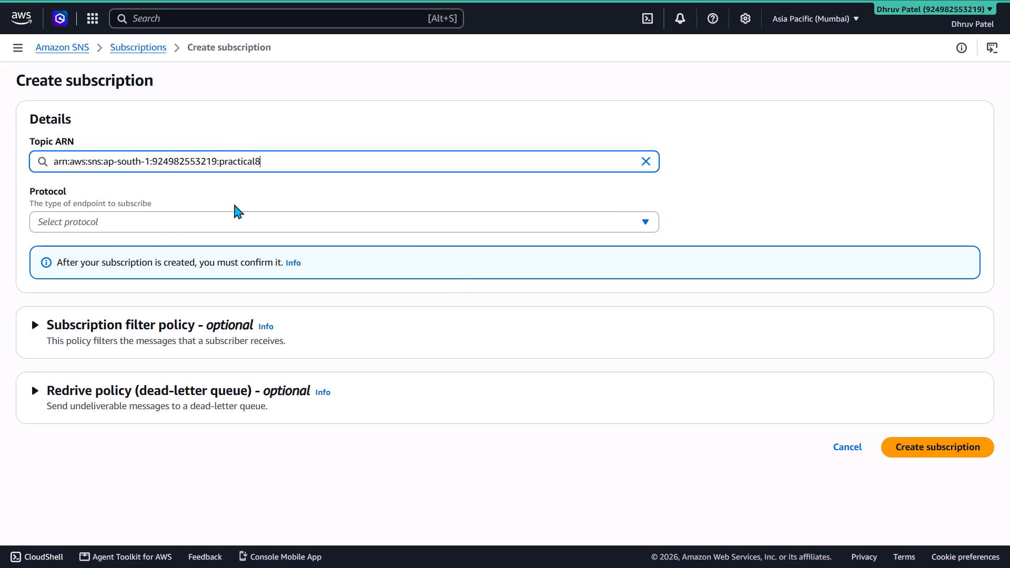
click(160, 221)
click(161, 221)
key(alt+Tab)
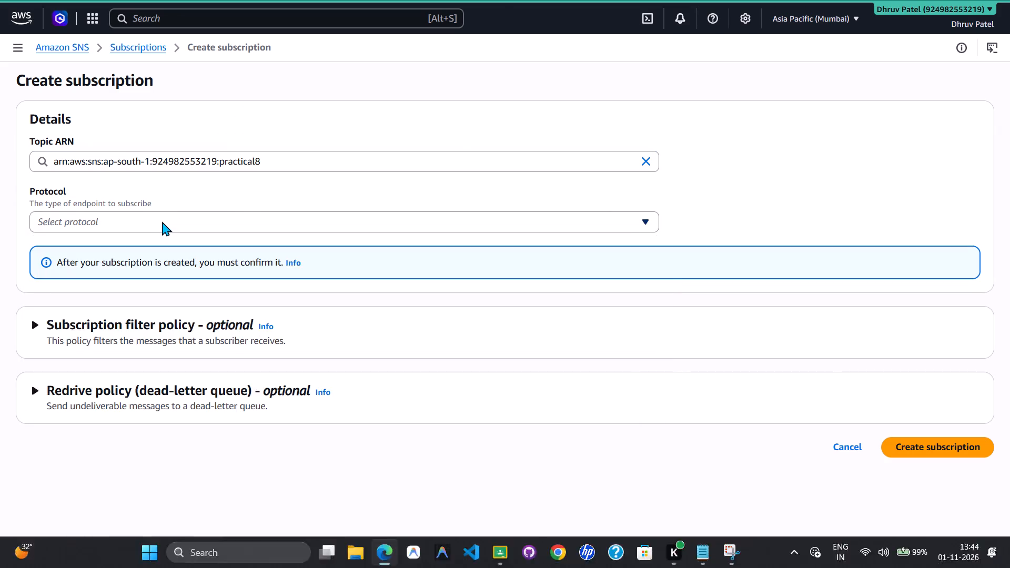
key(alt+Tab)
click(163, 221)
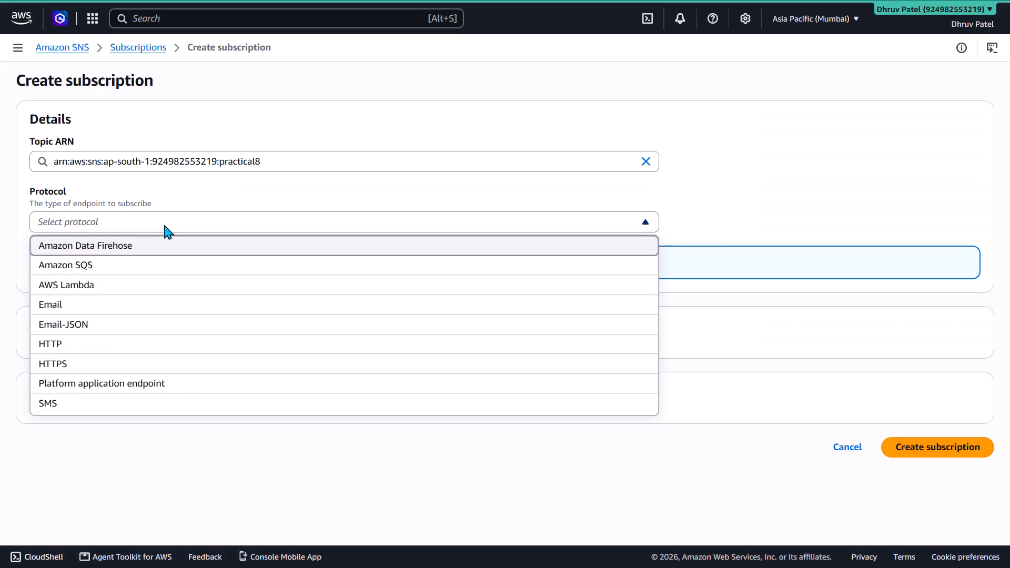
click(153, 298)
Enter the recipient's email address as the subscription endpoint and compare the form with the reference PDF.
key(alt+Tab)
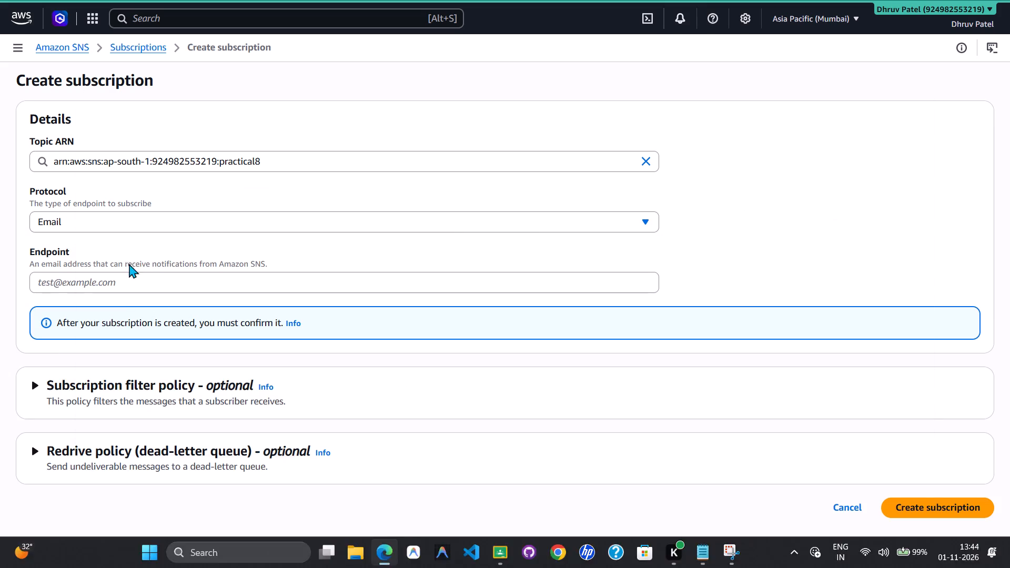
key(alt+Tab)
click(145, 282)
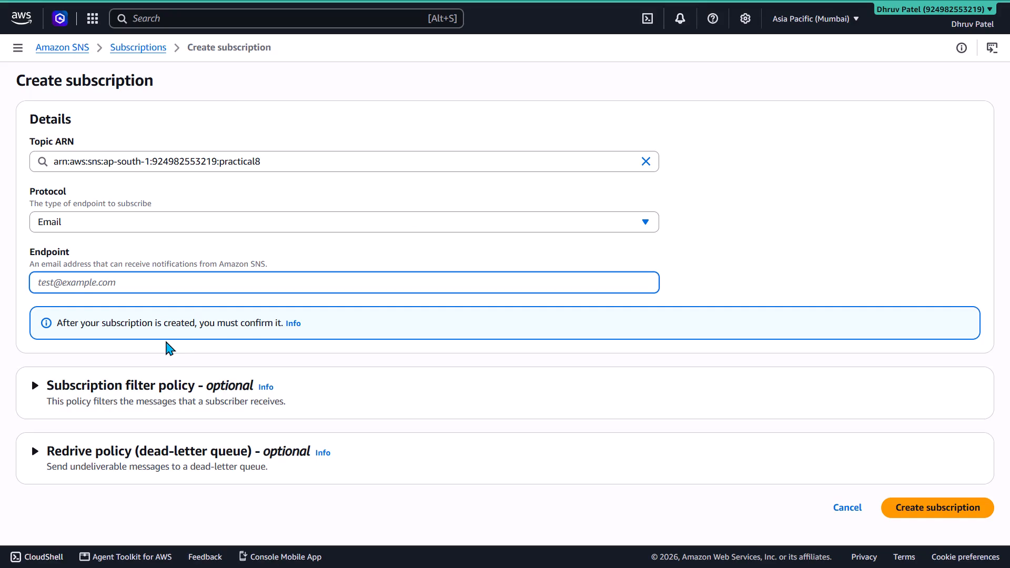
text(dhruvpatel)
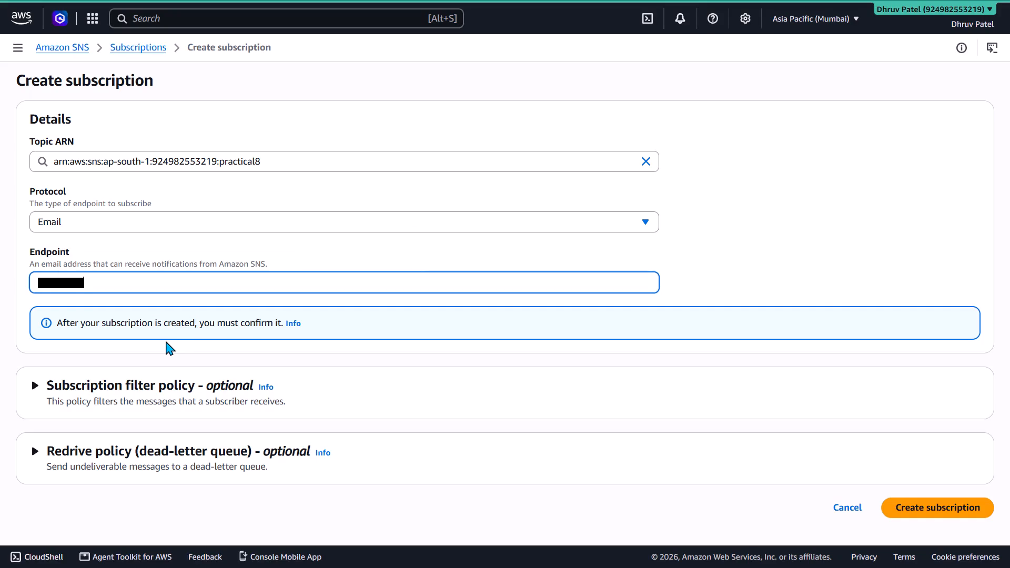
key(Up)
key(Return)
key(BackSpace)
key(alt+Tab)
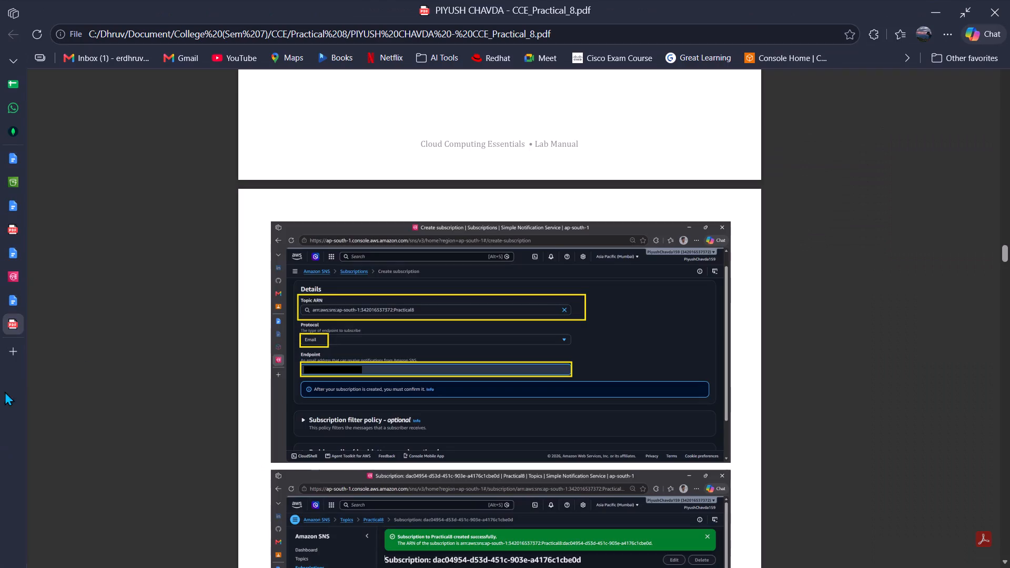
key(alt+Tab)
scroll(267, 360, down, 1)
key(alt+Tab)
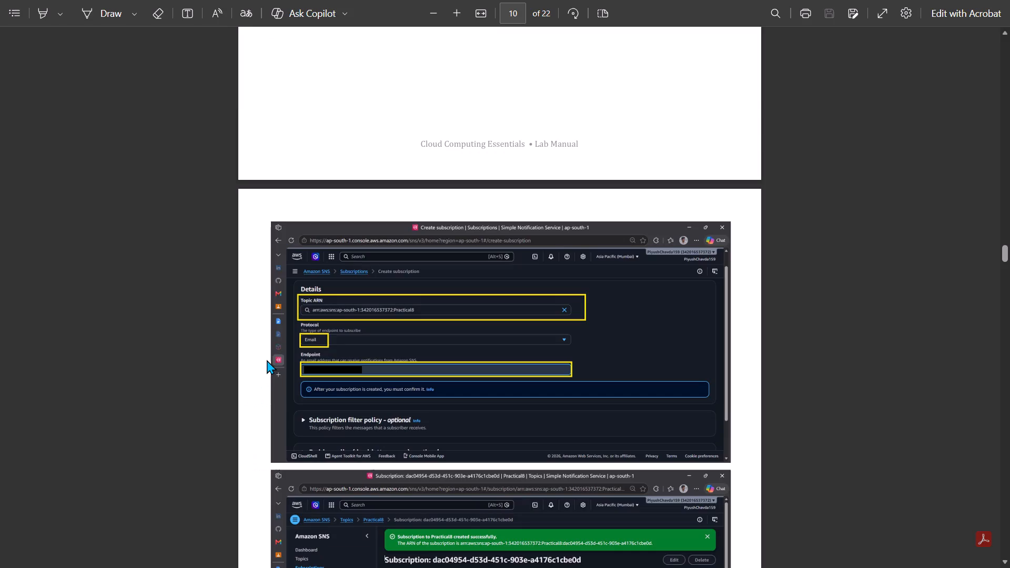
scroll(267, 360, down, 2)
key(alt+Tab)
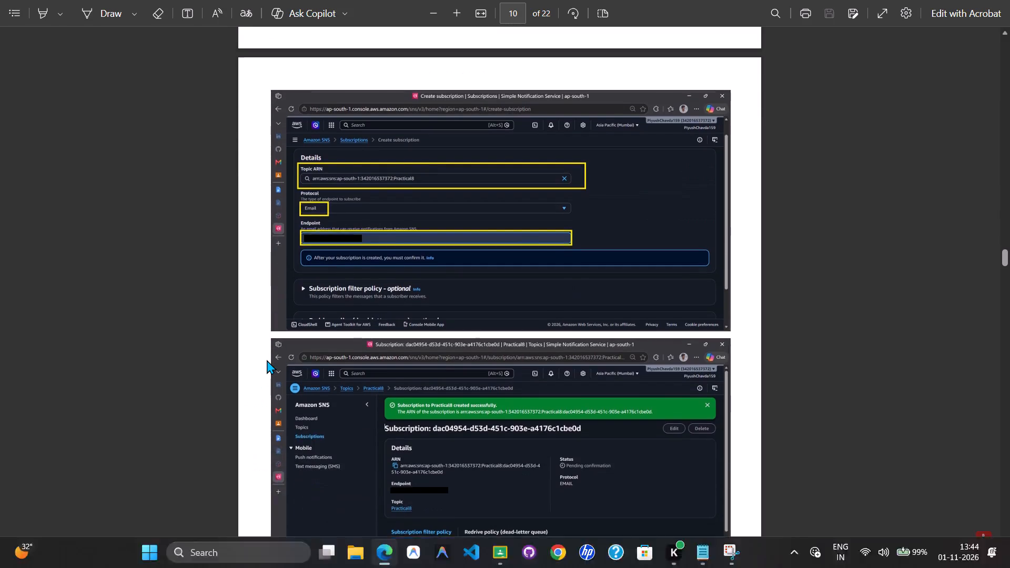
scroll(267, 360, up, 1)
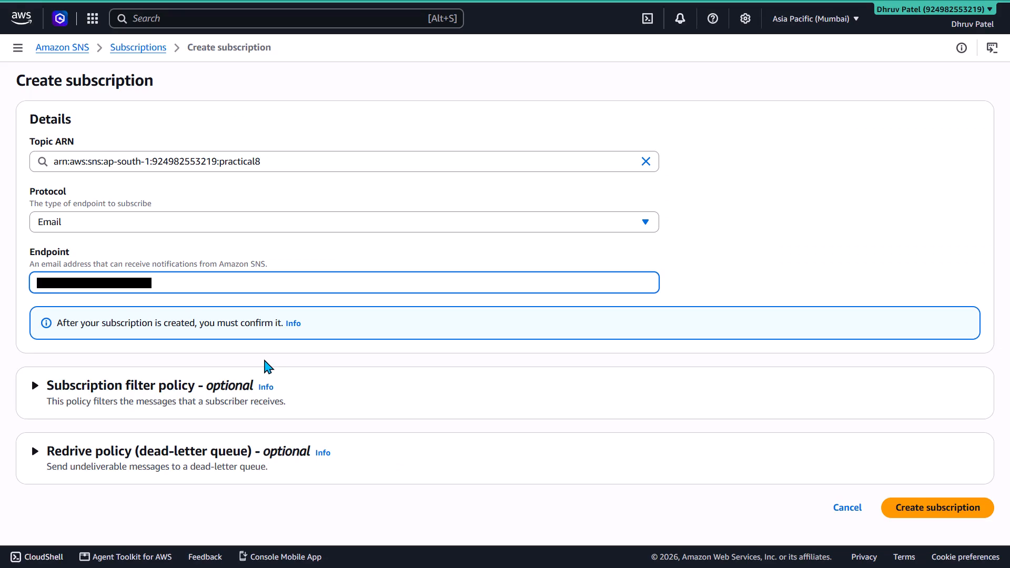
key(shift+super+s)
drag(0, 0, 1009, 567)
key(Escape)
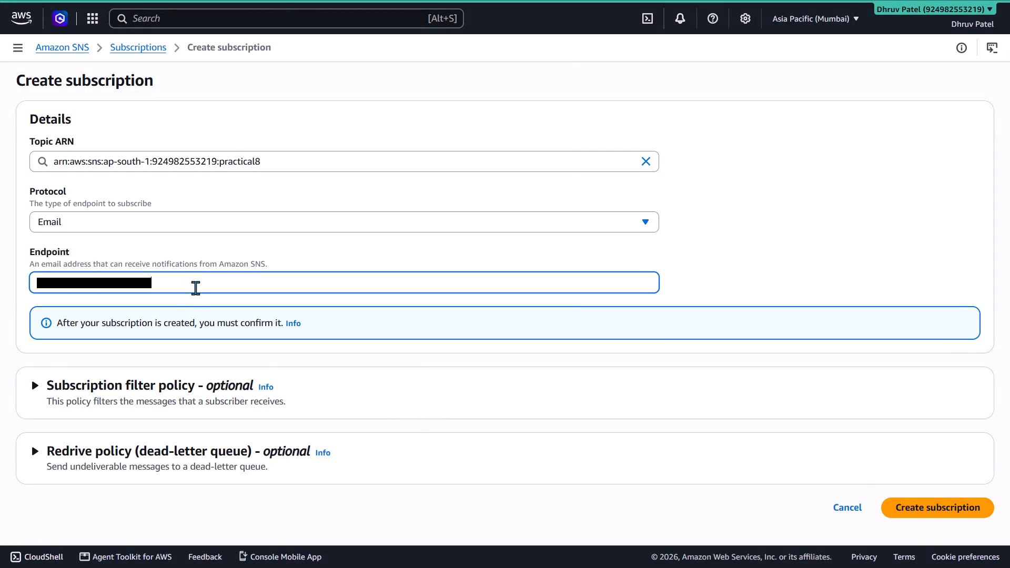
Take the focus off the Endpoint field, capture the full screen of the completed Create subscription form, and open the capture for markup.
click(194, 288)
key(Escape)
click(593, 372)
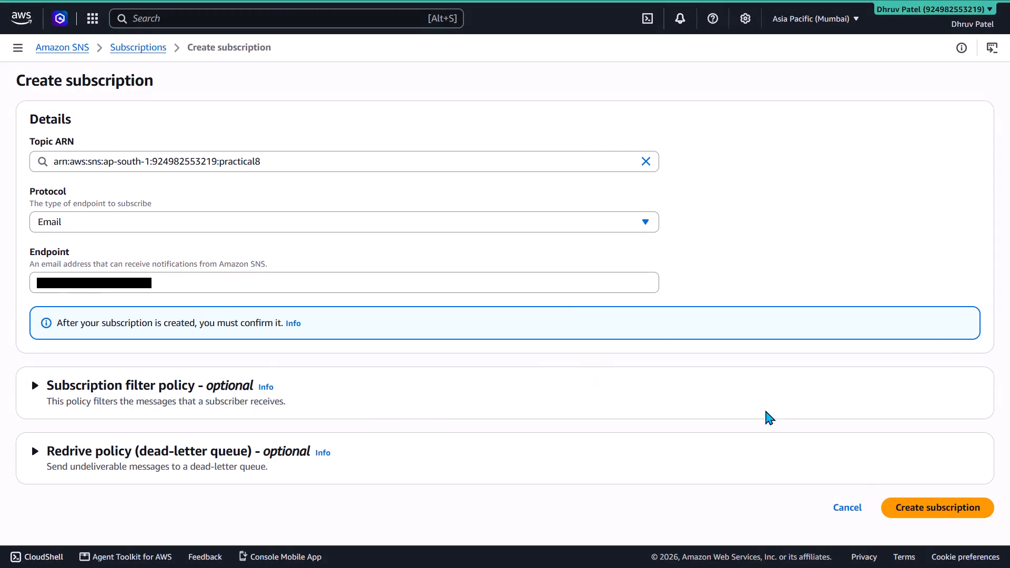
key(shift+super+s)
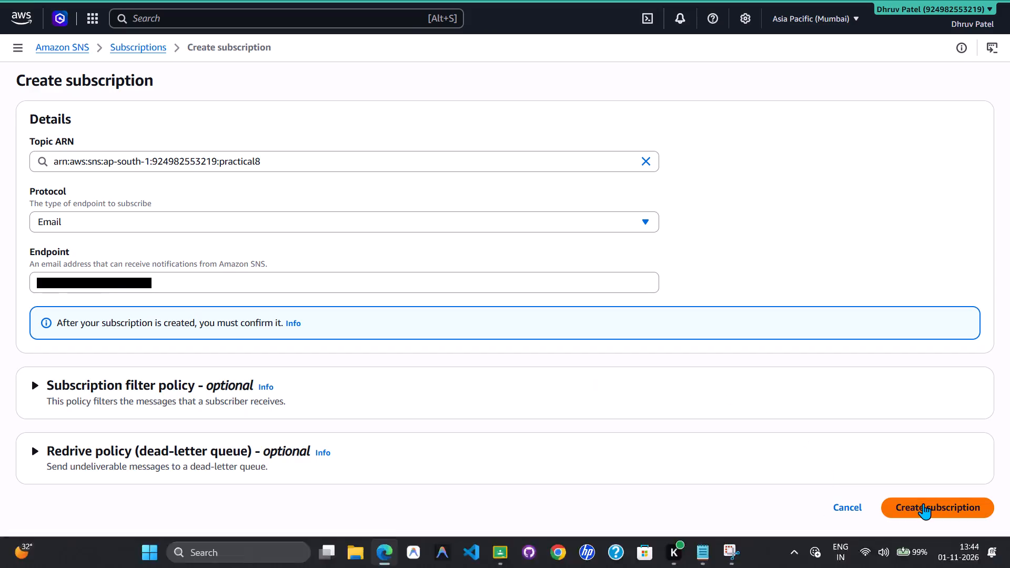
drag(0, 0, 1009, 567)
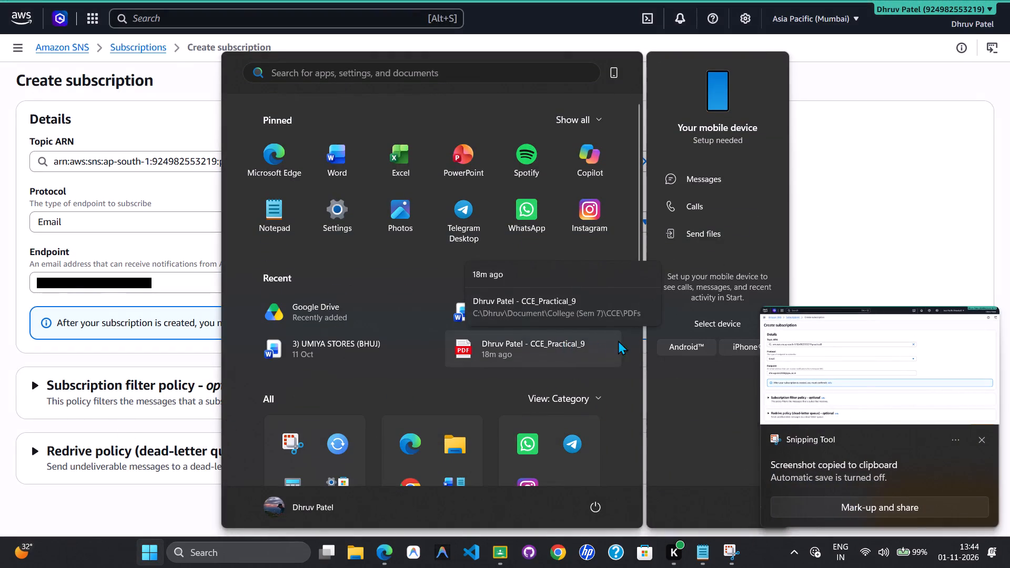
click(777, 372)
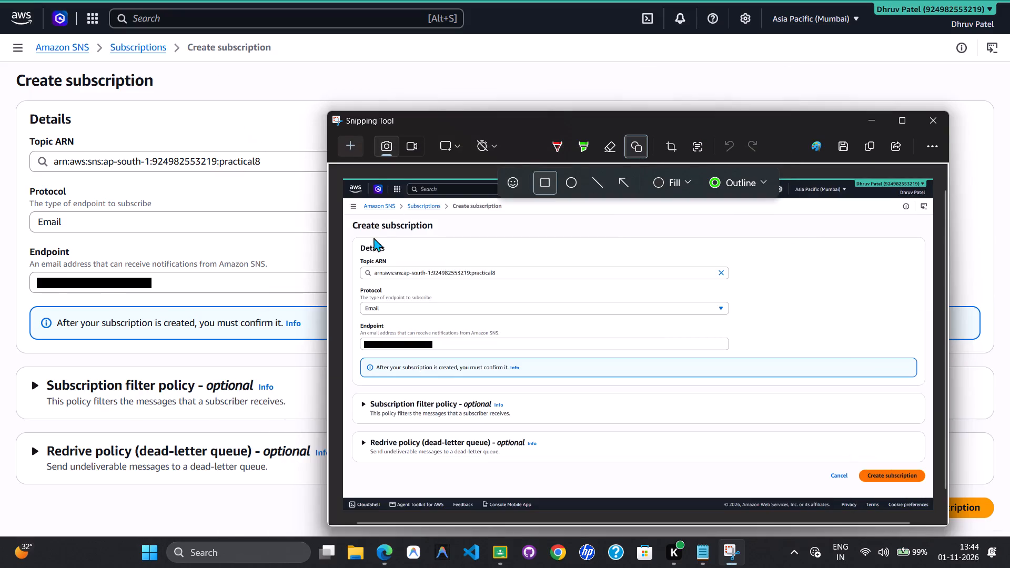
Outline the Topic ARN value and the Email protocol value in the screenshot with green rectangles.
drag(359, 265, 395, 282)
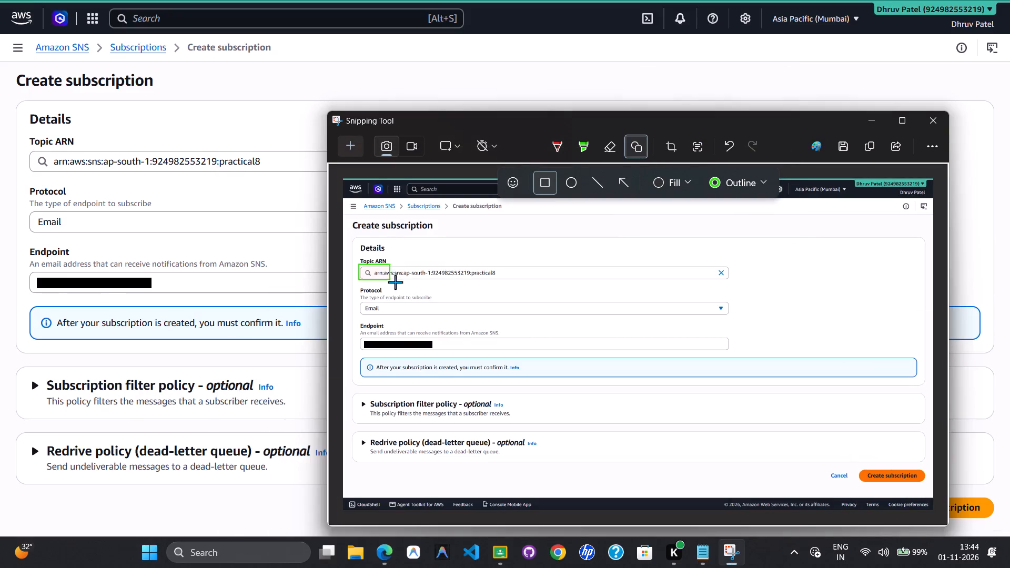
drag(395, 282, 520, 280)
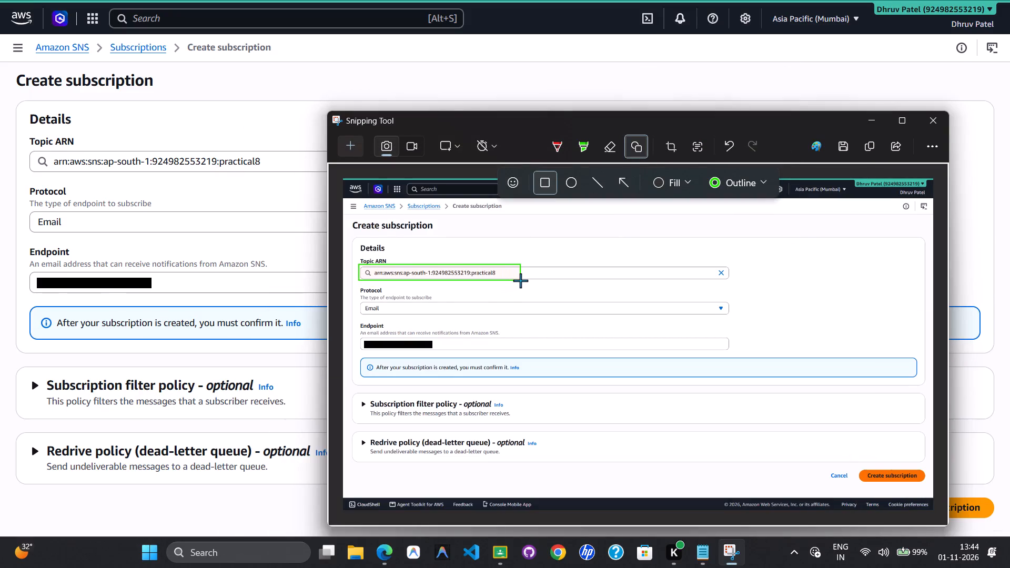
drag(520, 280, 523, 280)
key(Down)
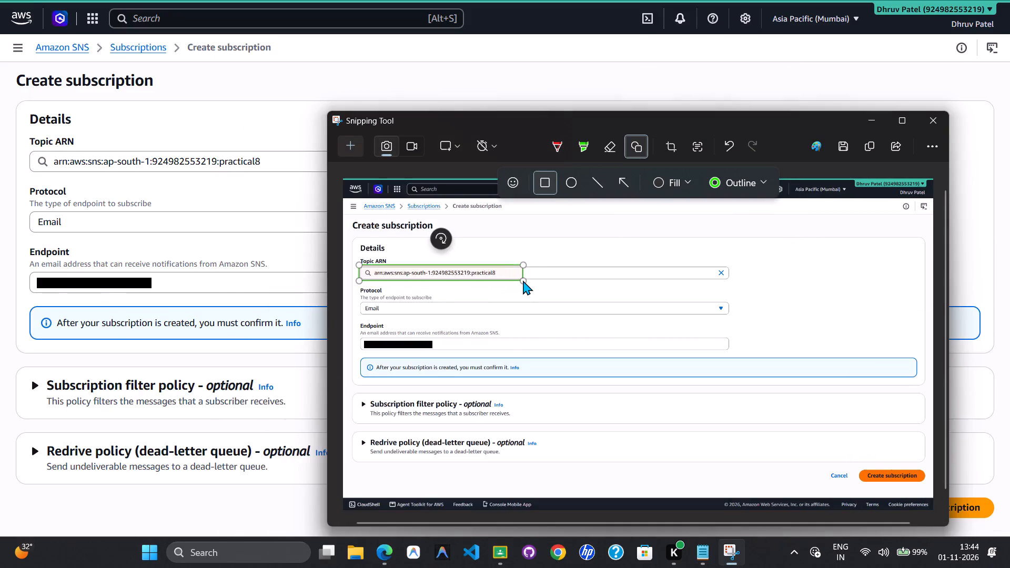
key(Down)
key(Right)
key(Left)
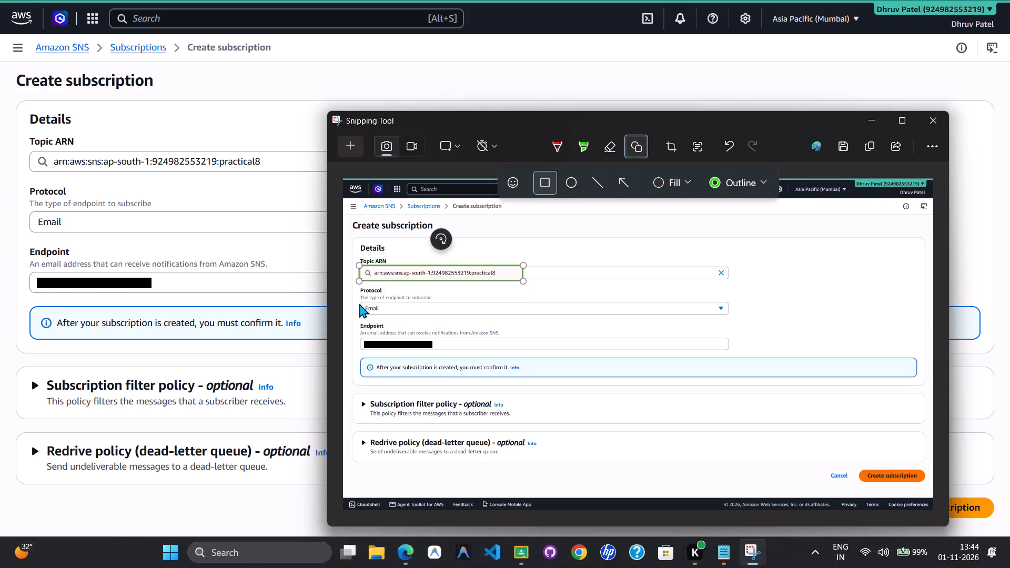
drag(359, 300, 416, 316)
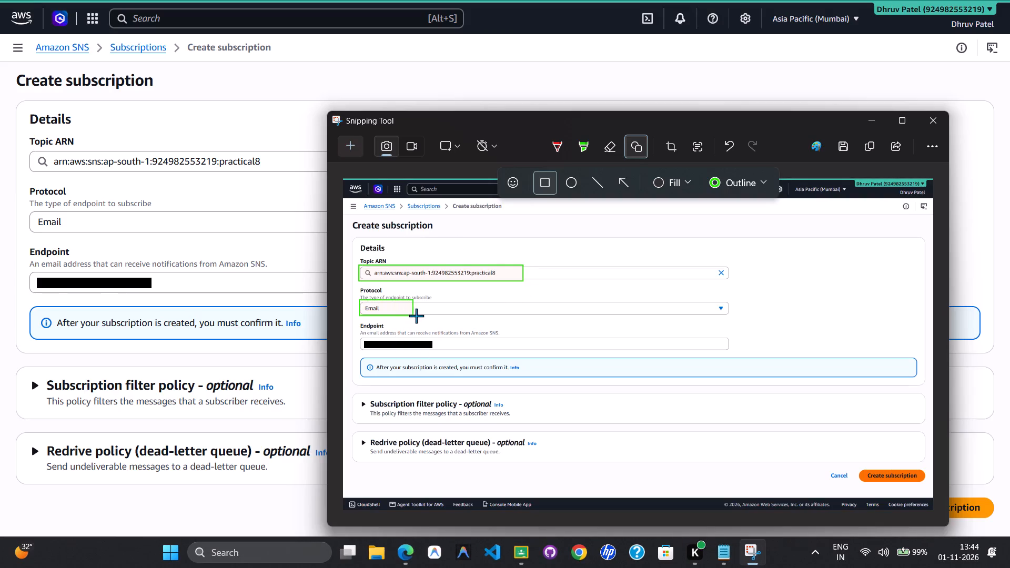
drag(416, 316, 421, 315)
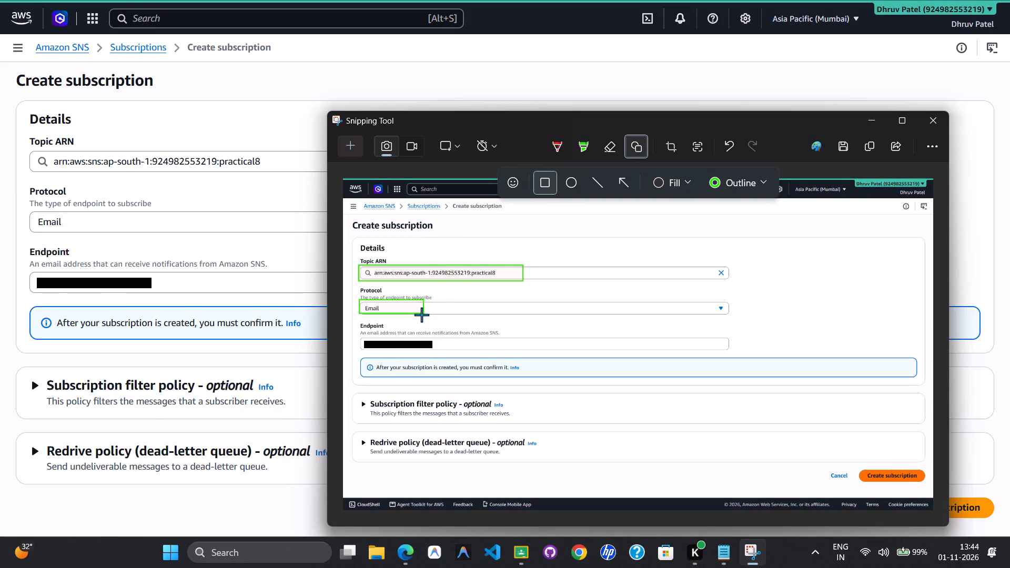
drag(421, 315, 413, 315)
key(Down)
key(Down)
key(Down)
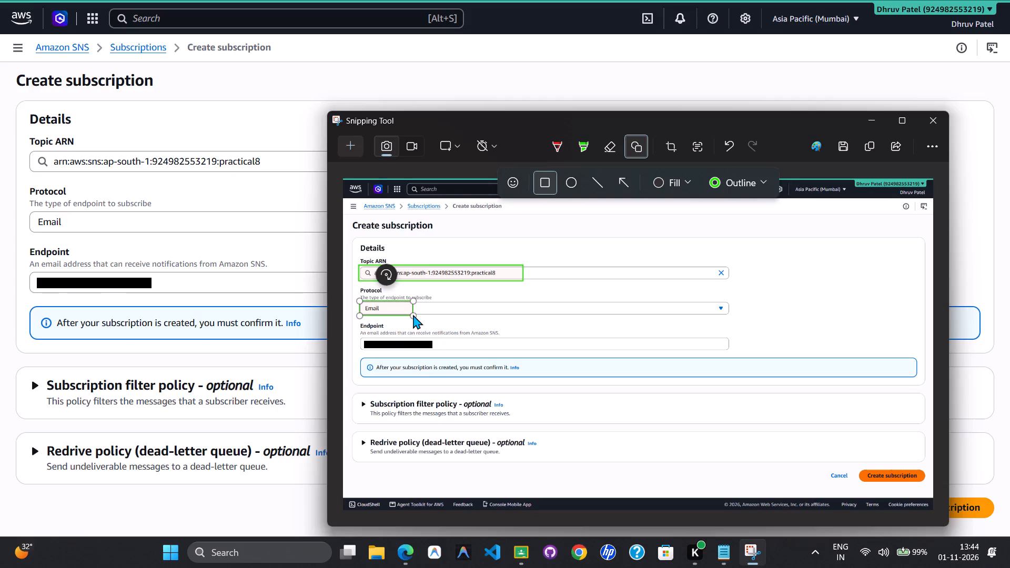
key(Down)
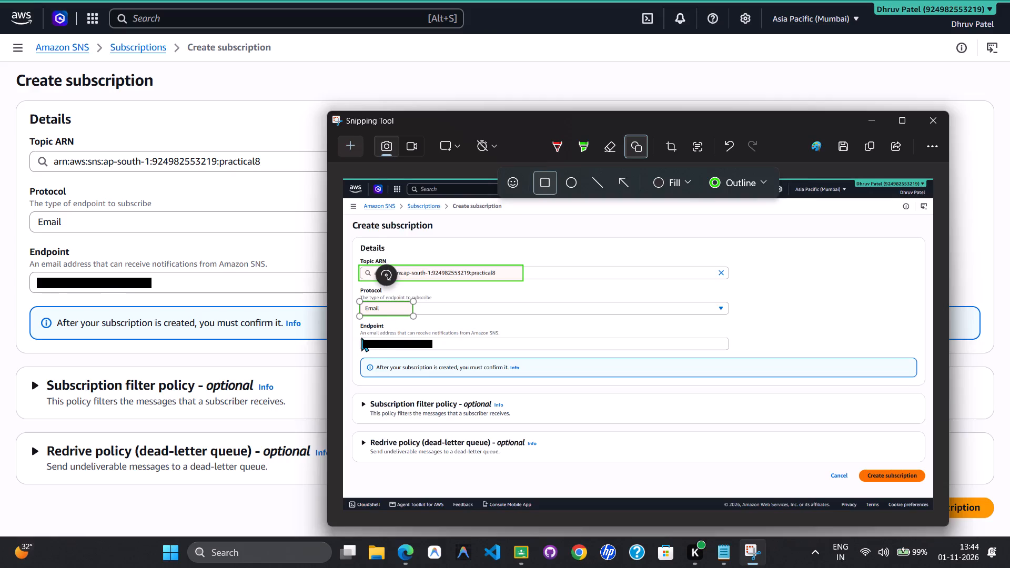
Outline the Endpoint value and the Create subscription button in the screenshot with green rectangles.
drag(359, 336, 437, 350)
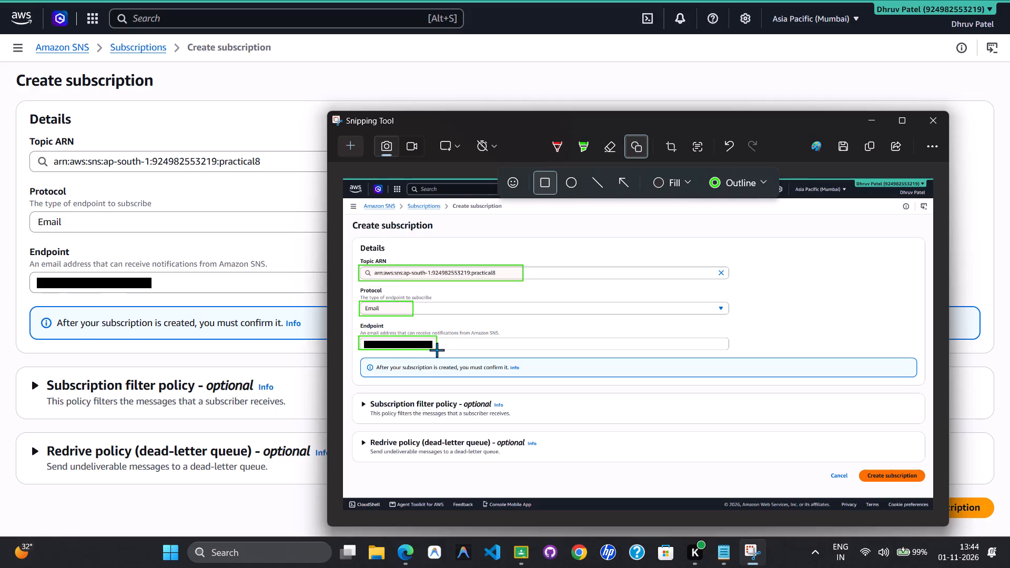
drag(437, 350, 440, 351)
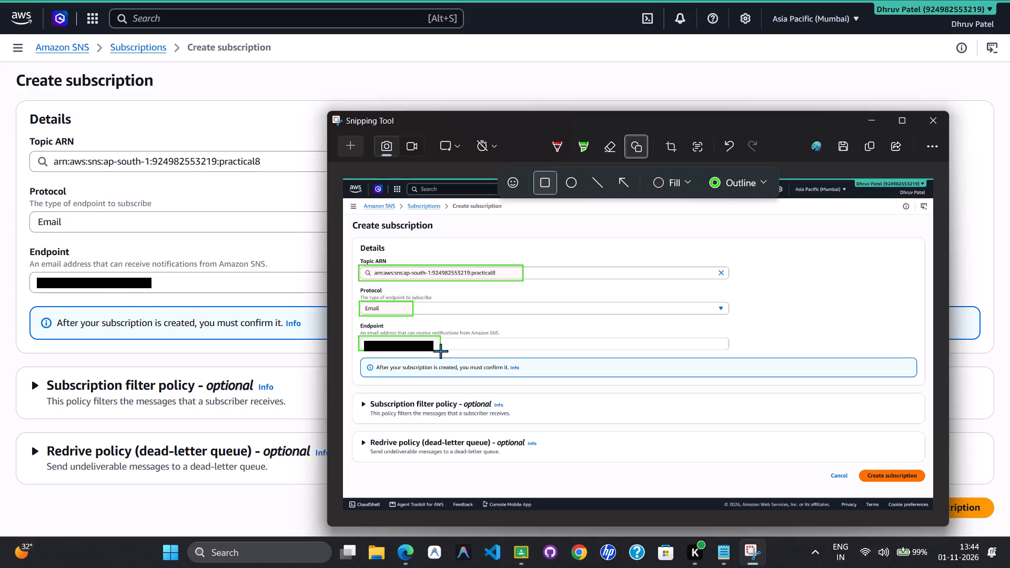
drag(440, 351, 442, 351)
key(Down)
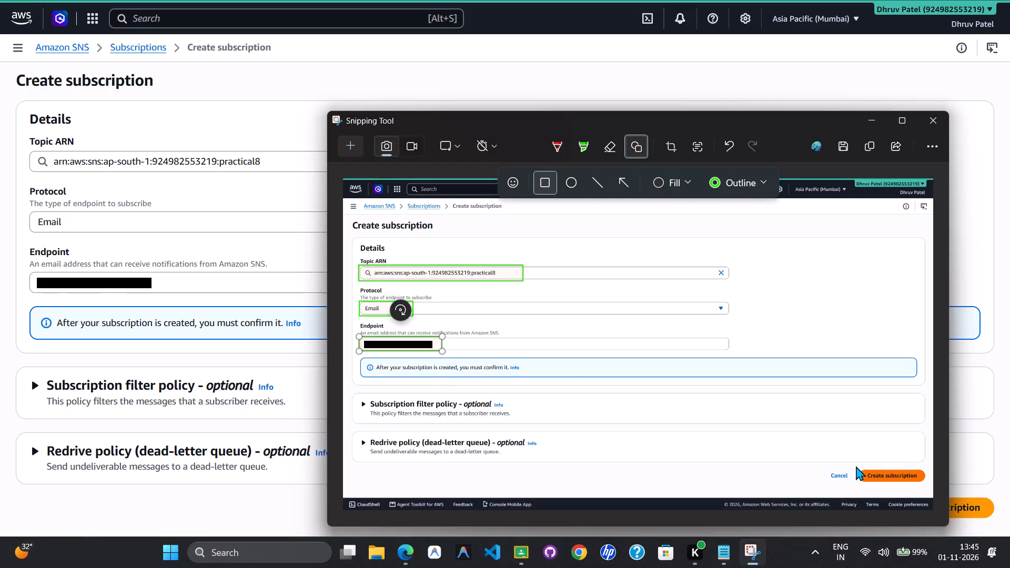
drag(856, 468, 918, 481)
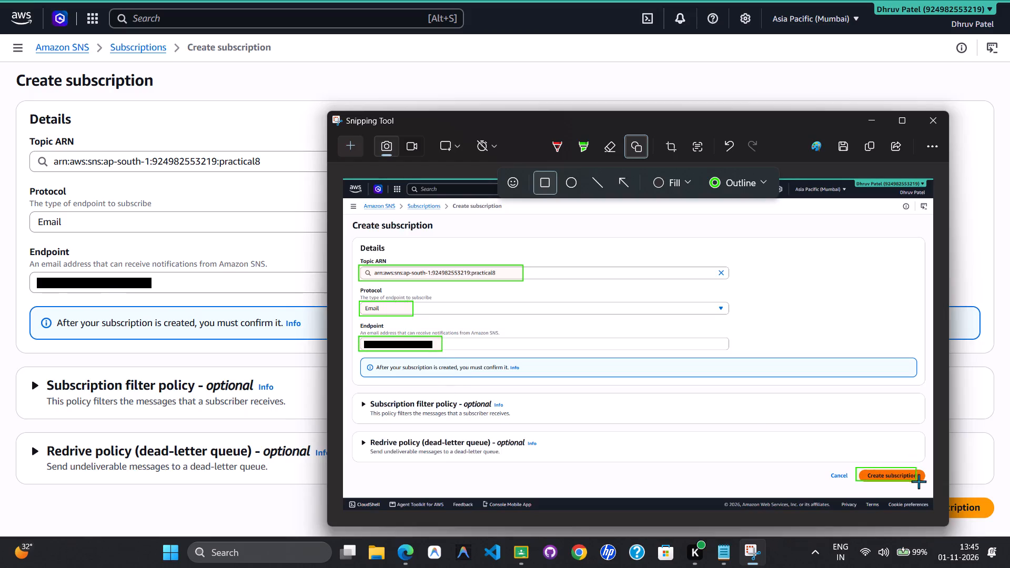
drag(918, 481, 928, 484)
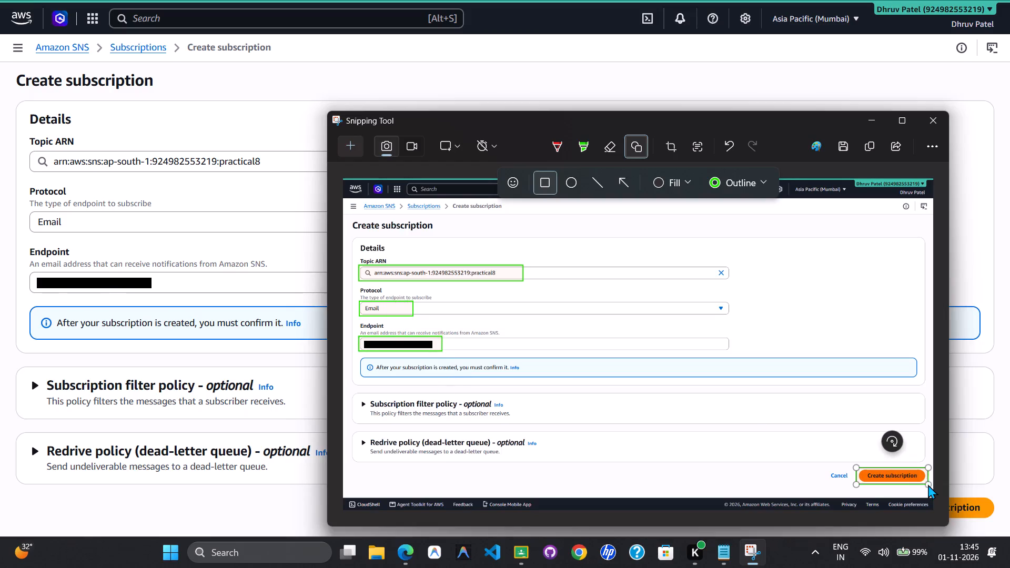
Copy the annotated Create subscription screenshot and paste it into CCE_Practical_8 below the Subscriptions list screenshot.
click(863, 148)
key(alt+Tab)
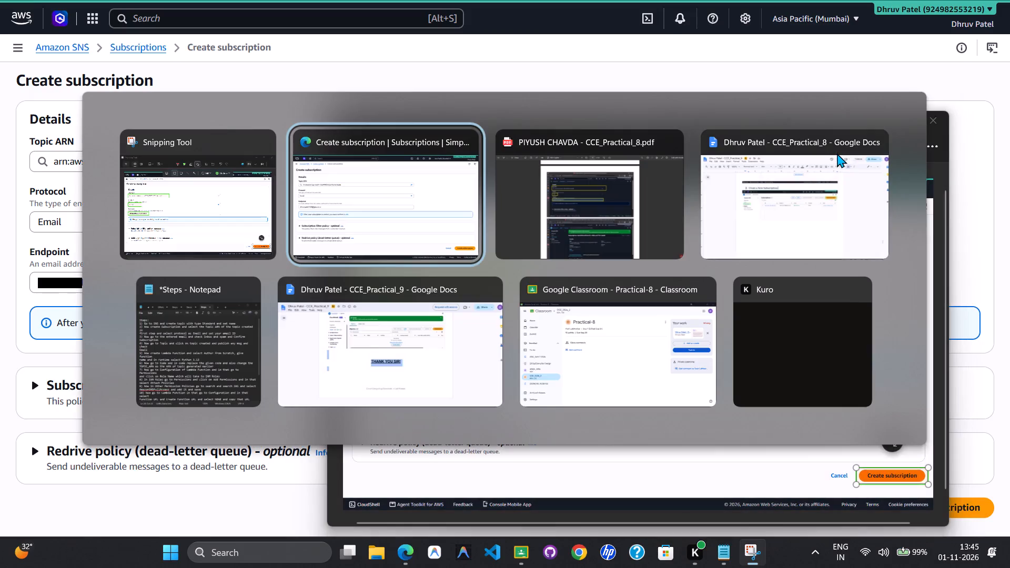
key(alt+Tab)
key(alt+Tab)
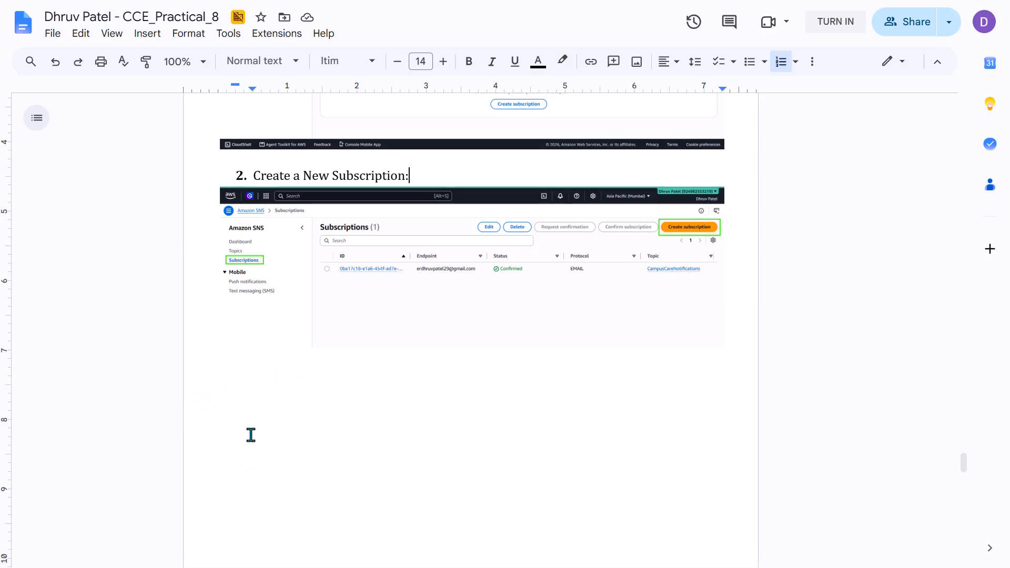
click(730, 344)
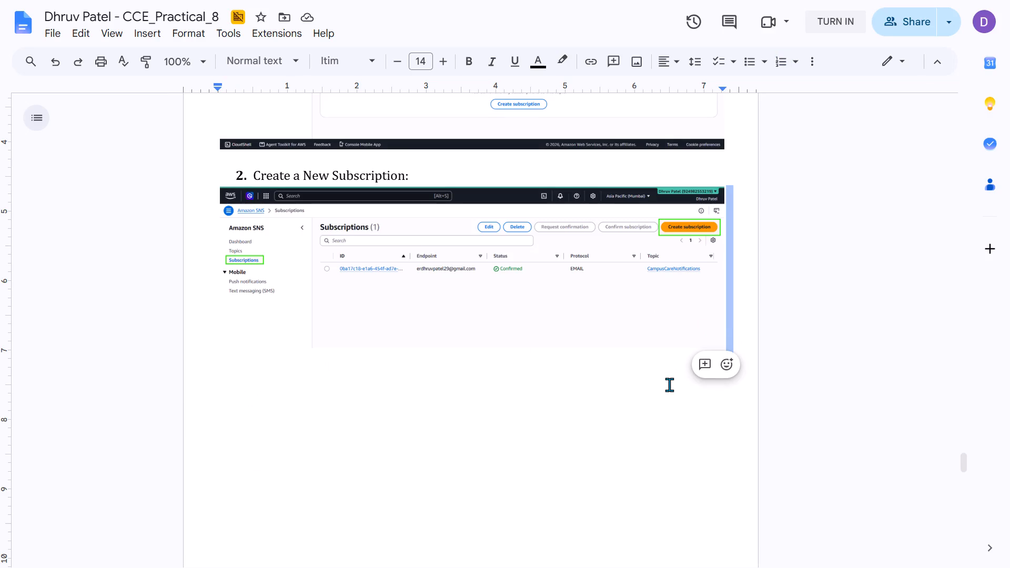
key(Left)
key(Return)
key(ctrl+v)
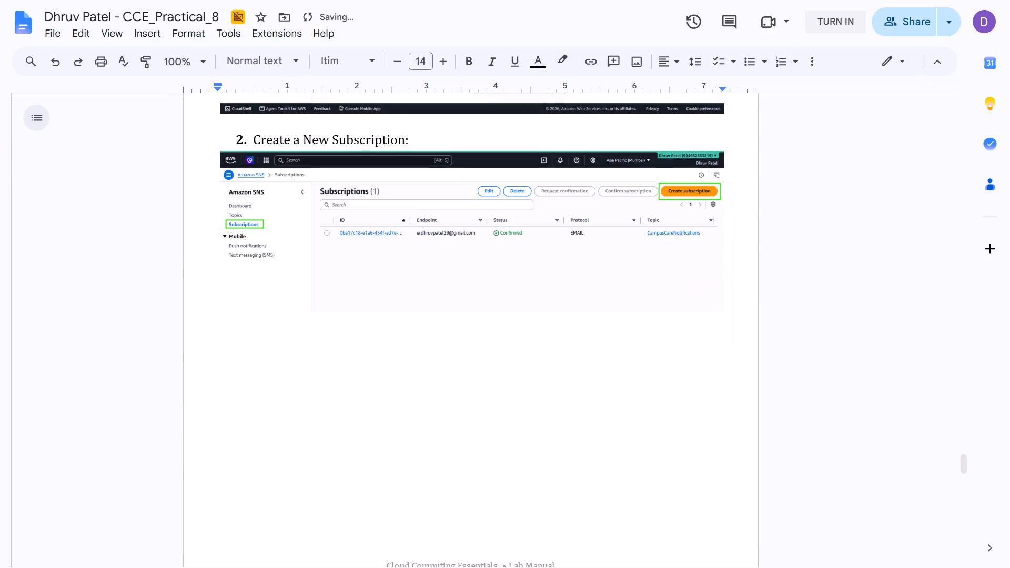
Remove the extra gap above the "Create a New Subscription:" heading.
key(Up)
key(Up)
key(Up)
key(Up)
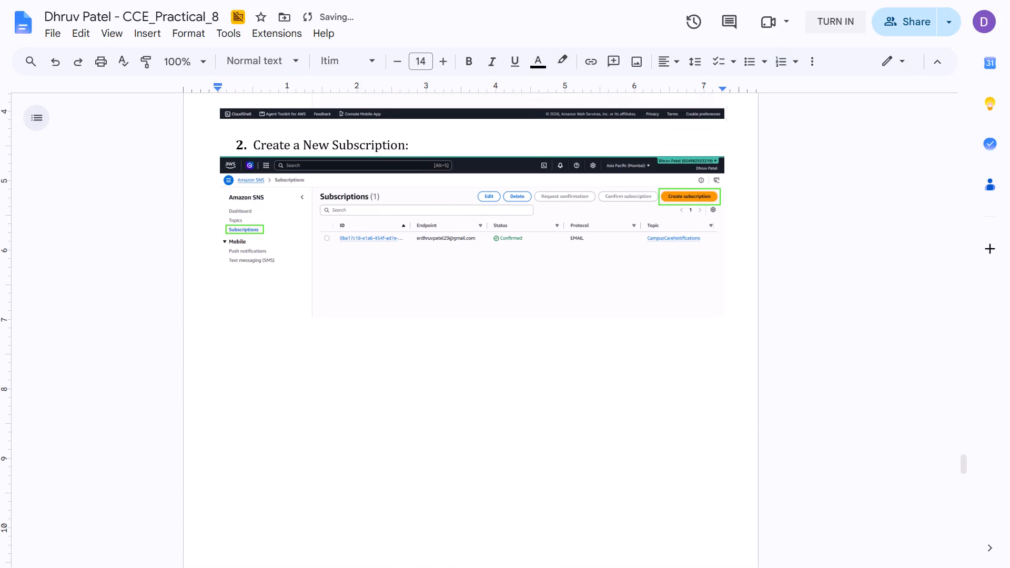
key(Down)
key(Up)
key(Down)
key(BackSpace)
key(Down)
key(Down)
key(Down)
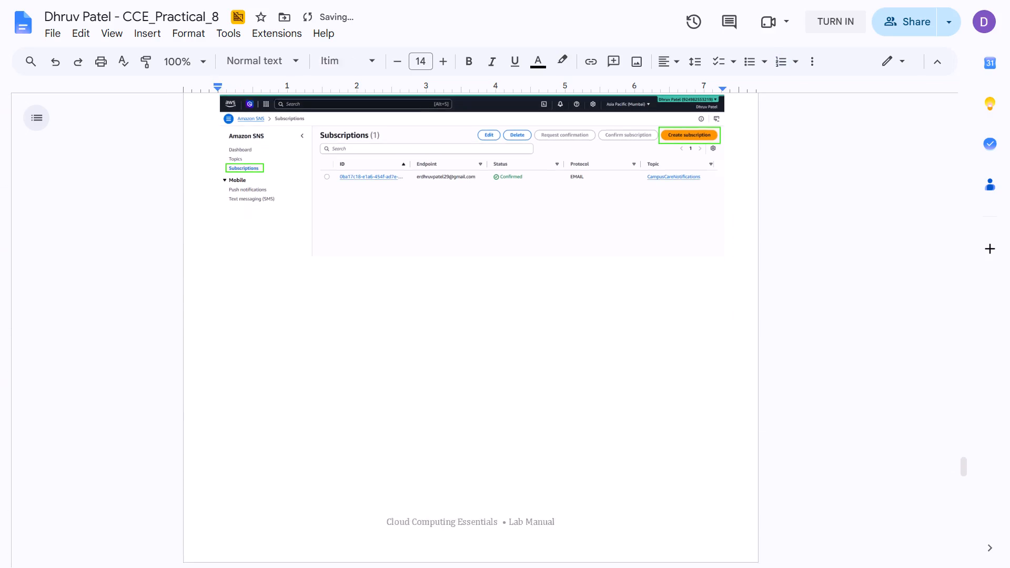
Slightly reduce the height of the pasted Create subscription form screenshot.
click(537, 337)
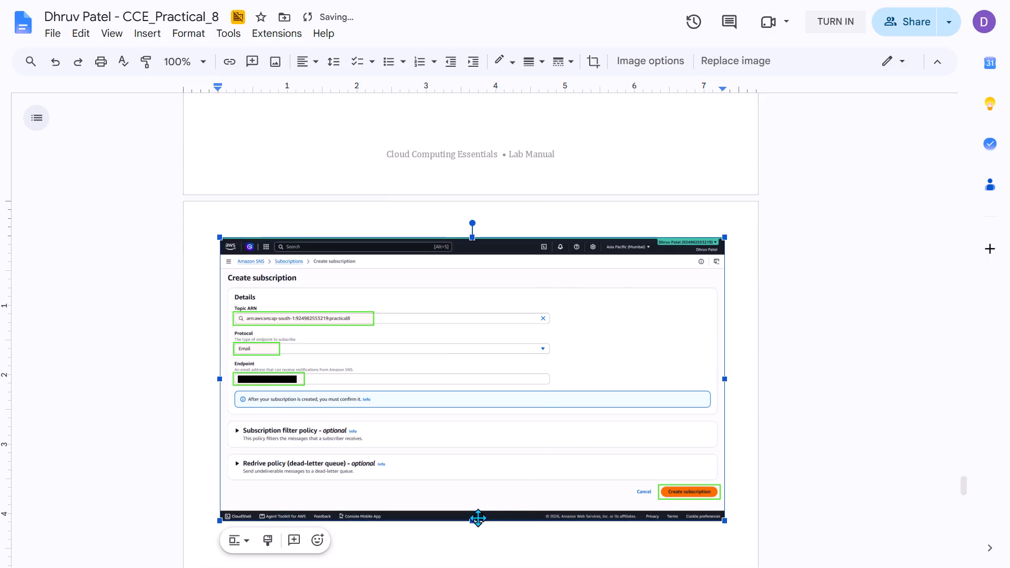
drag(470, 523, 470, 512)
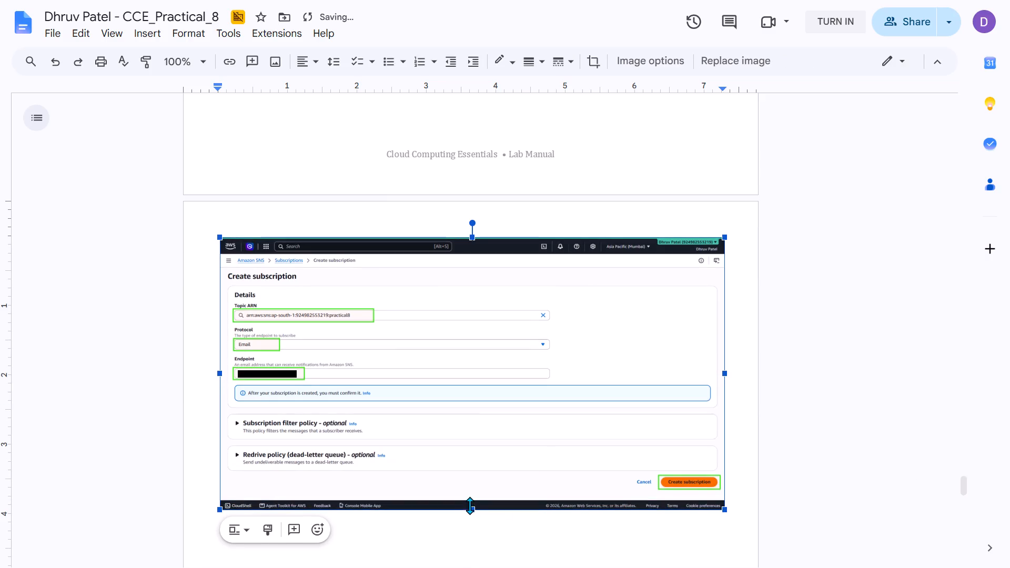
Crop the empty bottom strip off the Subscriptions list screenshot so the form screenshot fits on the same page.
scroll(507, 487, up, 3)
scroll(471, 404, up, 2)
click(422, 170)
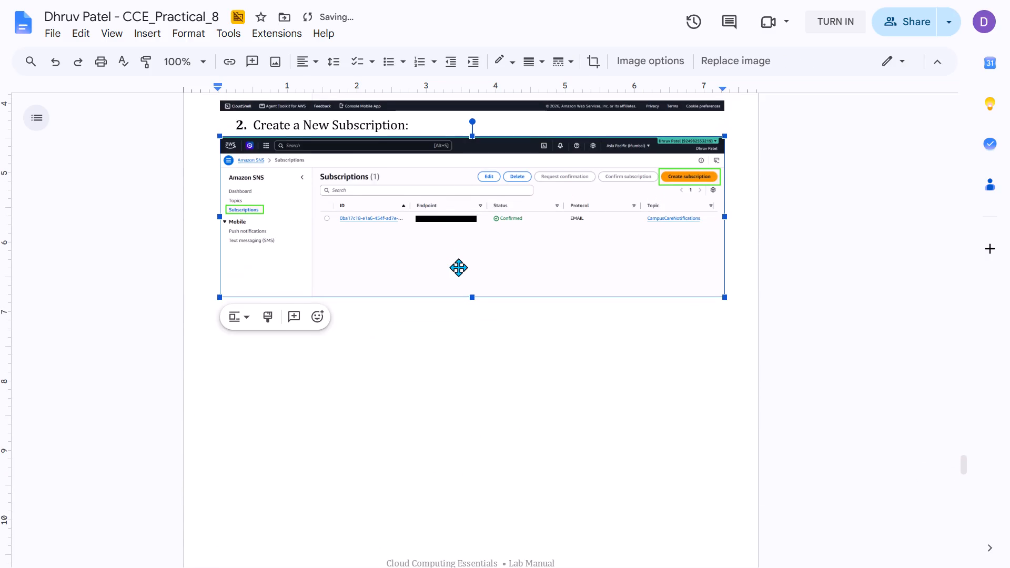
double_click(458, 267)
drag(475, 290, 468, 262)
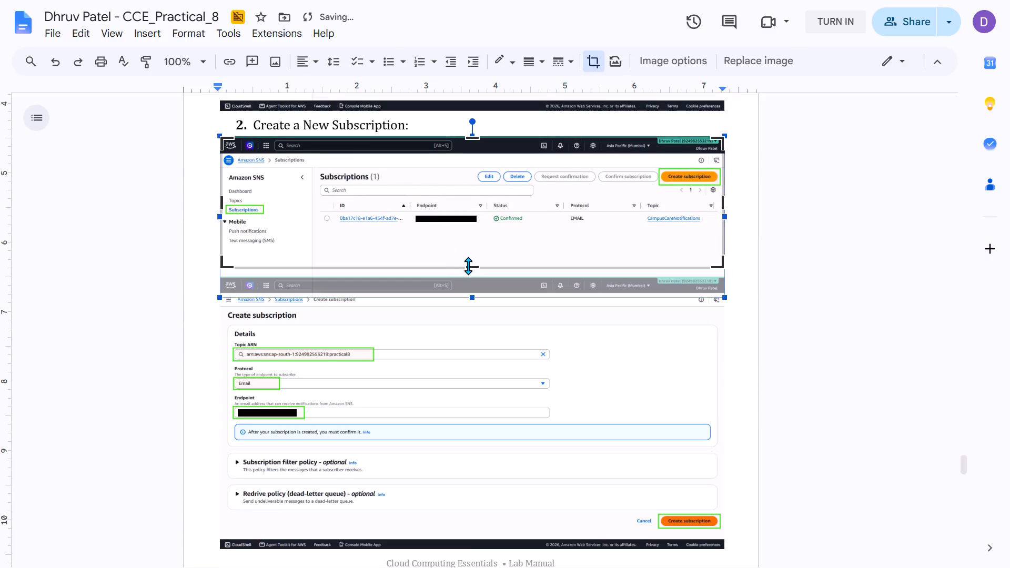
click(472, 304)
Insert a page break after the Create subscription form screenshot.
scroll(777, 382, down, 2)
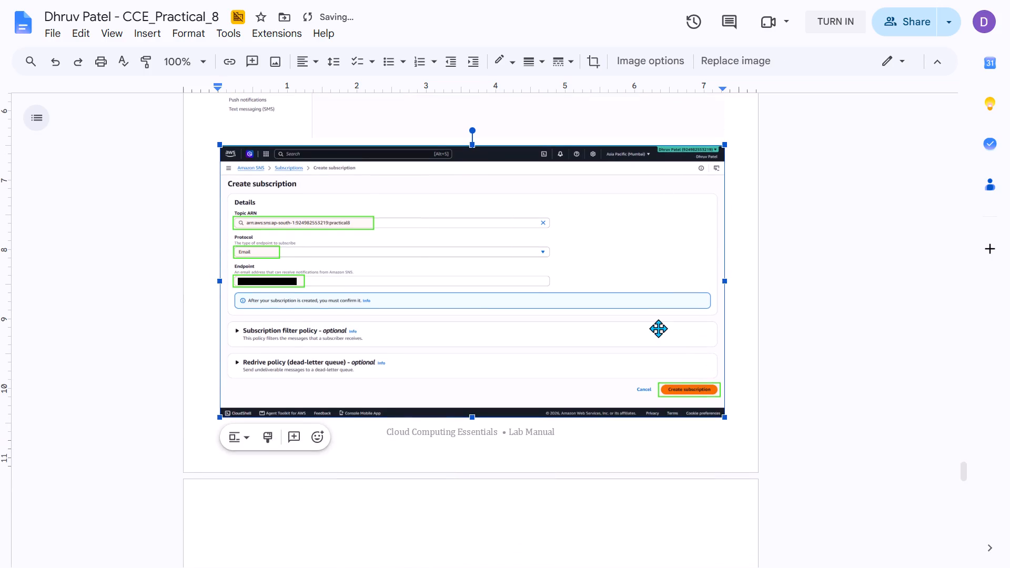
click(743, 382)
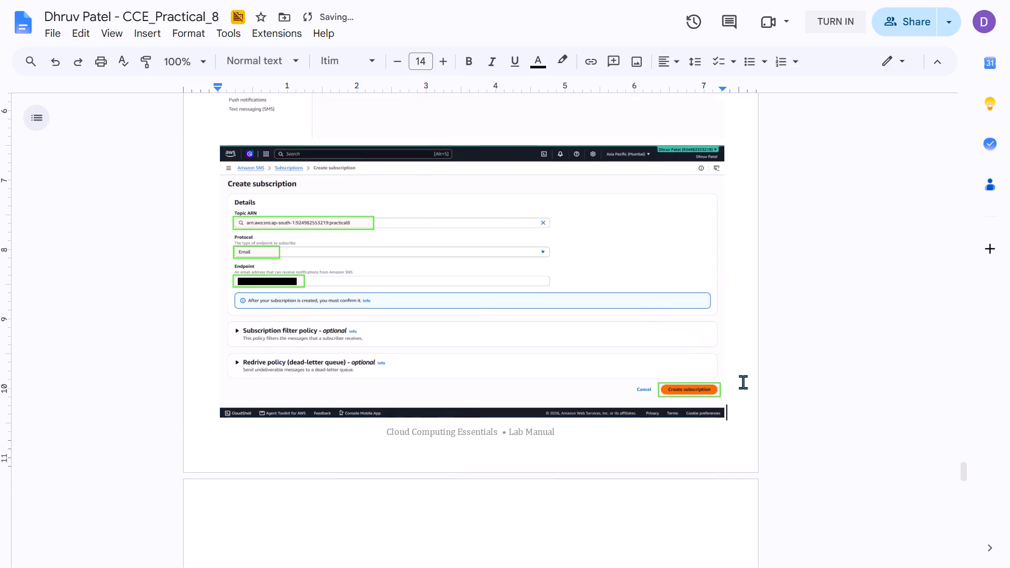
key(ctrl+Return)
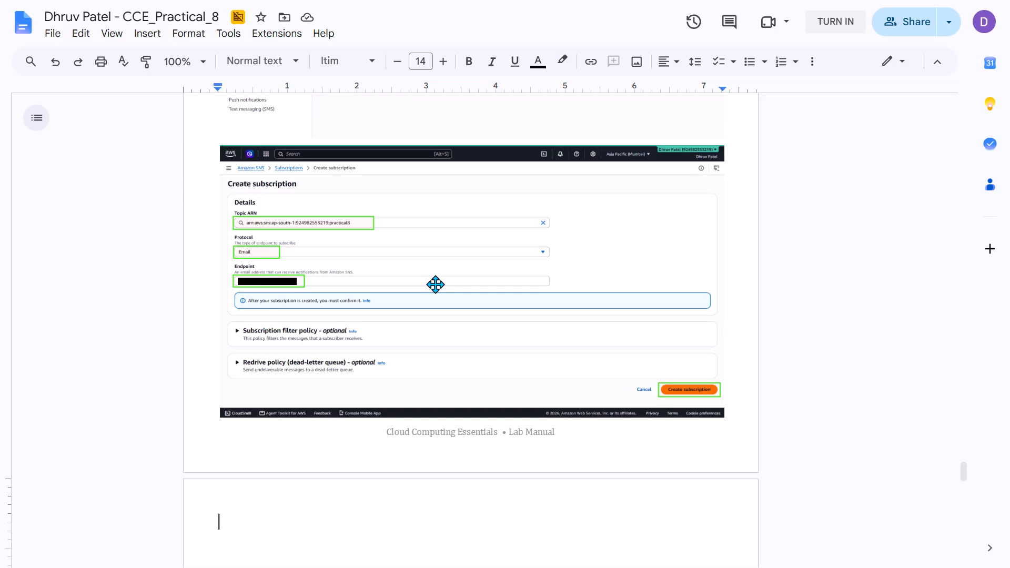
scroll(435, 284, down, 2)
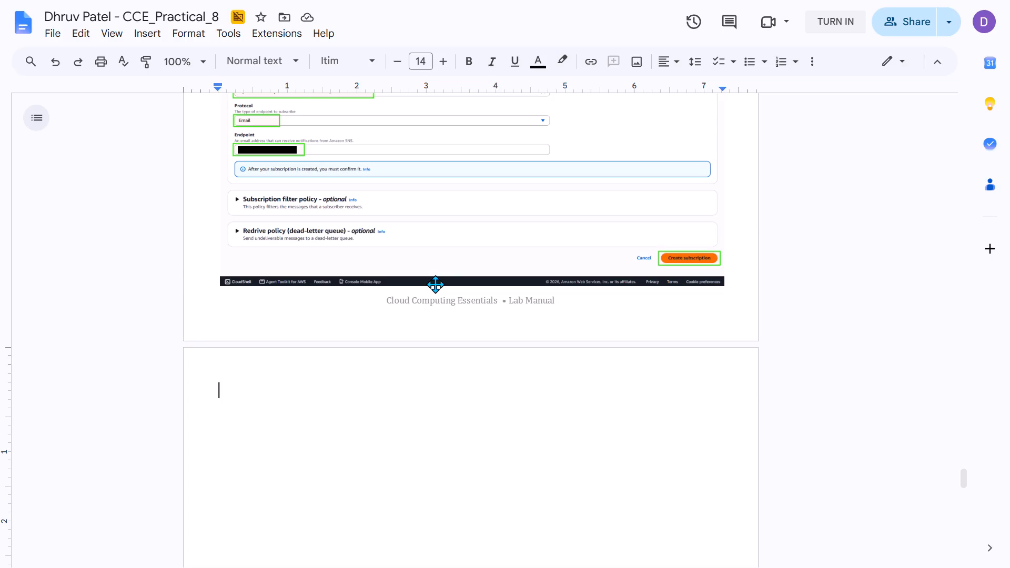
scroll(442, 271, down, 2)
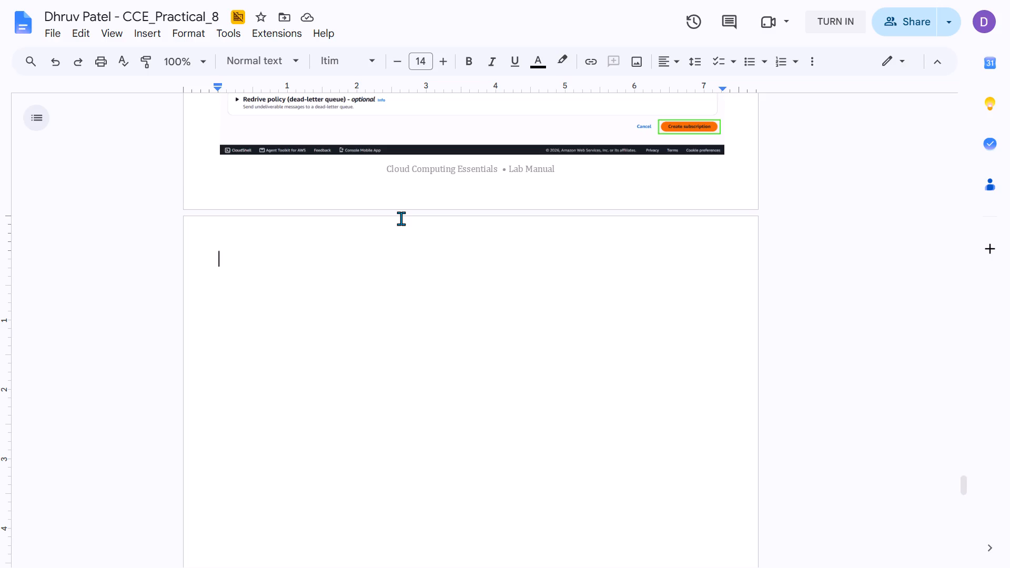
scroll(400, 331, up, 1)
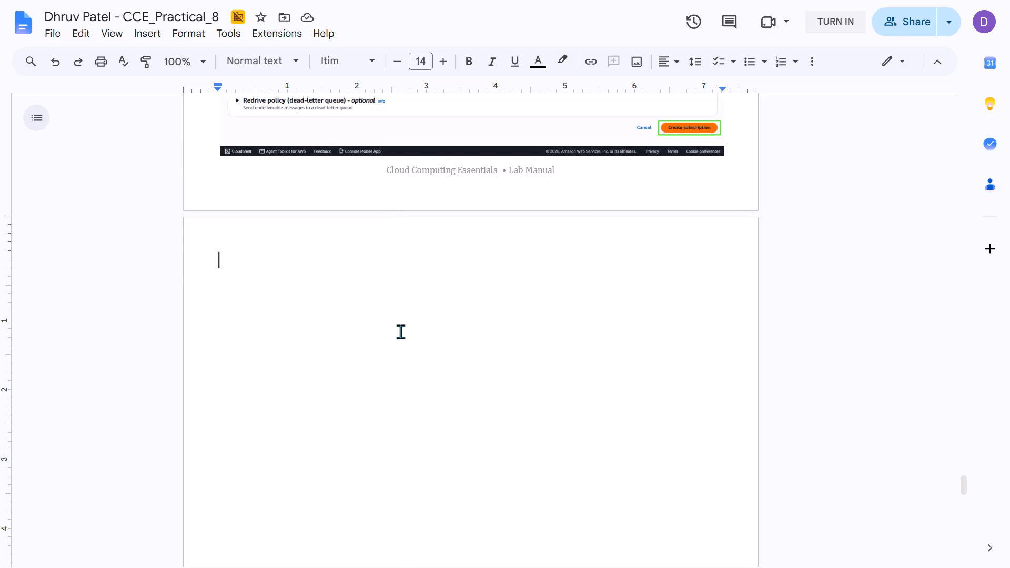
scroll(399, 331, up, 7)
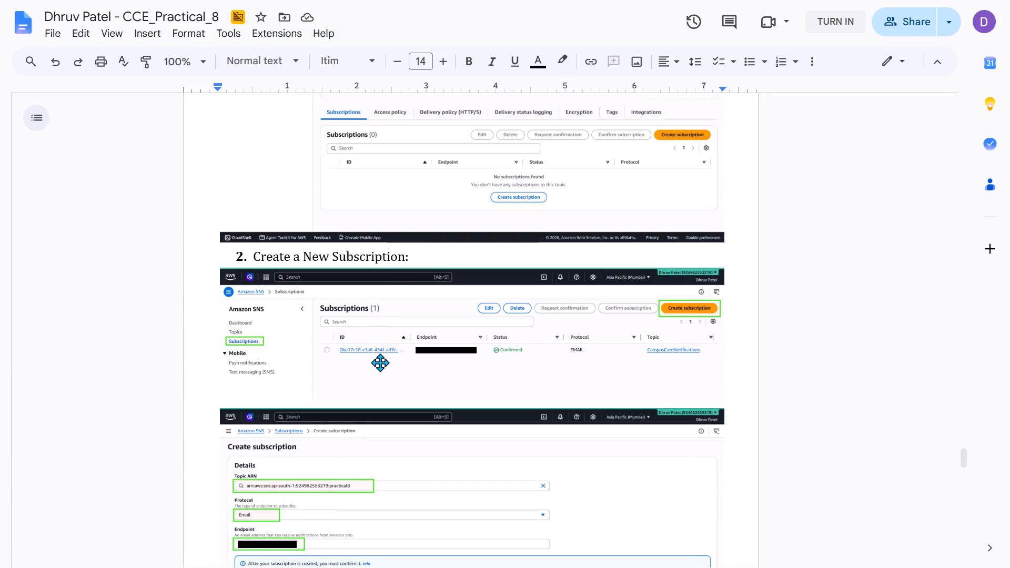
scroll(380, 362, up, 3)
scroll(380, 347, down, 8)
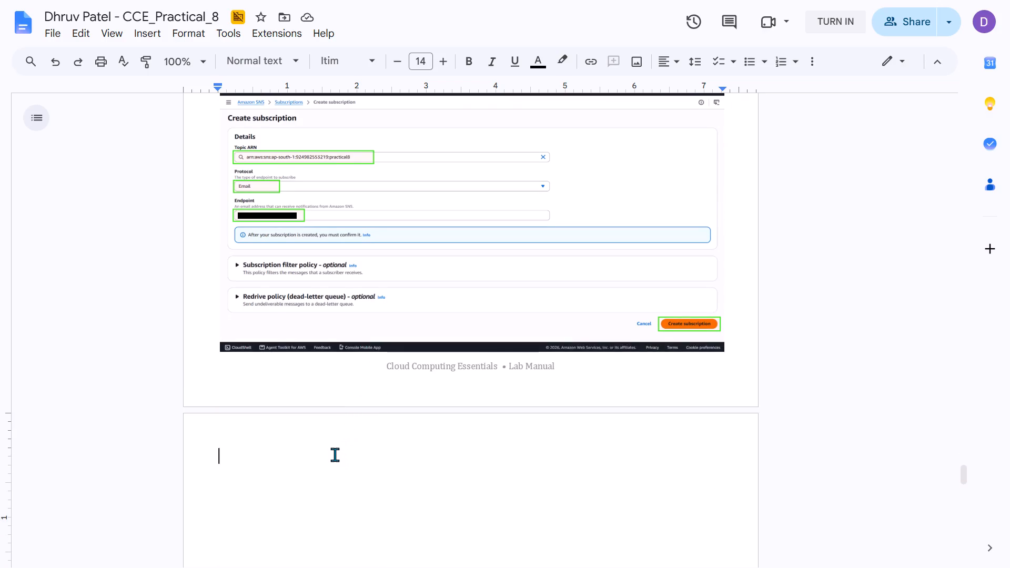
Check the reference PDF on page 10 for the screenshot that follows the Create subscription form.
key(alt+Tab)
key(alt+Tab)
key(alt+Tab)
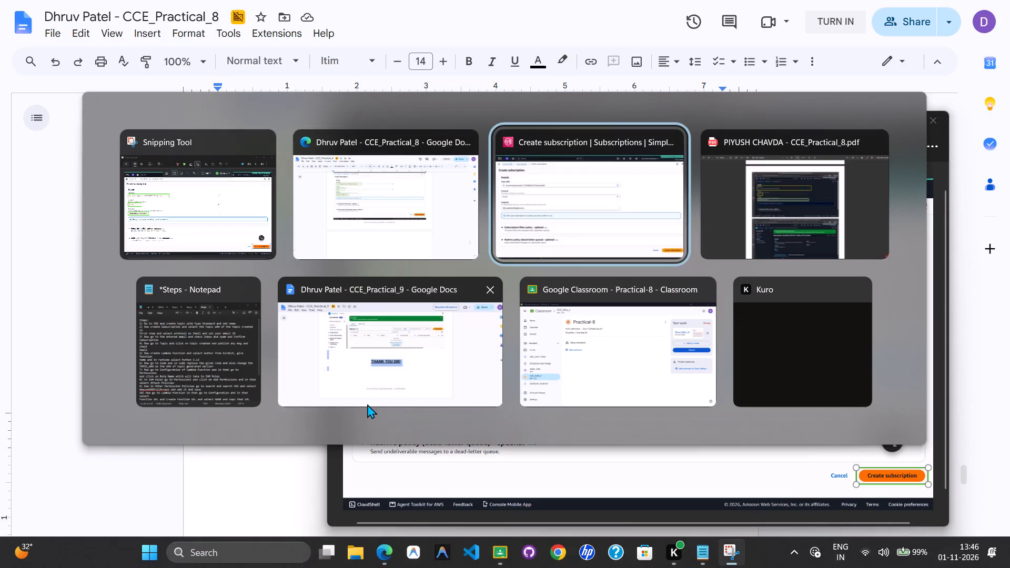
key(alt+Tab)
scroll(367, 404, down, 1)
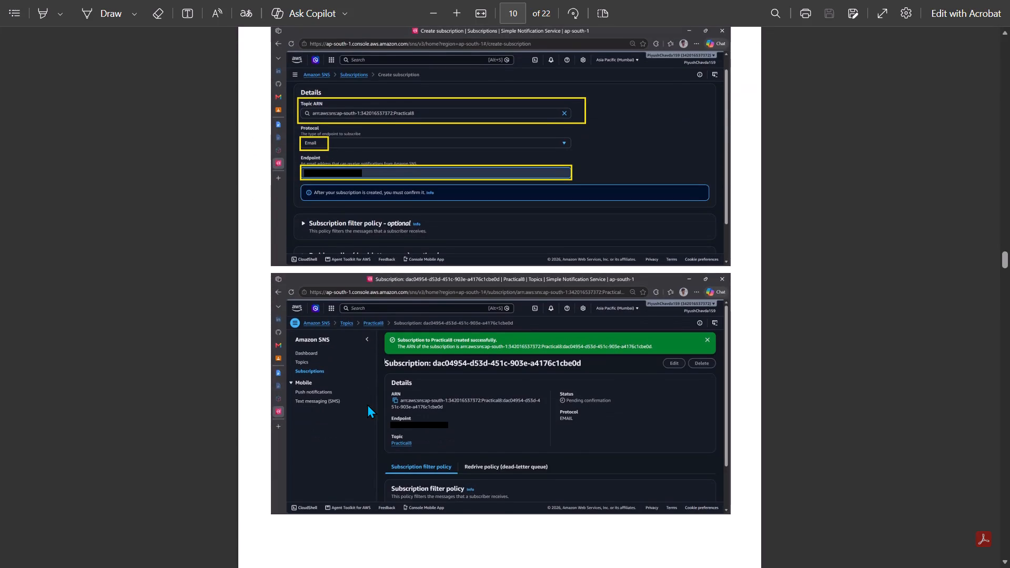
scroll(367, 404, down, 4)
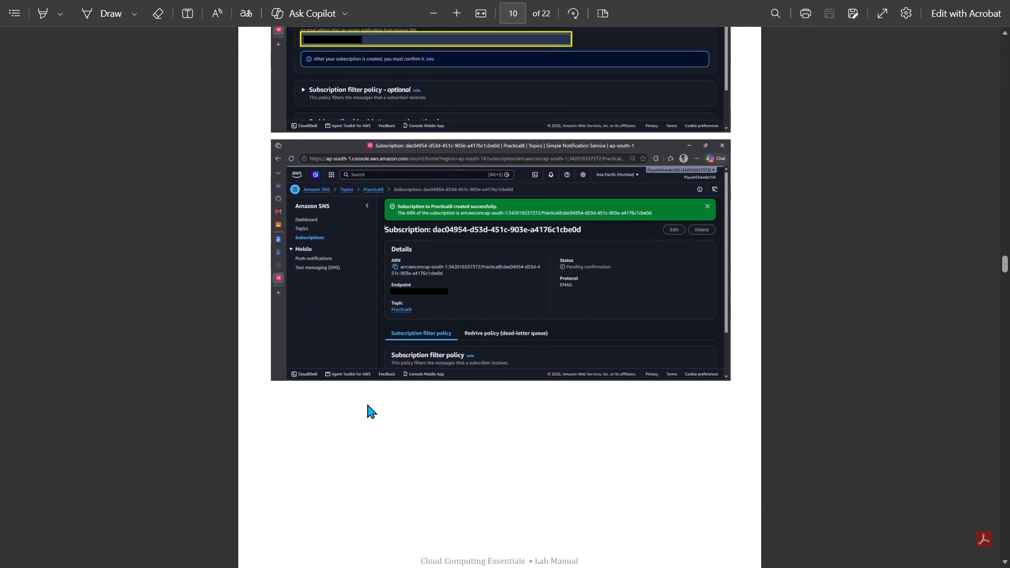
scroll(367, 404, down, 3)
scroll(367, 404, up, 6)
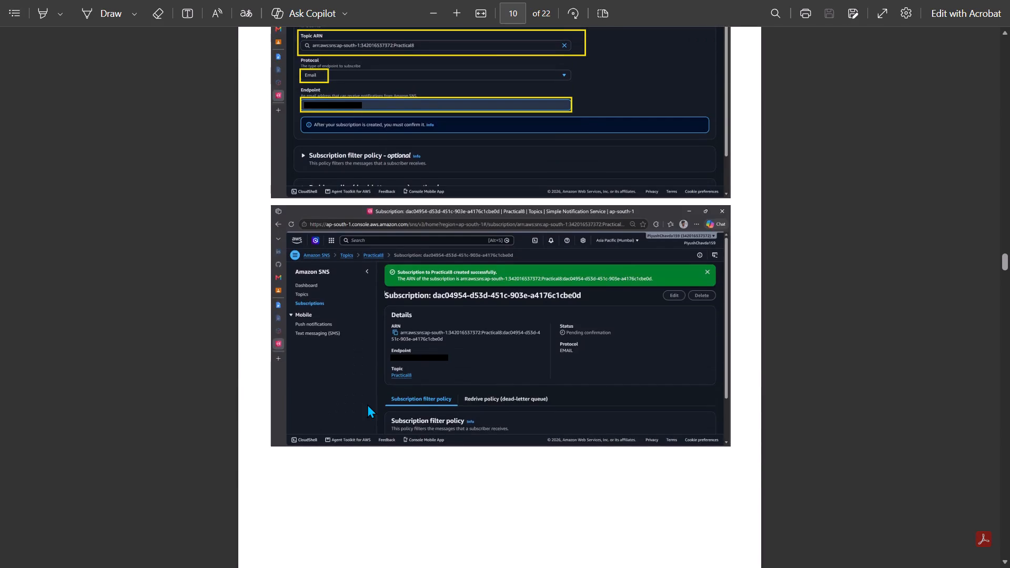
Return to the filled-in Amazon SNS subscription form and create the email subscription for the practical8 topic.
key(alt+Tab)
key(alt+Tab)
key(alt+Tab)
key(alt+Tab)
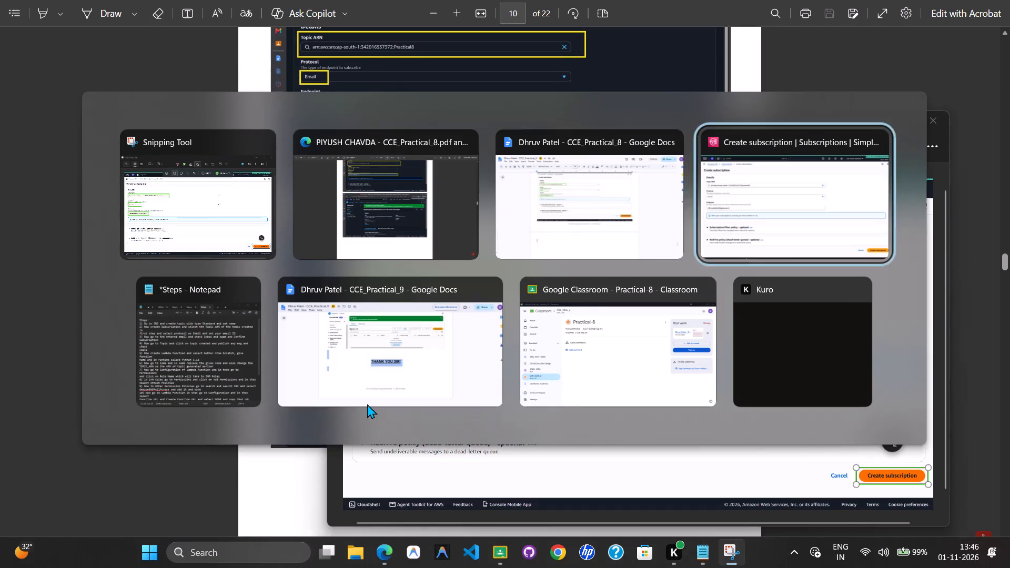
click(917, 508)
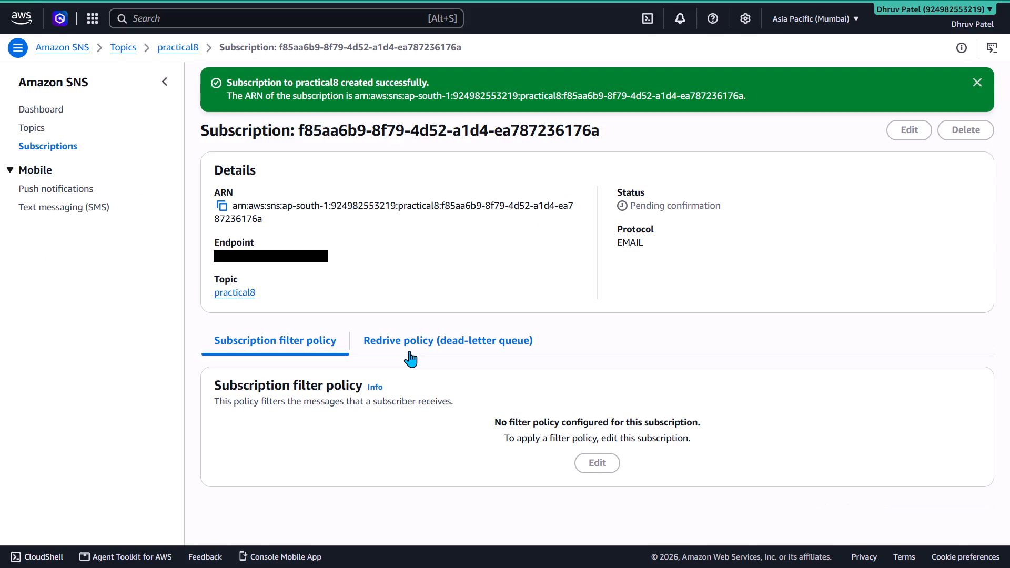
Capture the new subscription's details page down to the filter policy section and paste it on the new page of CCE_Practical_8.
key(shift+super+s)
drag(0, 0, 1009, 462)
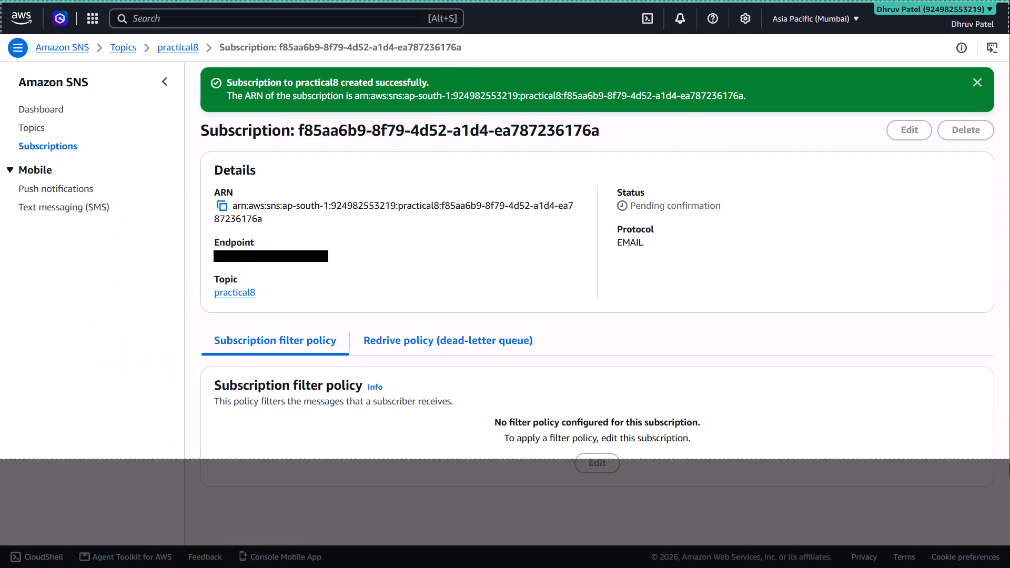
drag(1009, 462, 1009, 485)
key(alt+Tab)
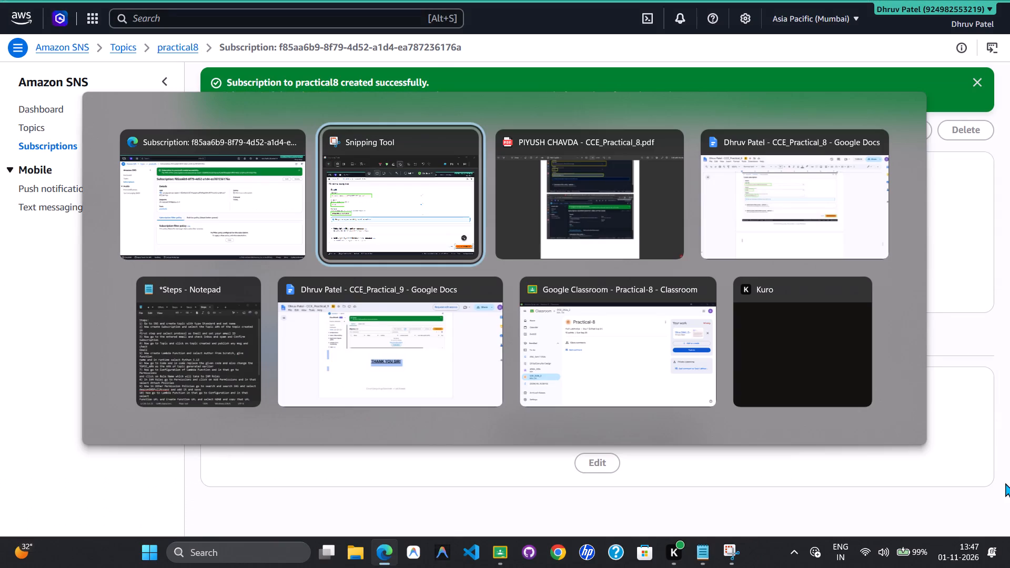
key(alt+Tab)
key(alt+Tab)
key(ctrl+v)
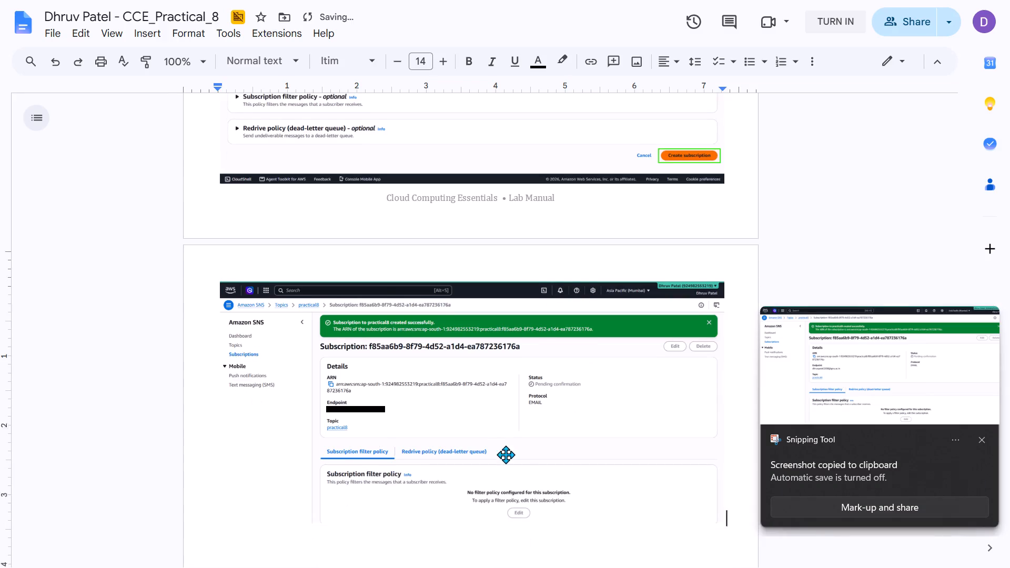
Add the line "Now Subscribing the request on mail" below the subscription details screenshot.
key(Return)
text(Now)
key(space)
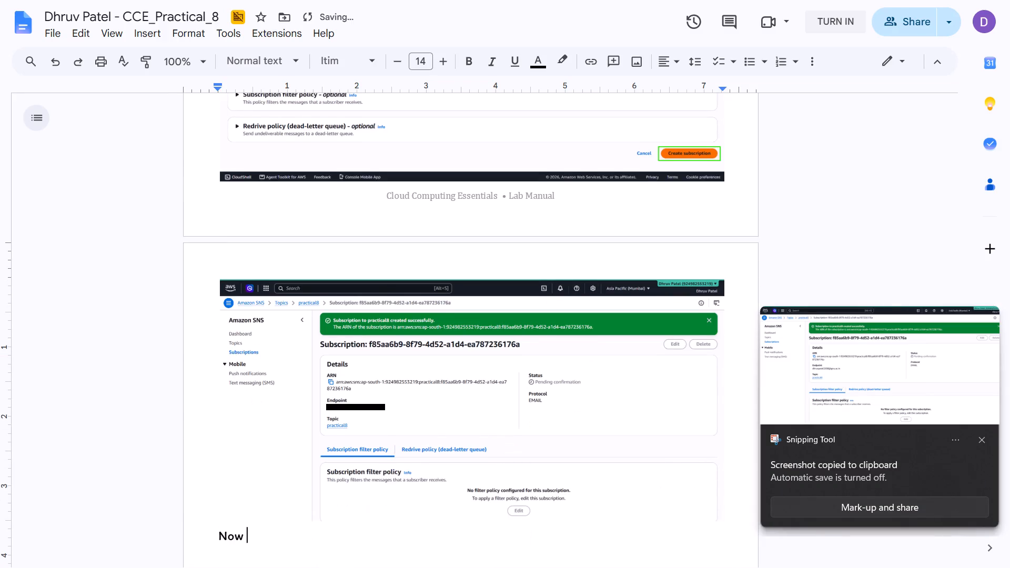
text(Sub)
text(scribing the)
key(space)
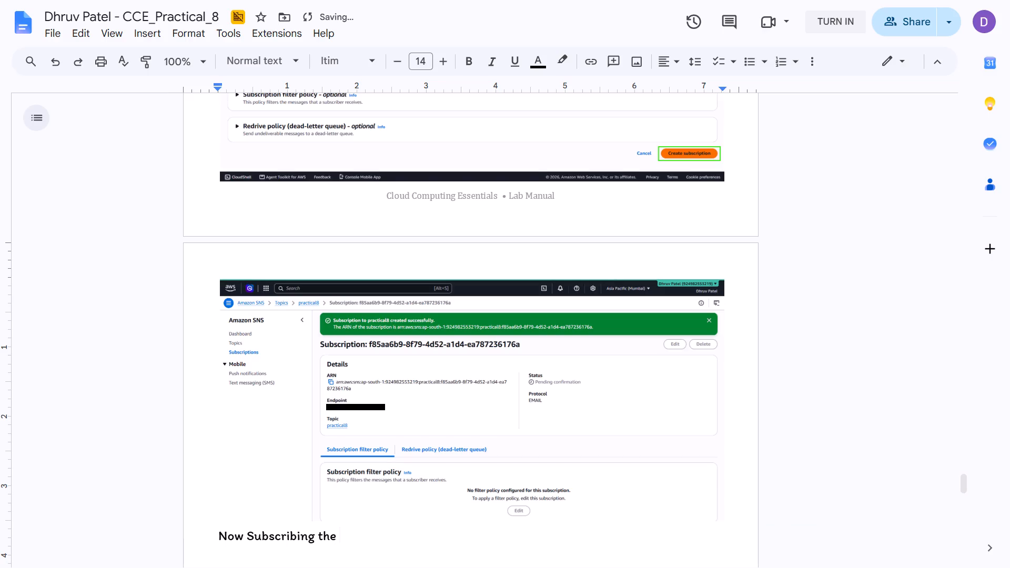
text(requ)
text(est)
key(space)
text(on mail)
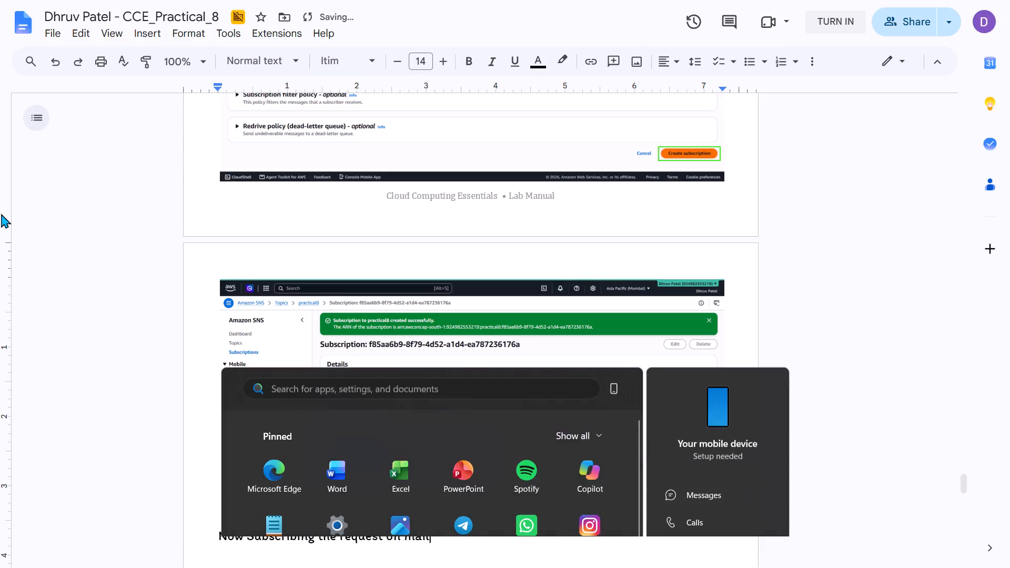
Dismiss the Start menu, leave the browser's full-screen view, and open Gmail in a new tab.
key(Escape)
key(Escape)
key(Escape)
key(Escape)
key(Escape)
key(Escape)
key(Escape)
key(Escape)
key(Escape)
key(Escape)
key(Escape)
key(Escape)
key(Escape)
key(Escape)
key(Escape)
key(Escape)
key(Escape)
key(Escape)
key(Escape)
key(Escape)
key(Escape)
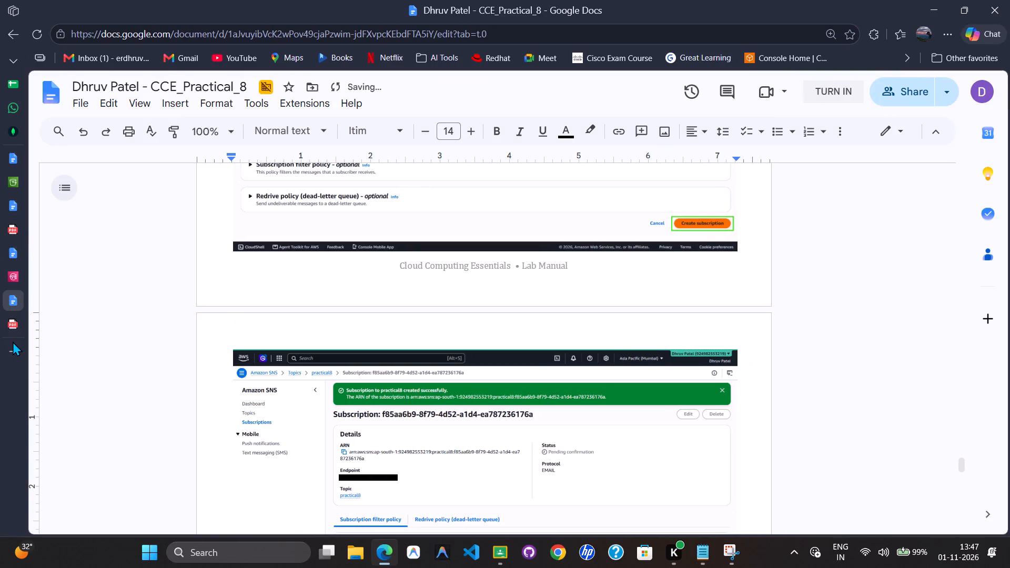
click(13, 347)
click(184, 58)
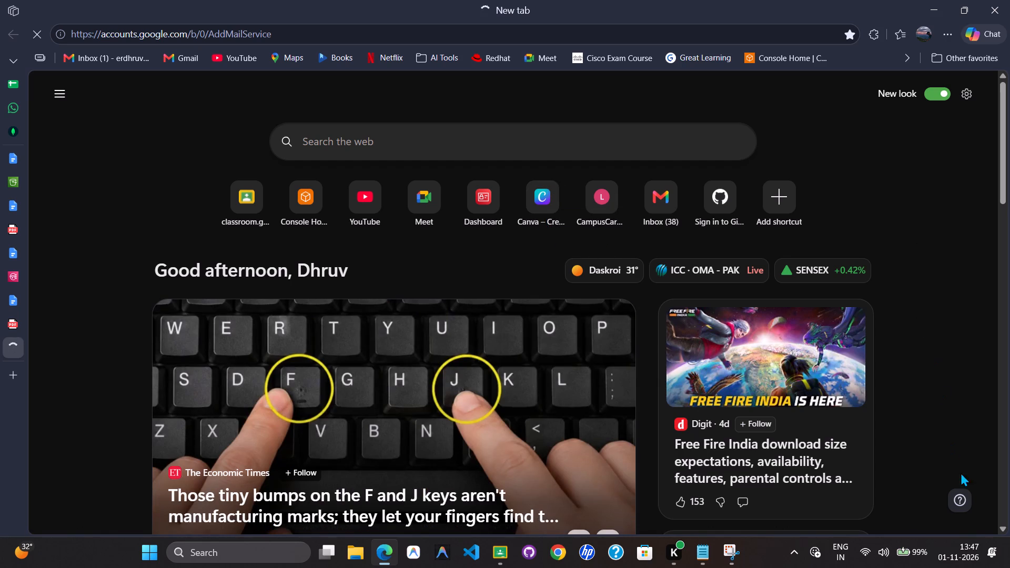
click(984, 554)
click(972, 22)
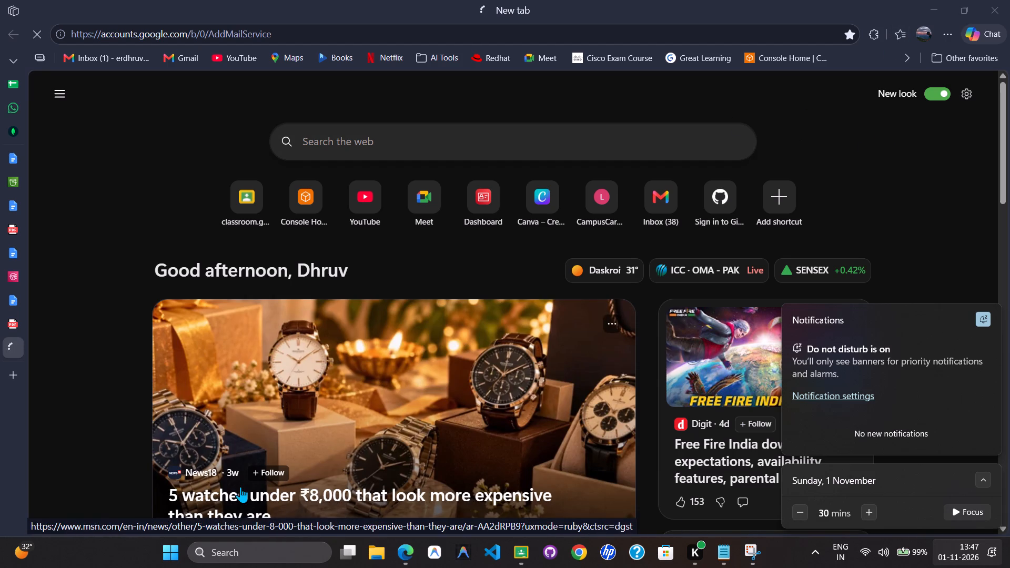
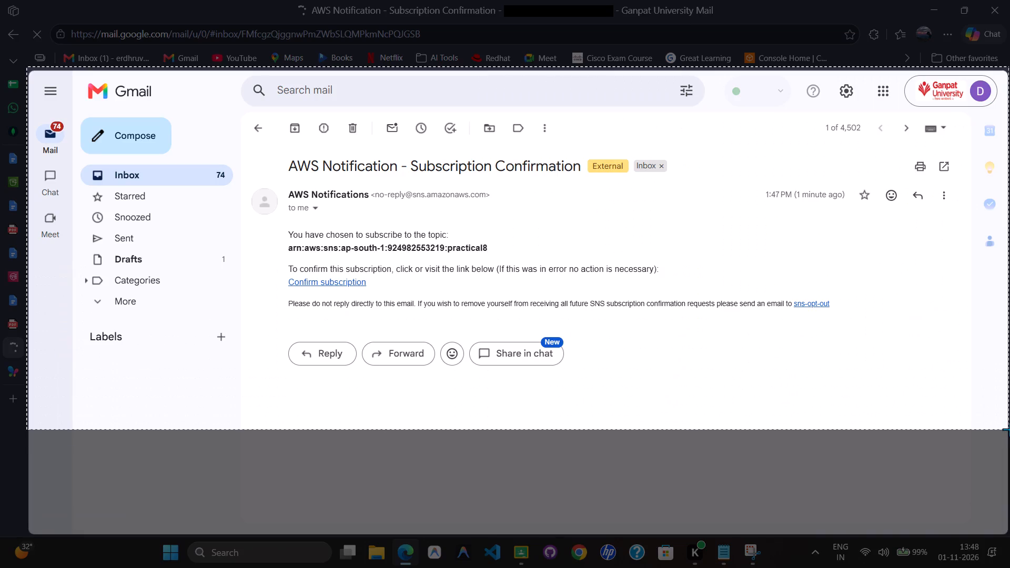
Capture the opened AWS subscription confirmation email and paste it below the "Now Subscribing the request on mail" line in CCE_Practical_8.
drag(1009, 429, 1009, 390)
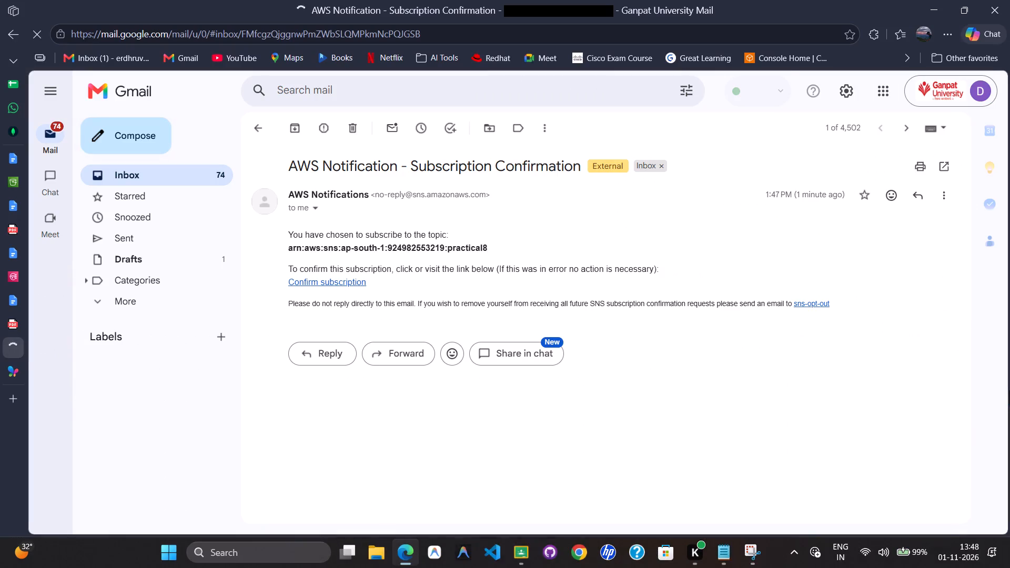
click(36, 298)
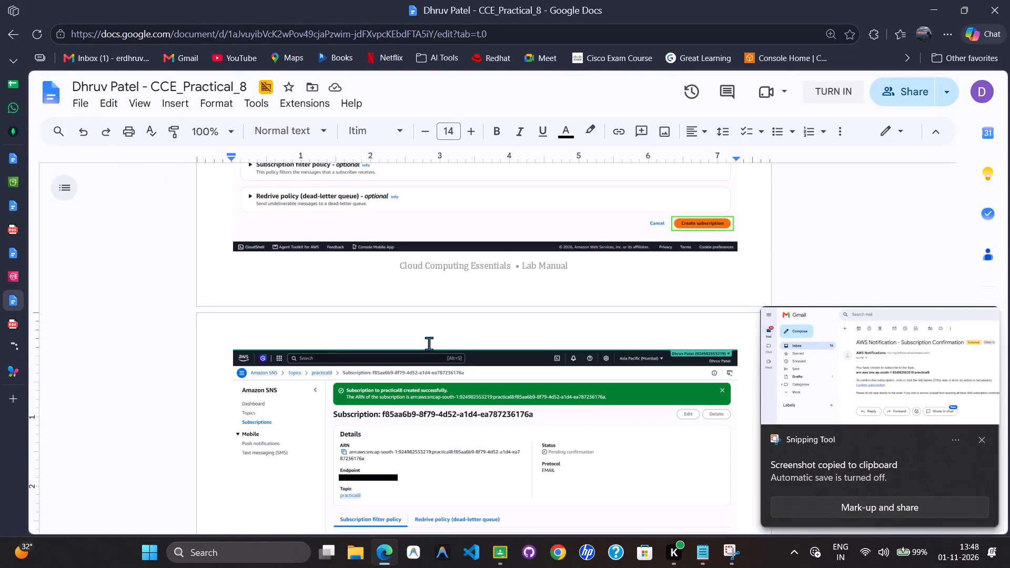
scroll(447, 465, down, 3)
click(461, 433)
key(ctrl+v)
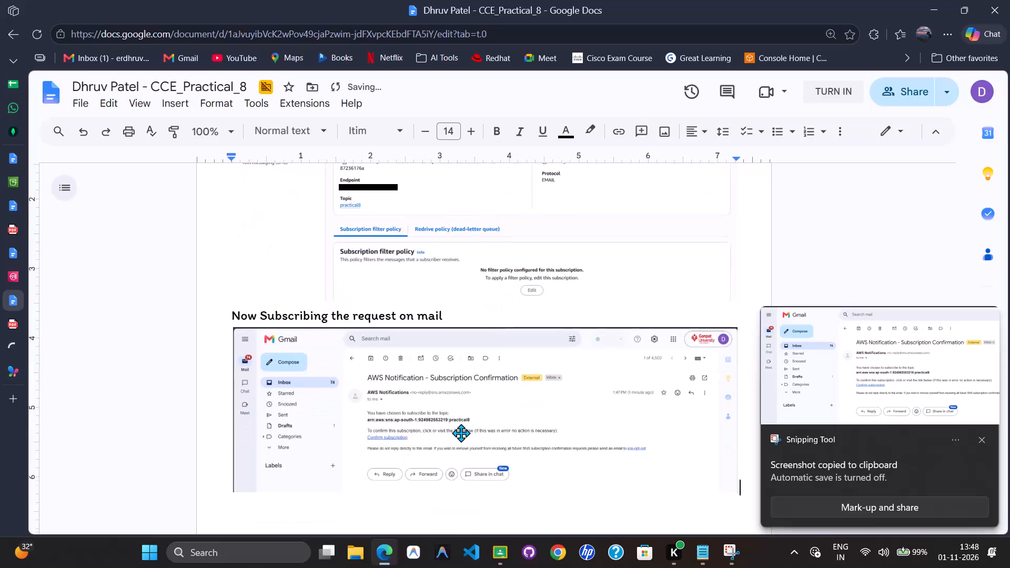
key(Return)
Return to the AWS Notification - Subscription Confirmation email in Gmail.
key(alt+Tab)
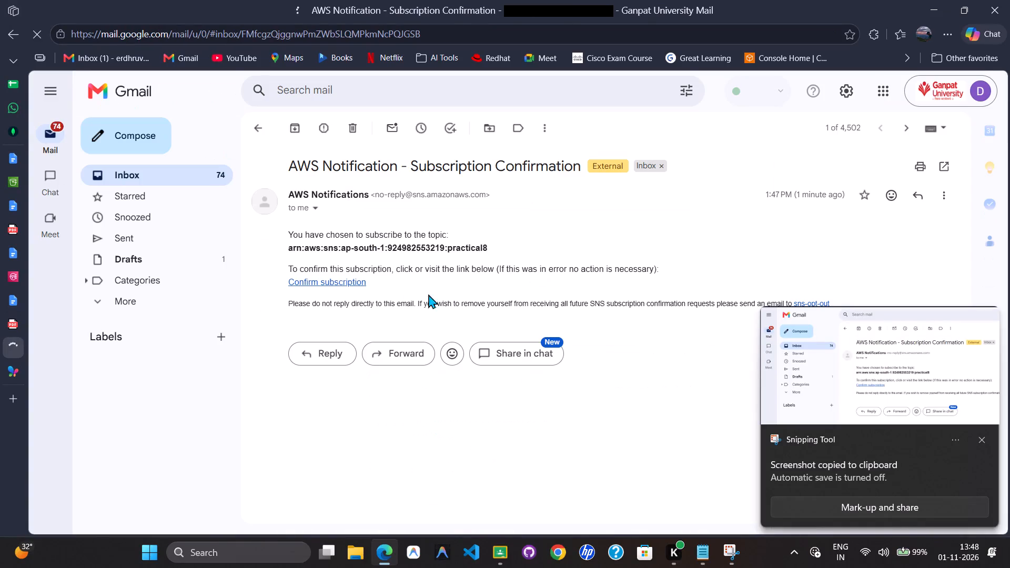
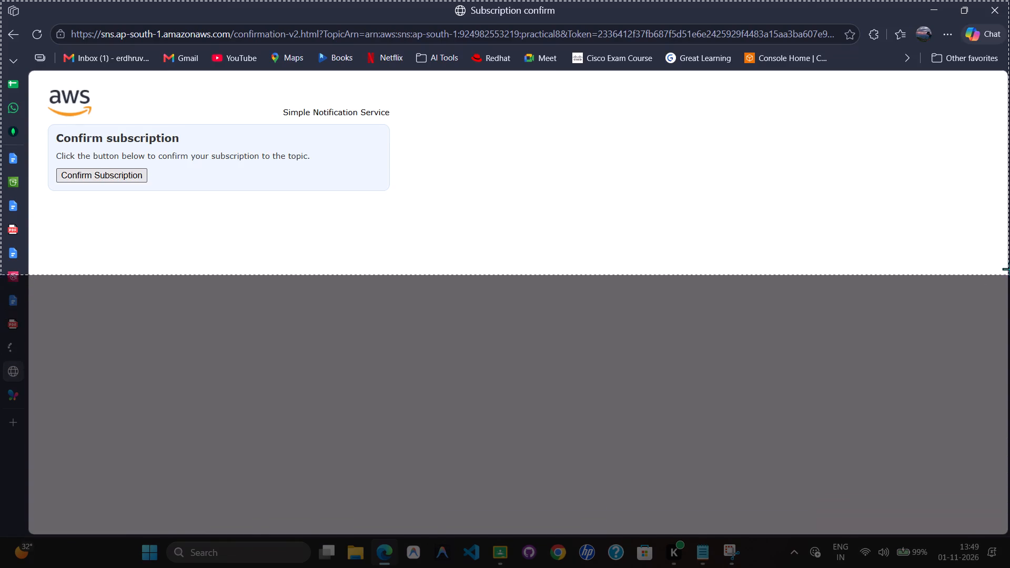
Capture the Confirm subscription page with its browser bar and paste it below the Gmail screenshot in CCE_Practical_8.
drag(1009, 269, 1009, 263)
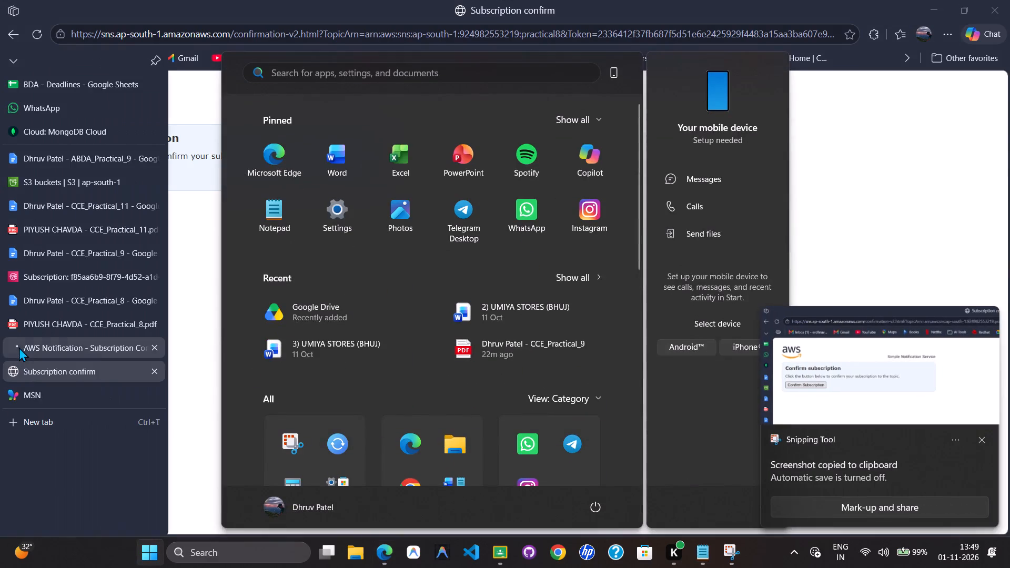
click(19, 347)
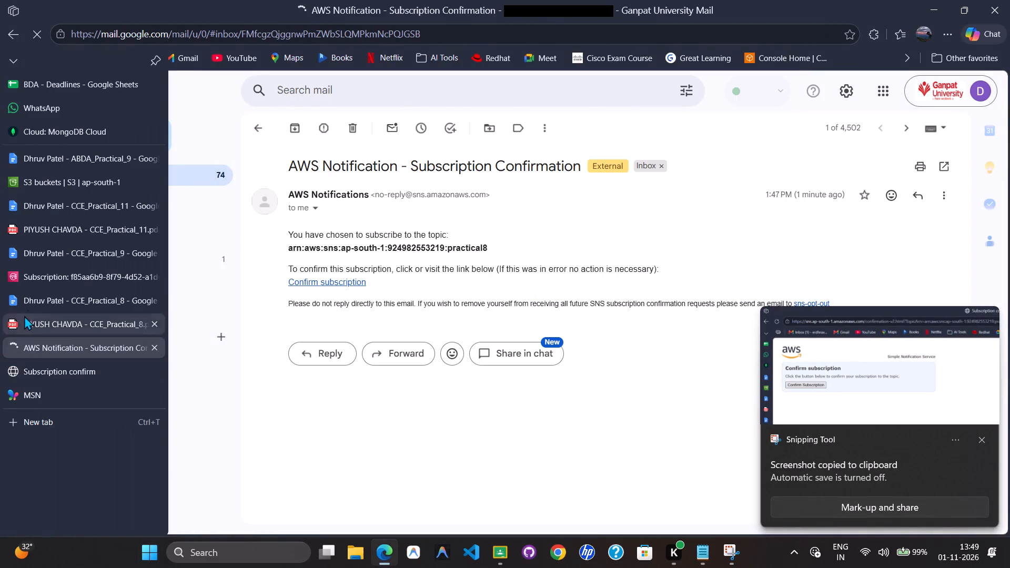
click(31, 300)
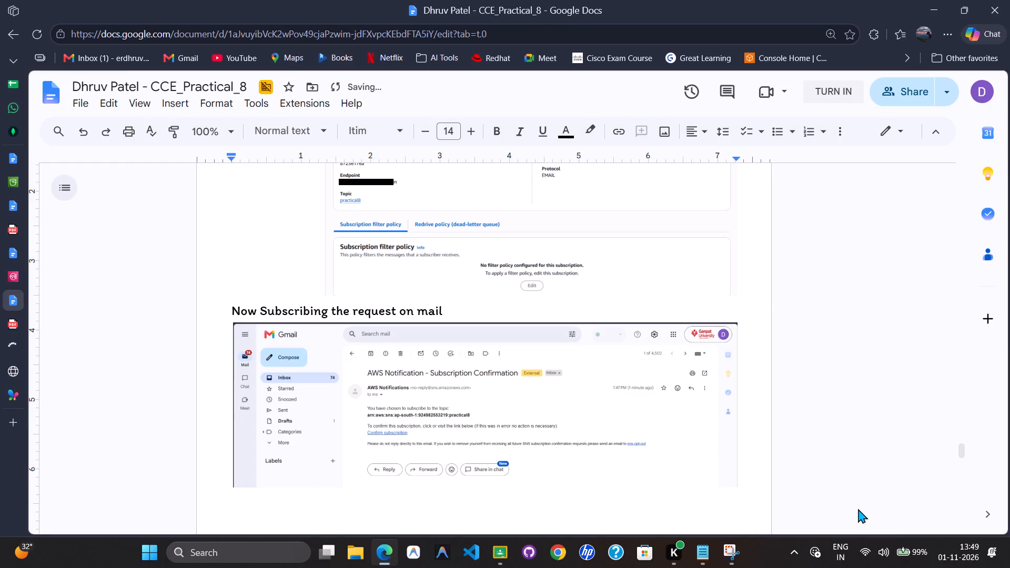
key(ctrl+v)
key(Return)
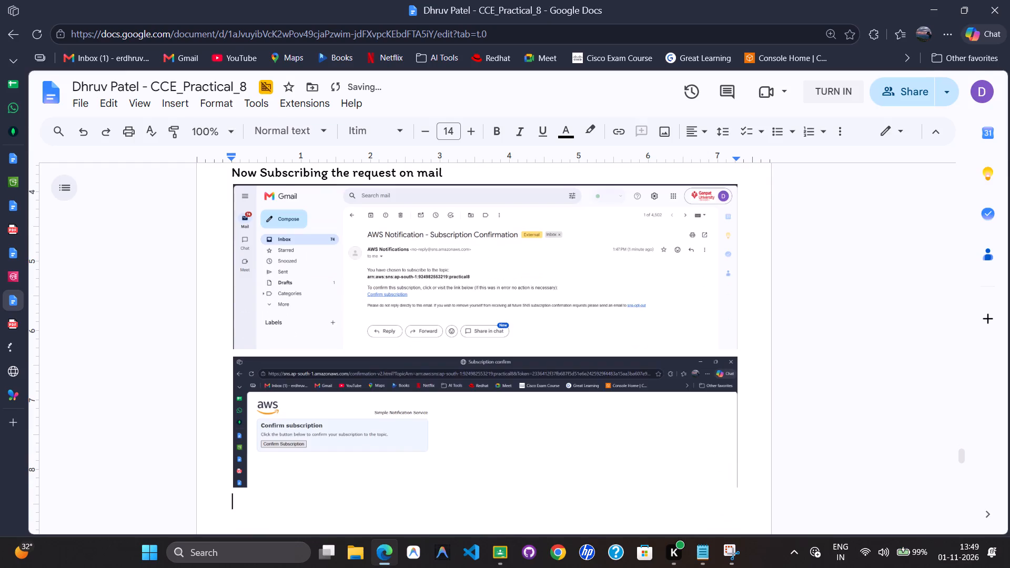
Return to the Amazon SNS confirmation page and confirm the subscription to the practical8 topic.
key(alt+Tab)
key(alt+Tab)
key(alt+Tab)
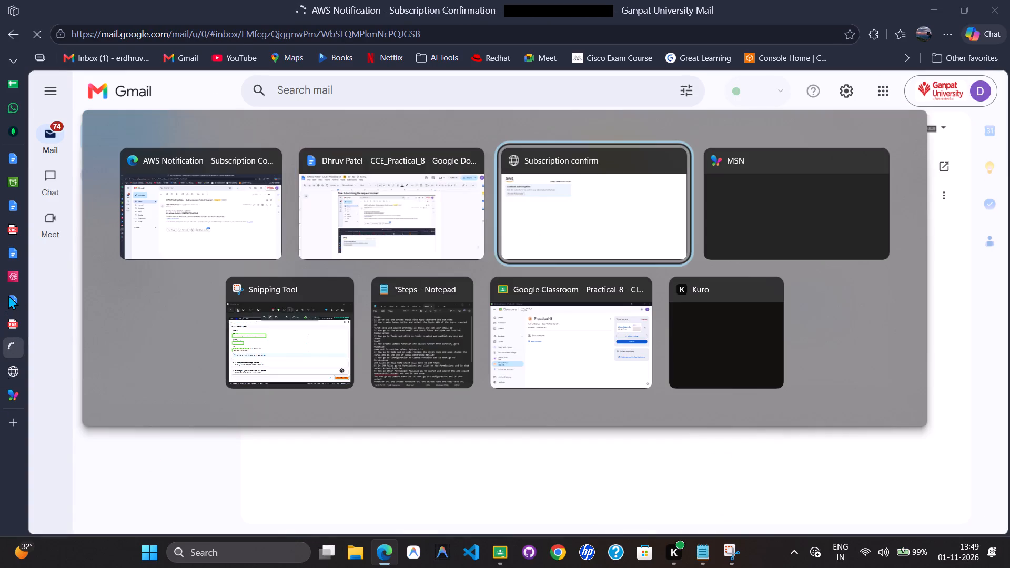
click(78, 171)
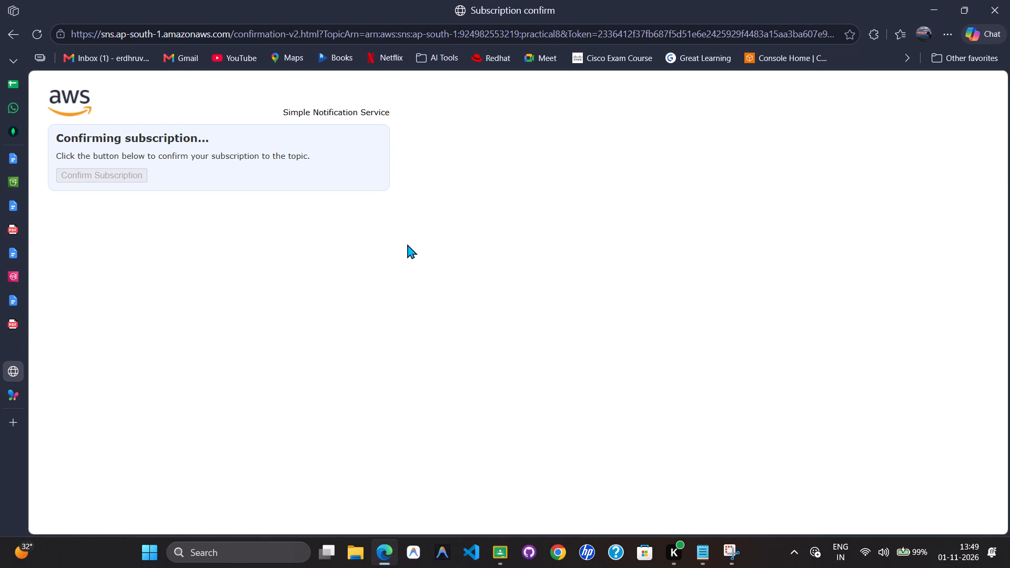
Capture the Subscription confirmed page and paste it below the Confirm subscription screenshot in CCE_Practical_8.
key(shift+super+s)
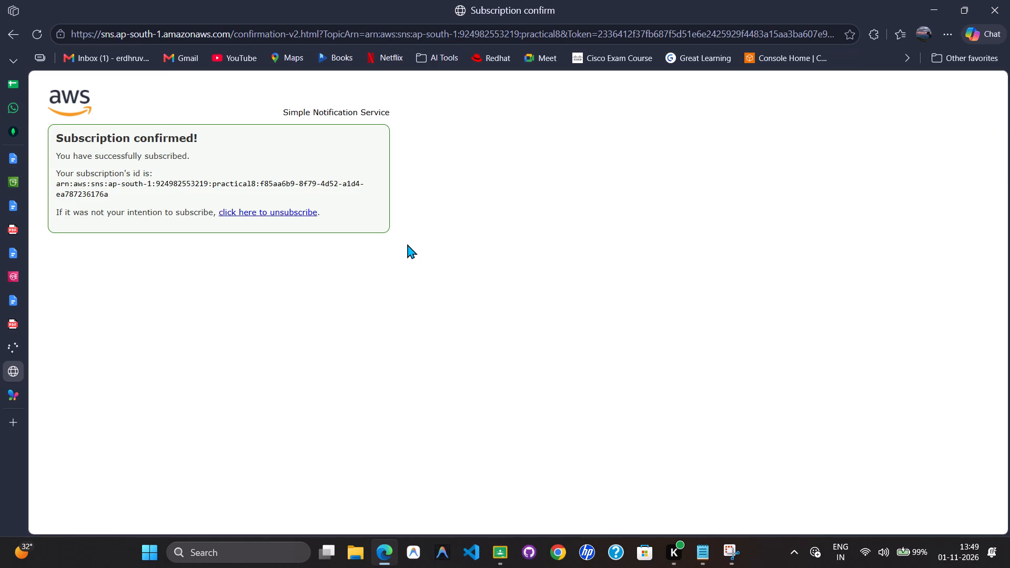
drag(0, 0, 1009, 293)
key(alt+Tab)
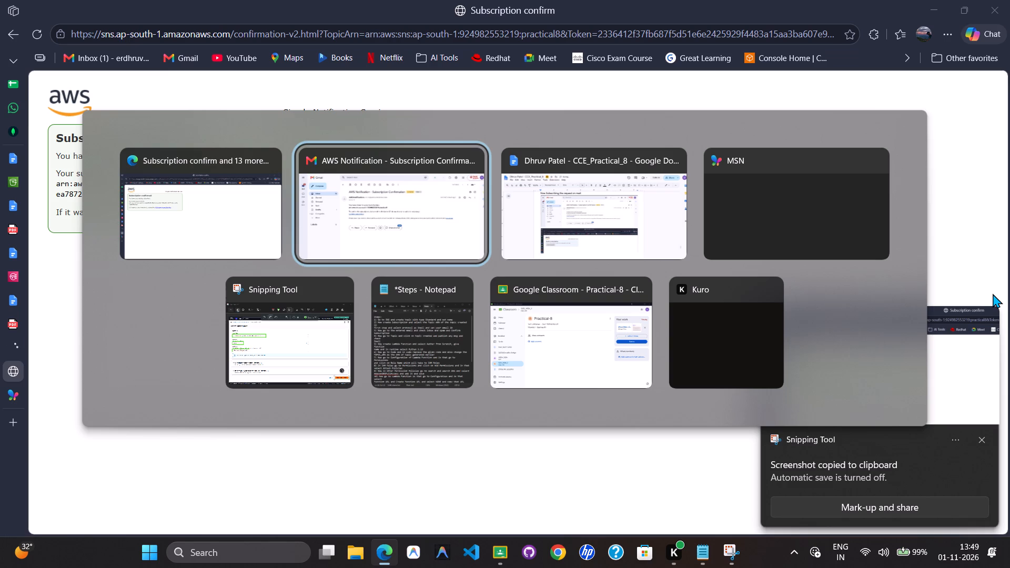
key(alt+Tab)
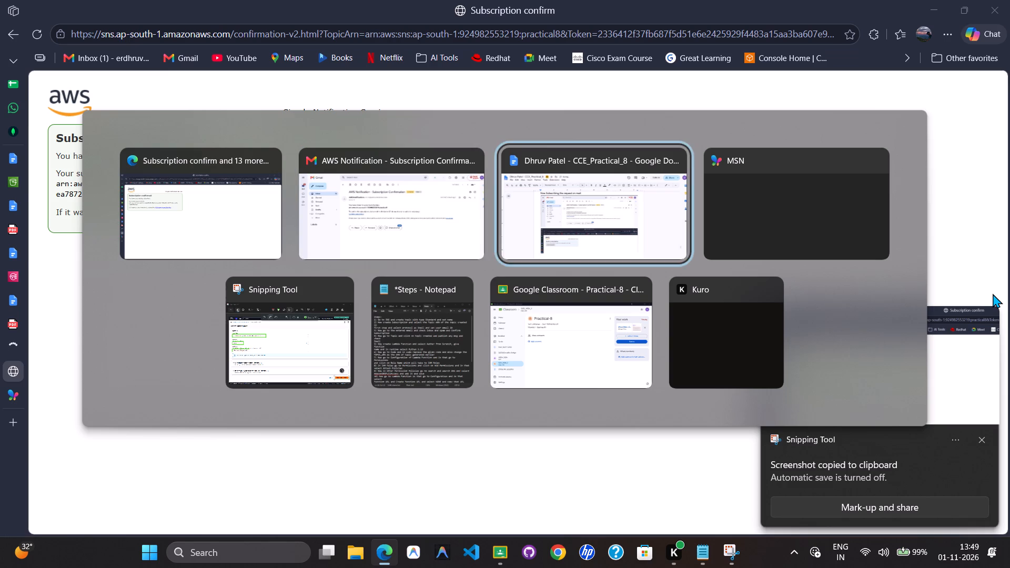
key(ctrl+v)
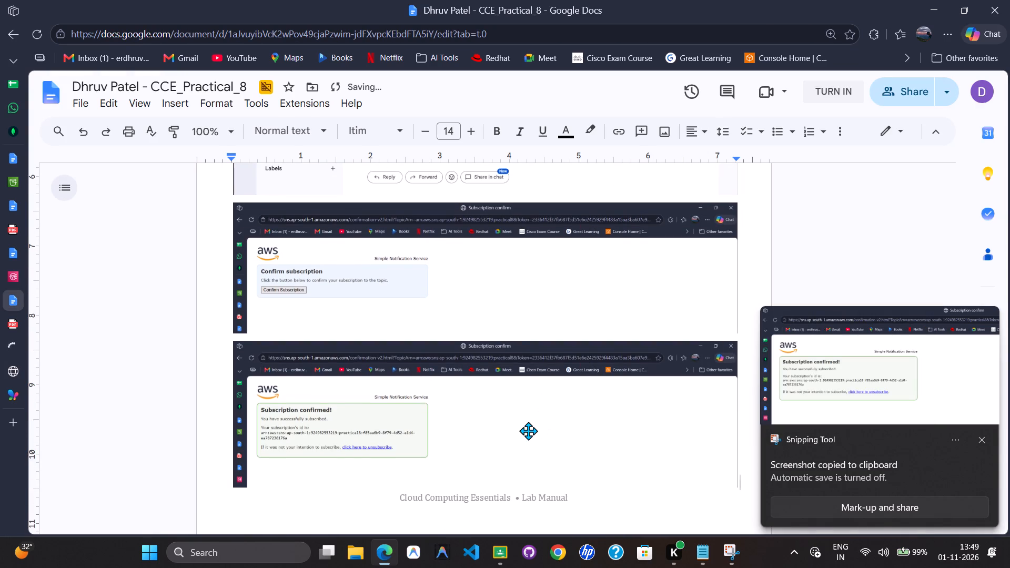
Insert "Confirming the" before "Subscribing" in the caption above the Gmail screenshot.
scroll(528, 391, up, 4)
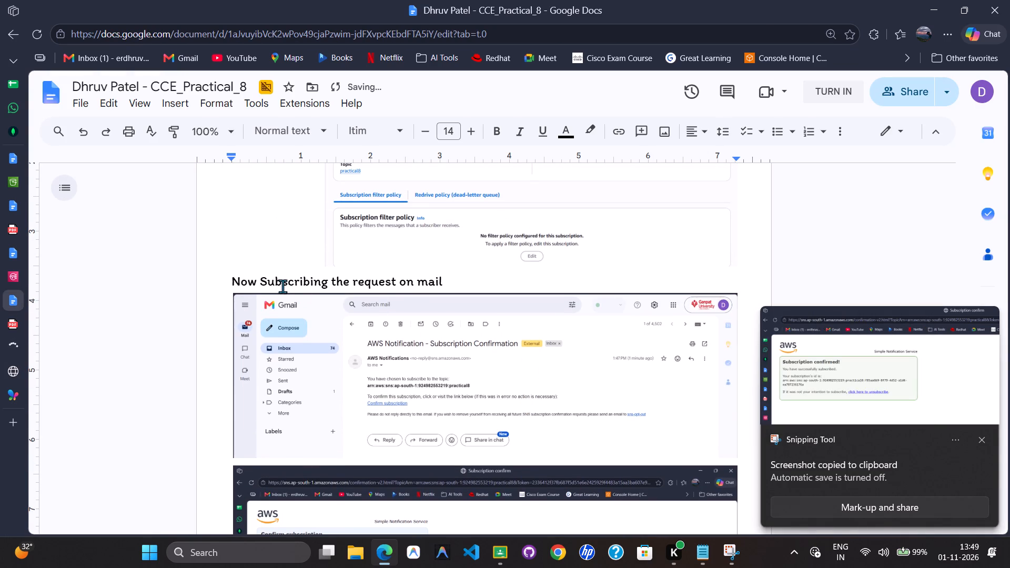
drag(260, 281, 254, 282)
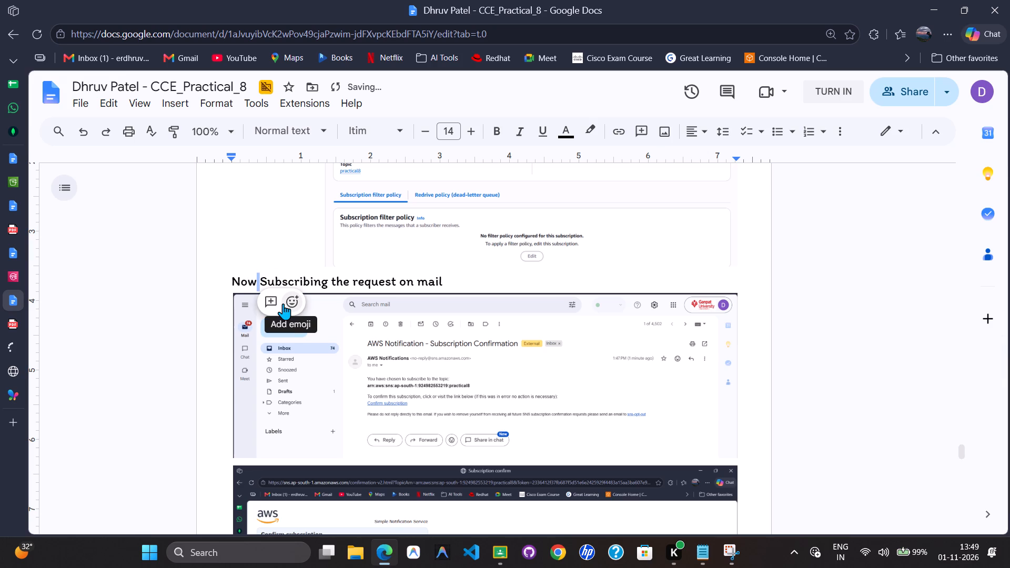
key(Left)
key(Right)
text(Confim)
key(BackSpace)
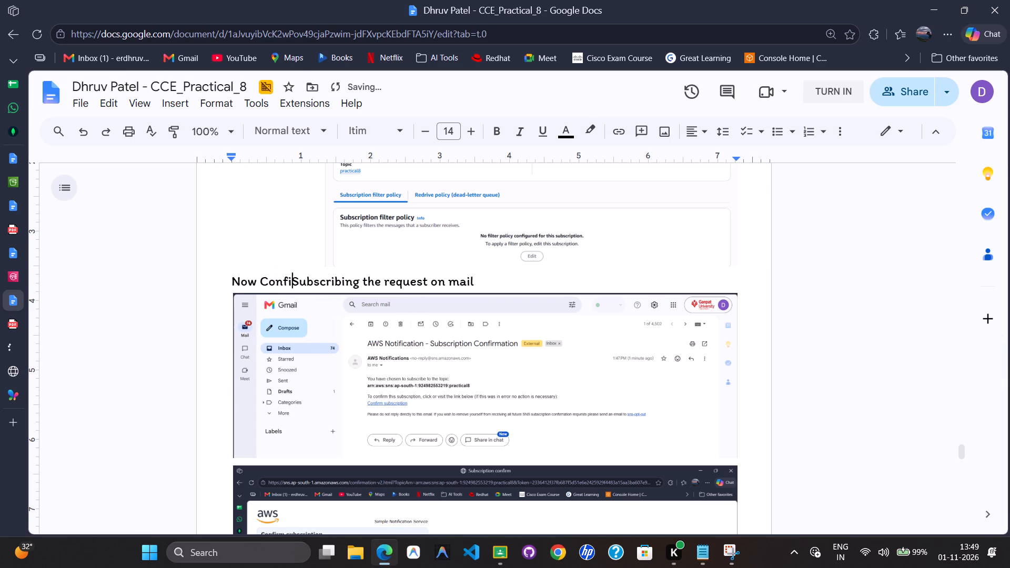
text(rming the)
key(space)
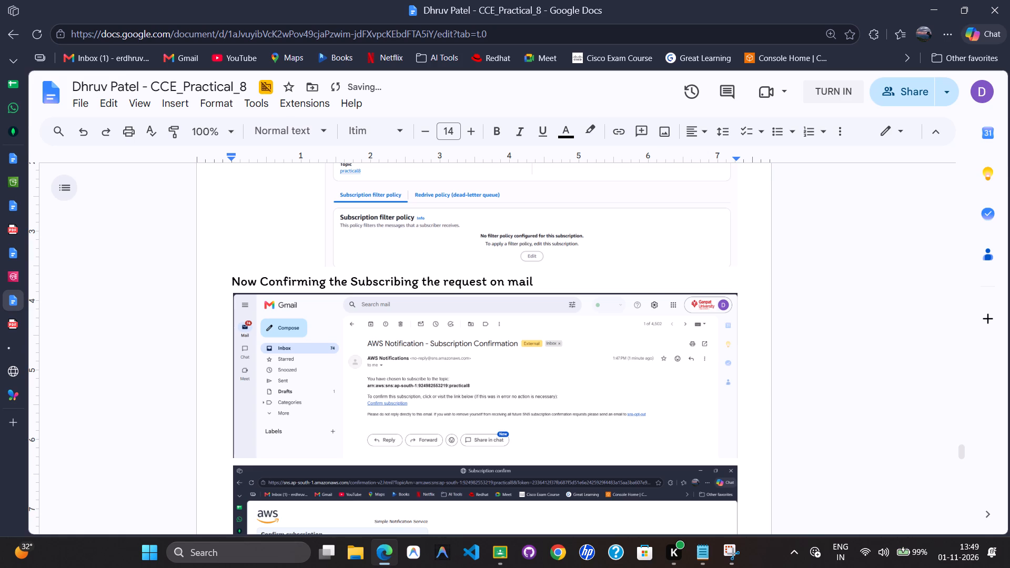
Move "the request" ahead of "Subscribing" in the caption and delete the duplicate "the".
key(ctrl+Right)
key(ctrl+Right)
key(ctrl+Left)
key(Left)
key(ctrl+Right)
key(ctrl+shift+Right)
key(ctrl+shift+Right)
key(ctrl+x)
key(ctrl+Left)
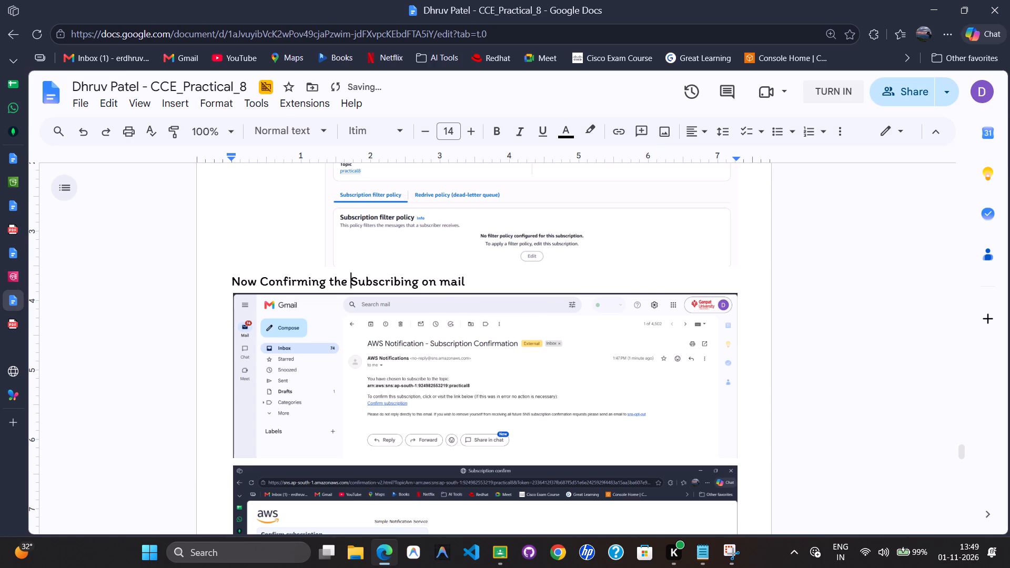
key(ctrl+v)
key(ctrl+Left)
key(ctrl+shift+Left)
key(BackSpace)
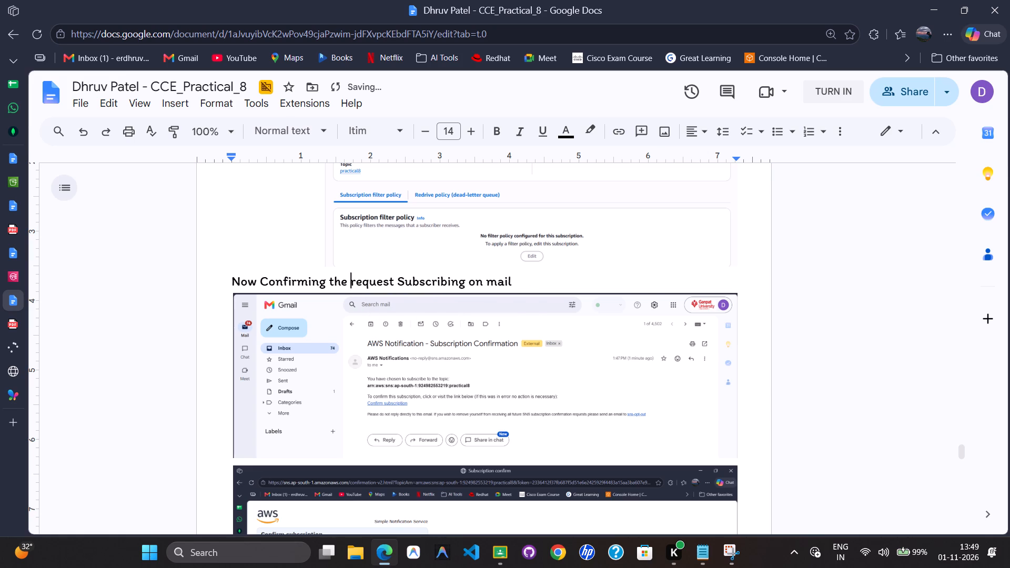
Insert "of" before "Subscribing" so the caption reads "Now Confirming the request of Subscribing on mail".
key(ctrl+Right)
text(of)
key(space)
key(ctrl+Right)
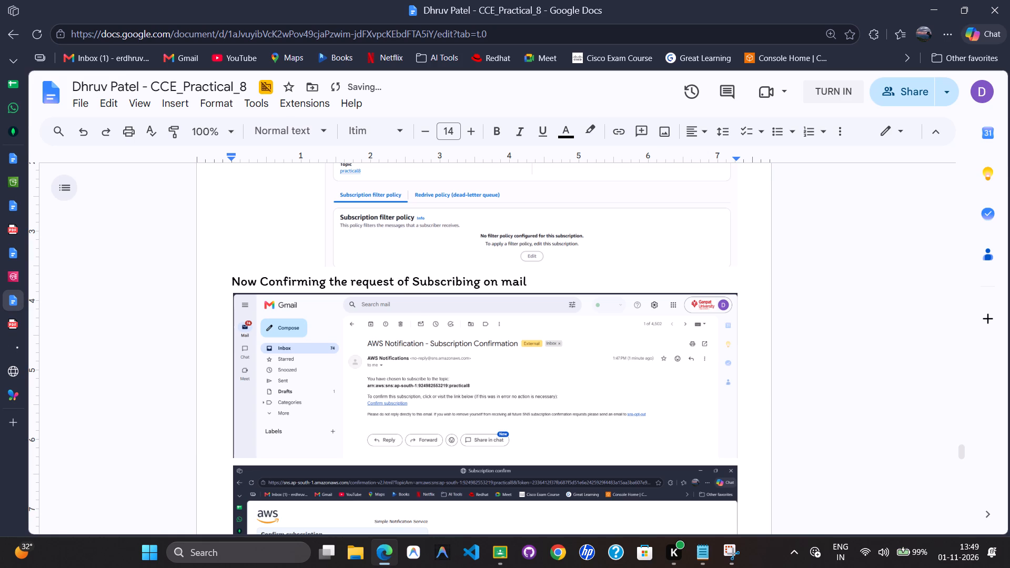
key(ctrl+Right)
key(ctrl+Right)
Insert a page break after the Subscription confirmed screenshot.
scroll(336, 336, down, 6)
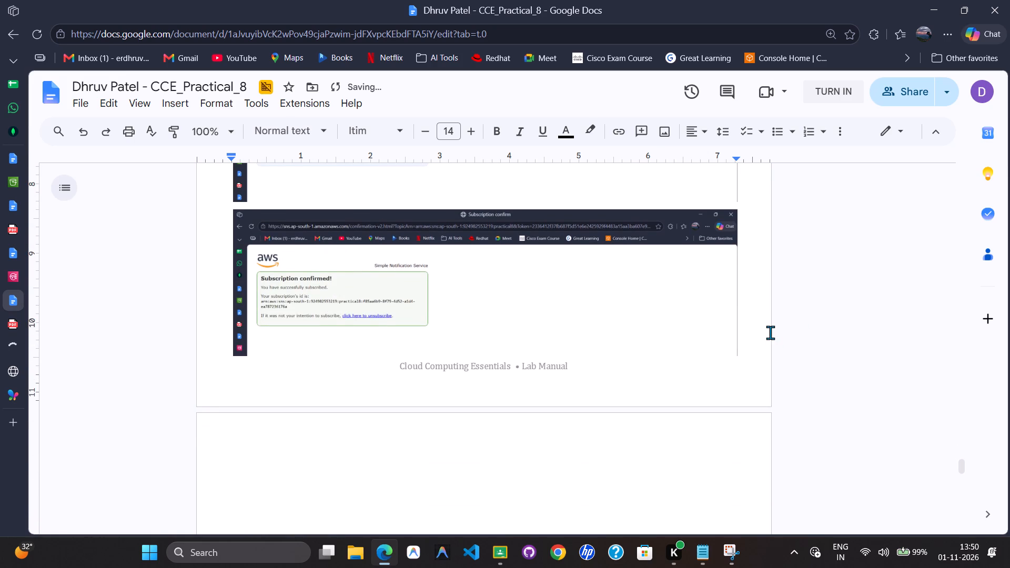
click(770, 332)
key(ctrl+Return)
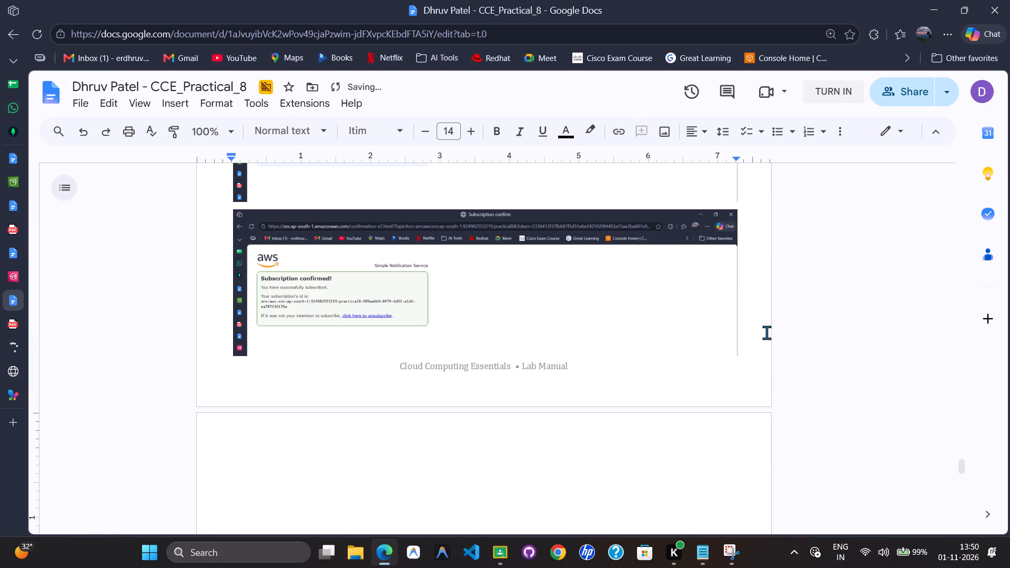
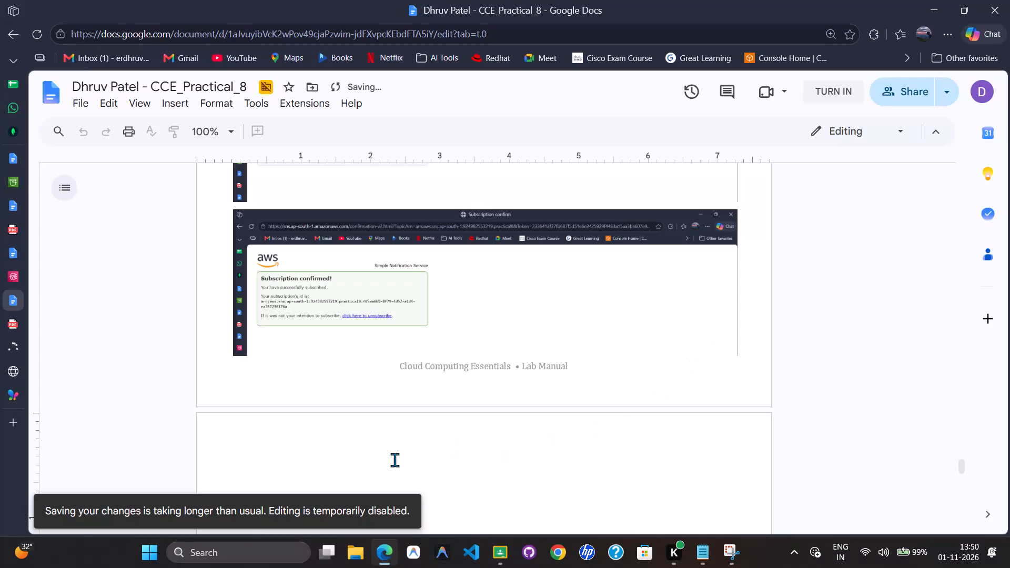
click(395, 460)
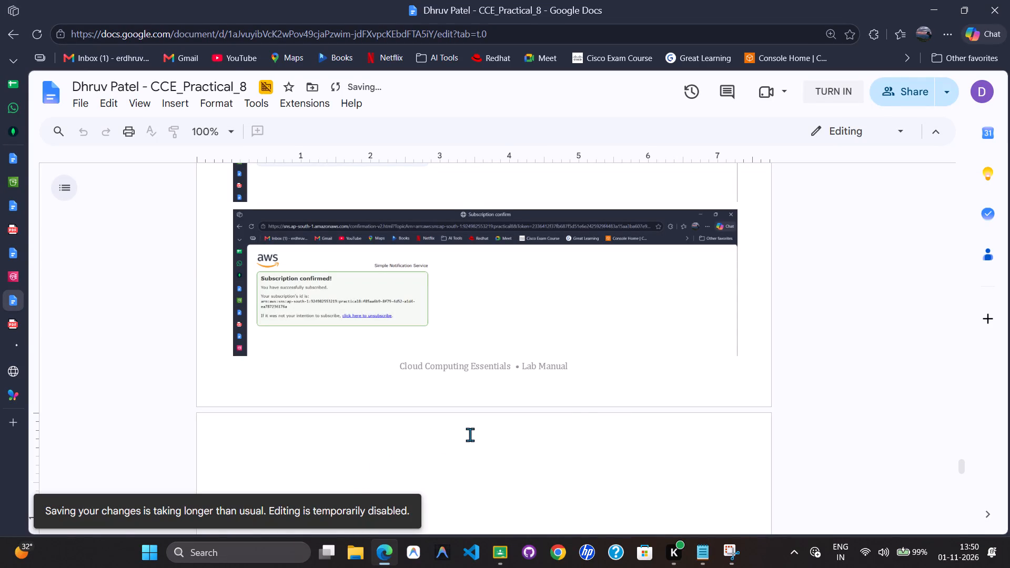
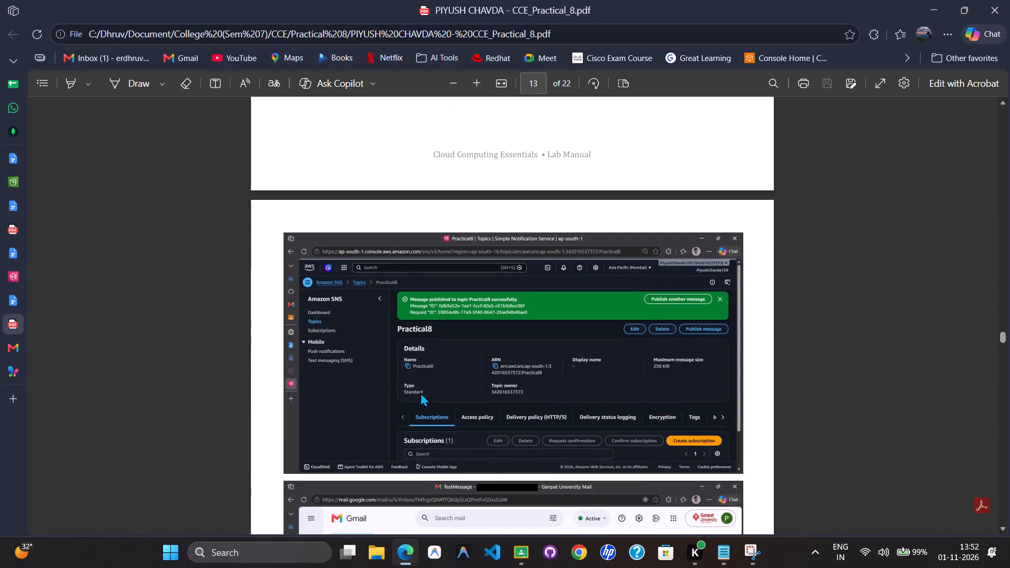
Review the reference CCE_Practical_8 PDF's screenshots of the message published to the Practical8 topic and the resulting AWS notification email.
scroll(420, 392, down, 3)
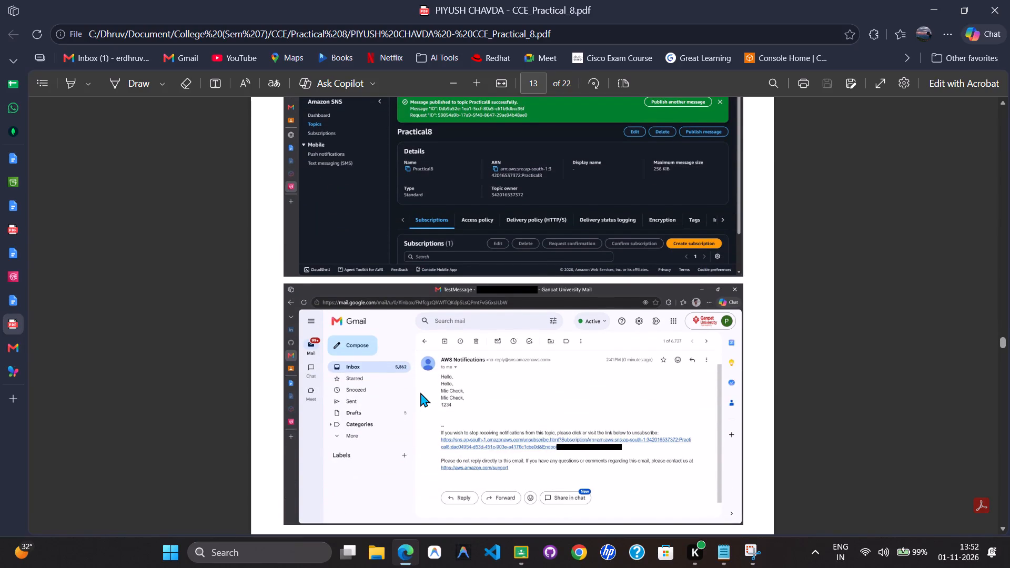
scroll(420, 392, up, 3)
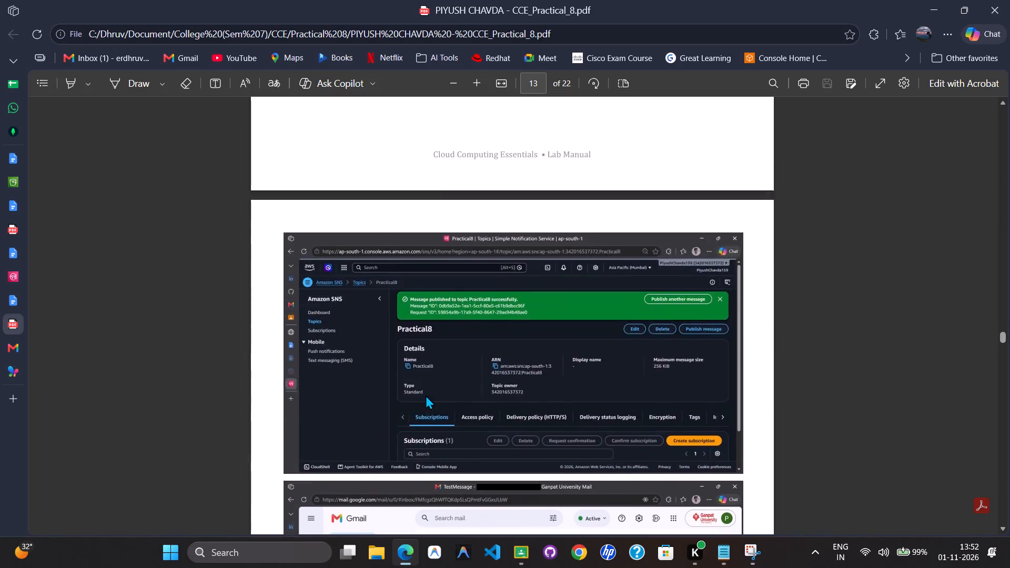
scroll(426, 395, up, 3)
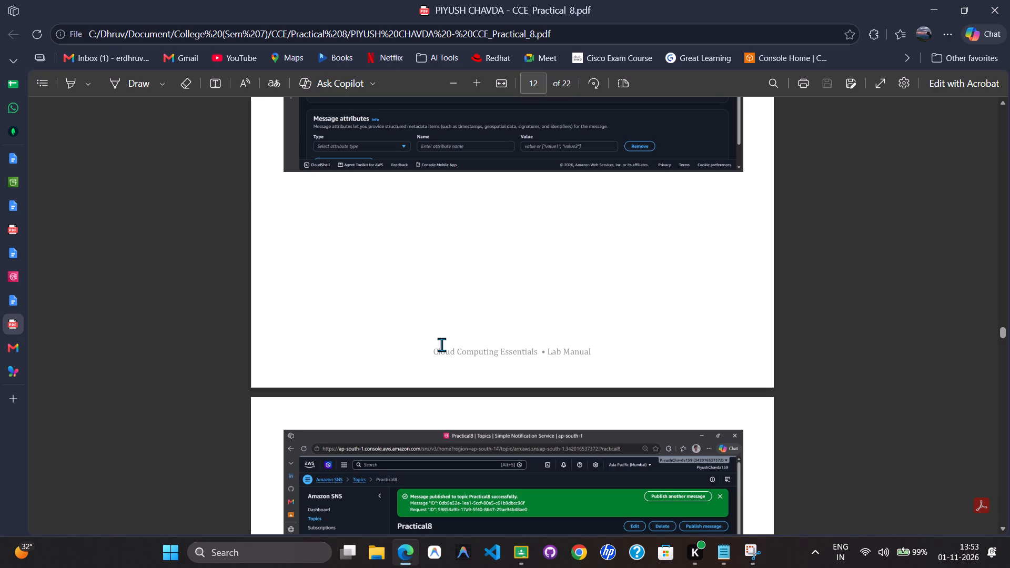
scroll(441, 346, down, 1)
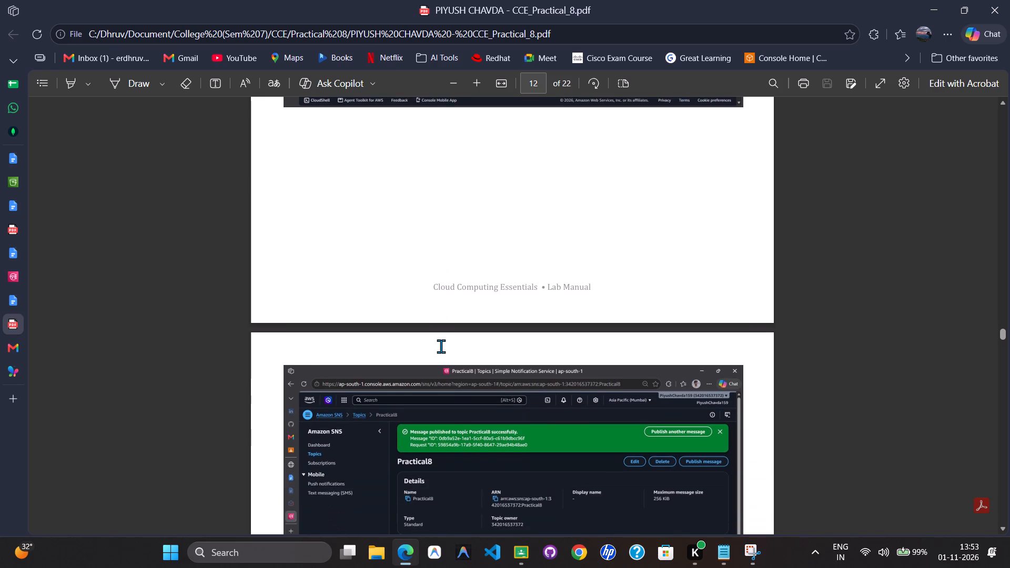
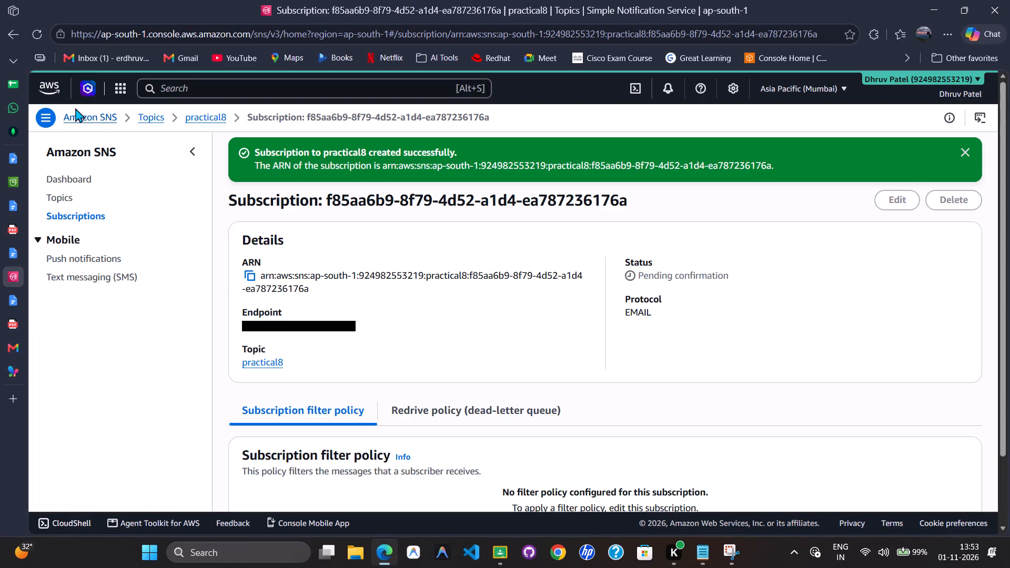
Reload the practical8 email subscription's details to check its status, and dismiss the New Feature banner.
click(45, 22)
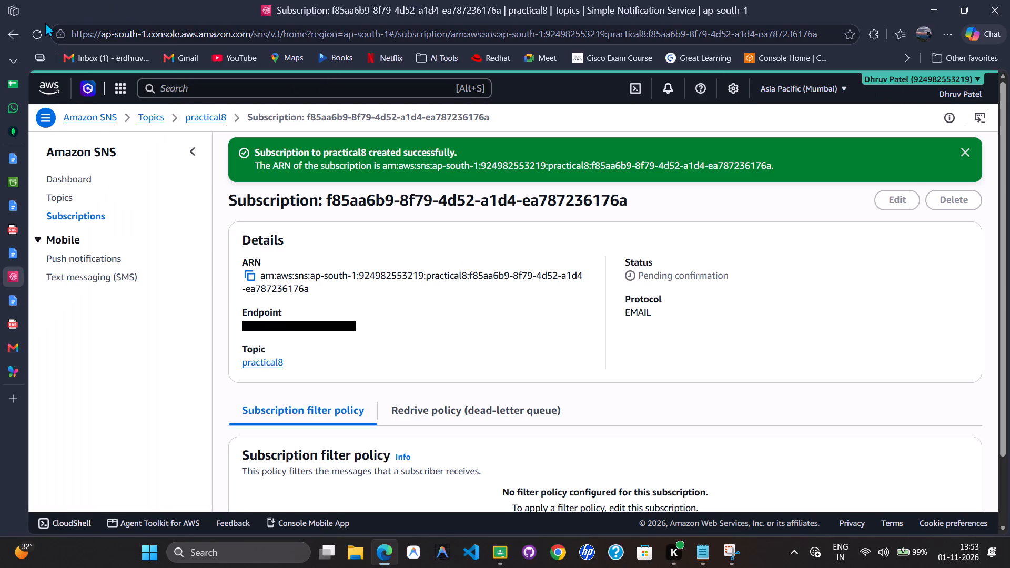
click(39, 31)
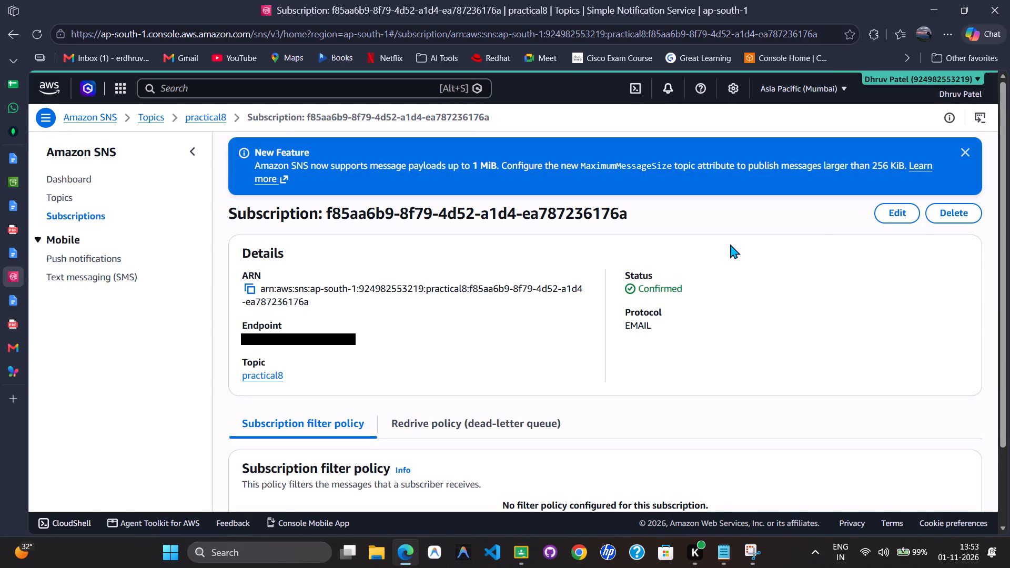
click(958, 151)
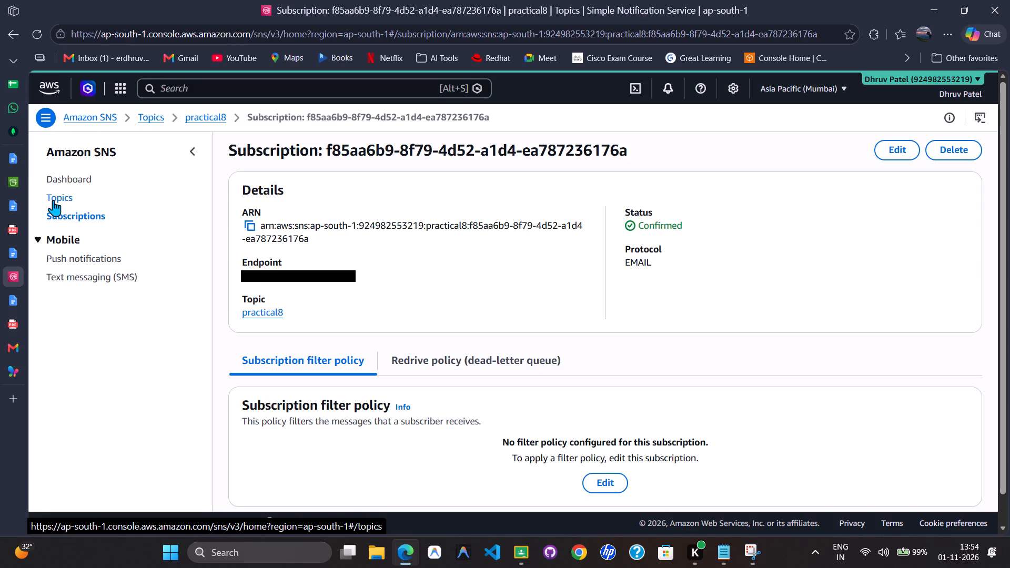
Examine the SNS Push notifications page and the Text messaging (SMS) page, including its overview, delivery status logs and delivery statistics.
click(90, 256)
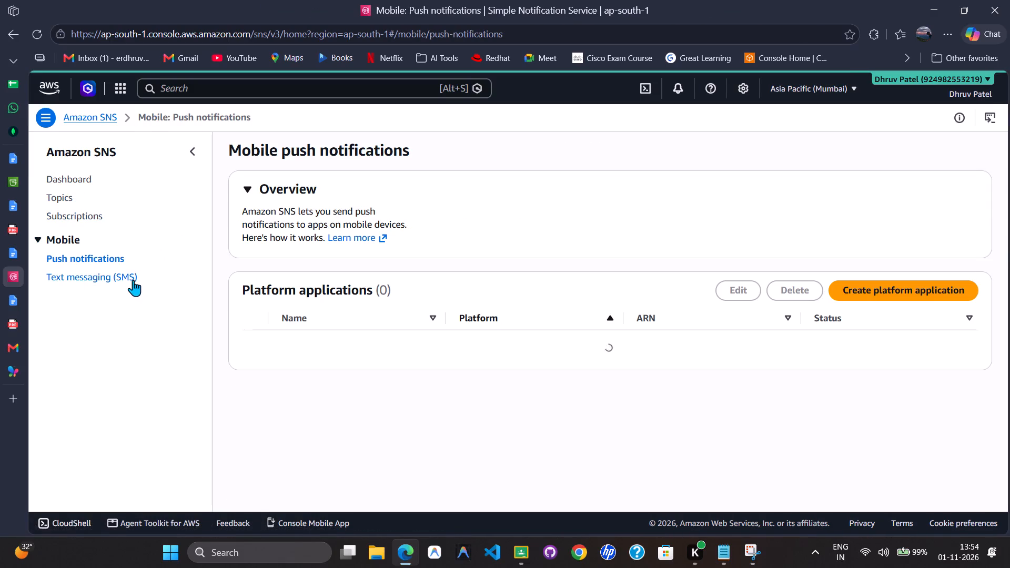
click(129, 279)
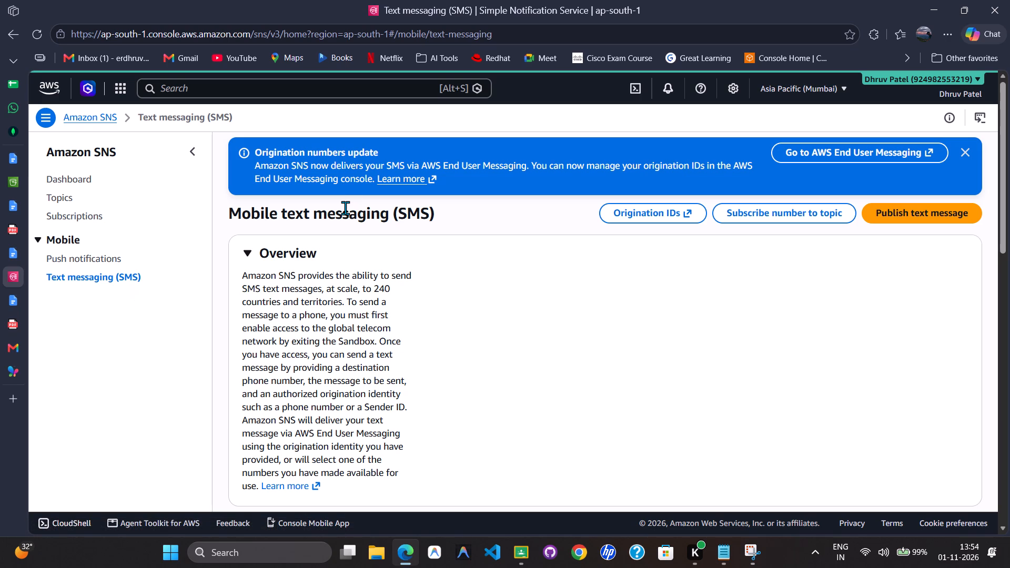
scroll(345, 208, down, 3)
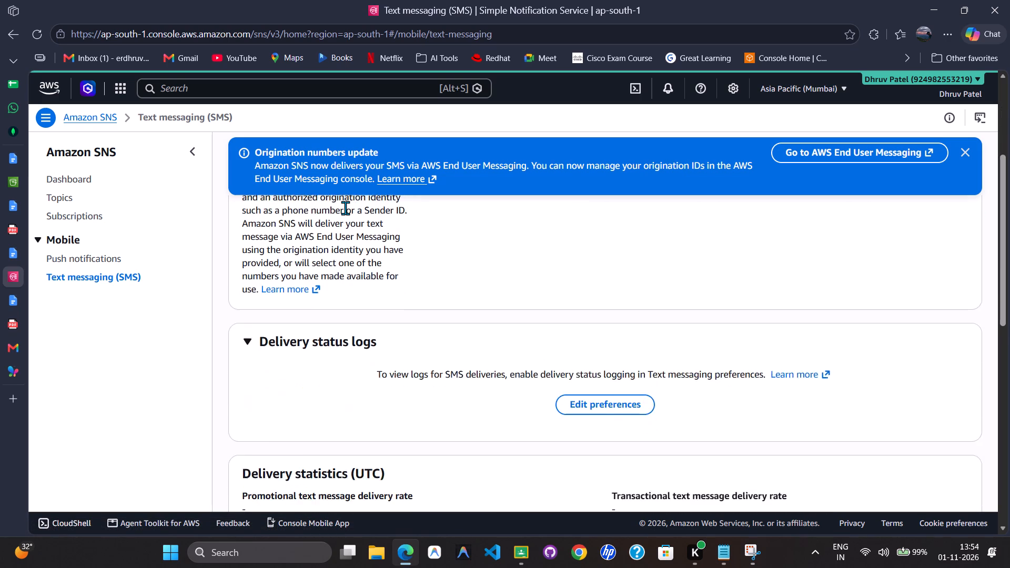
scroll(345, 208, down, 5)
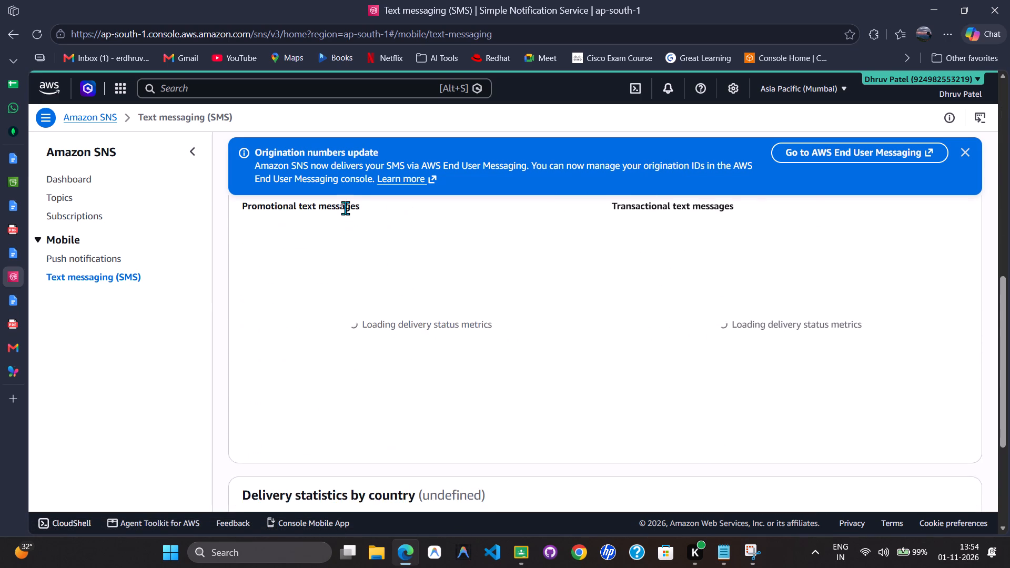
scroll(345, 208, down, 6)
scroll(345, 208, up, 12)
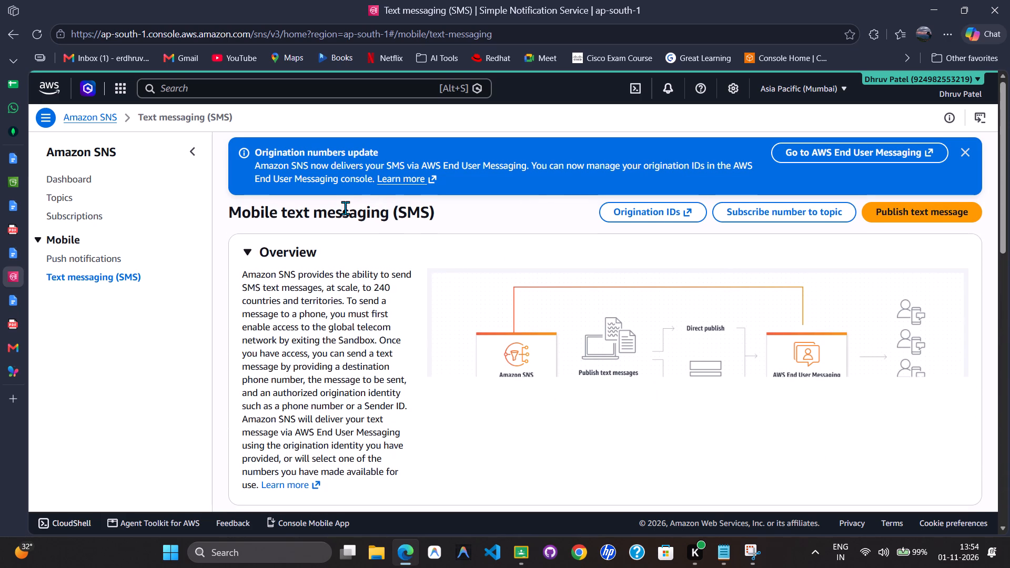
scroll(345, 208, up, 2)
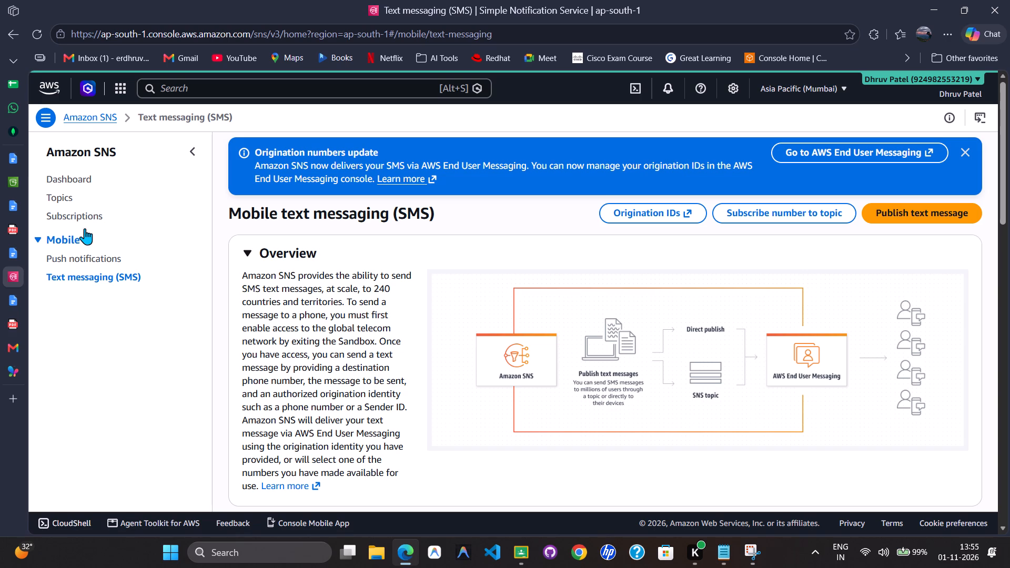
Open the practical8 topic's details page from the SNS topics list.
click(86, 189)
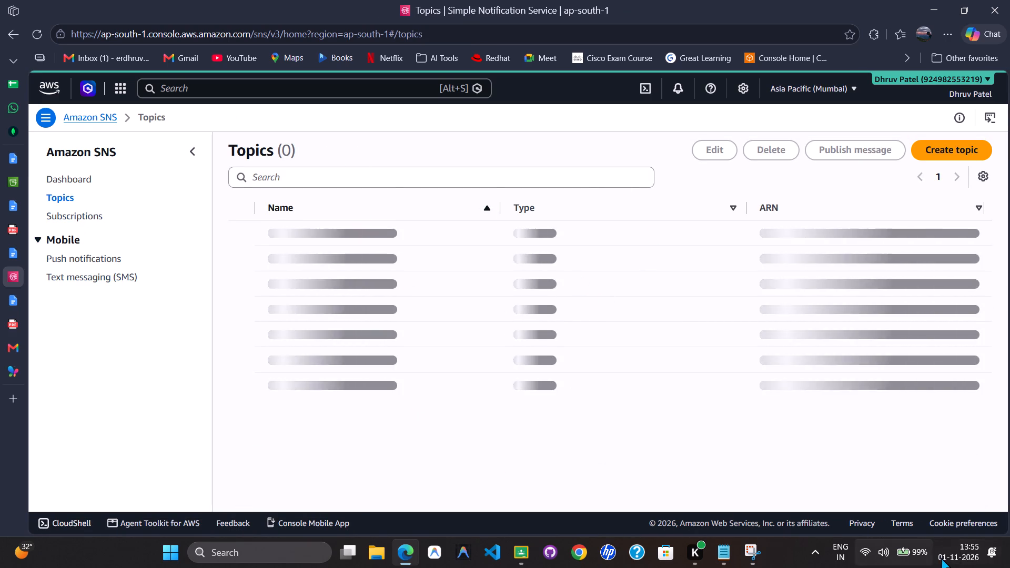
click(955, 557)
click(963, 19)
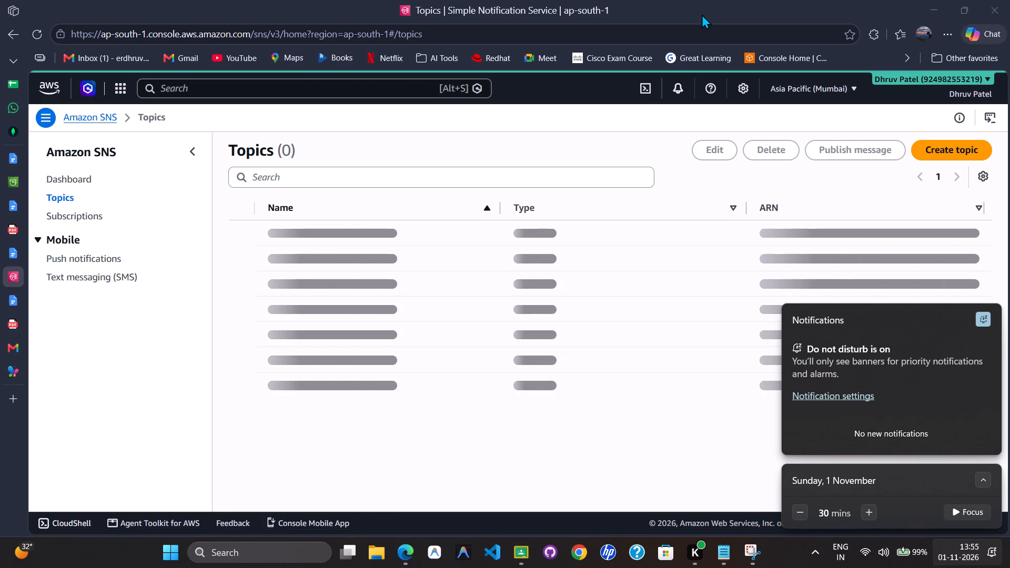
click(287, 256)
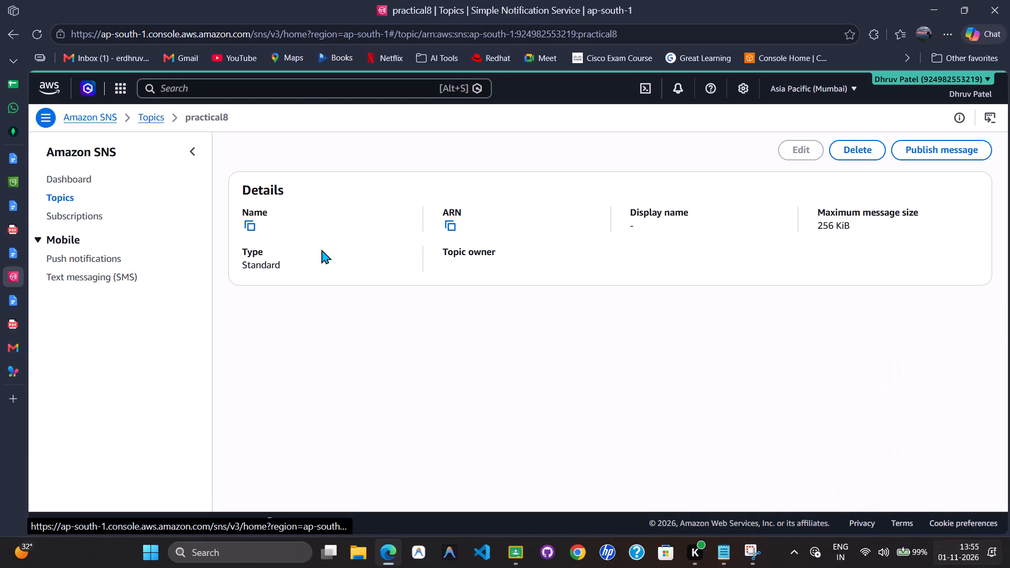
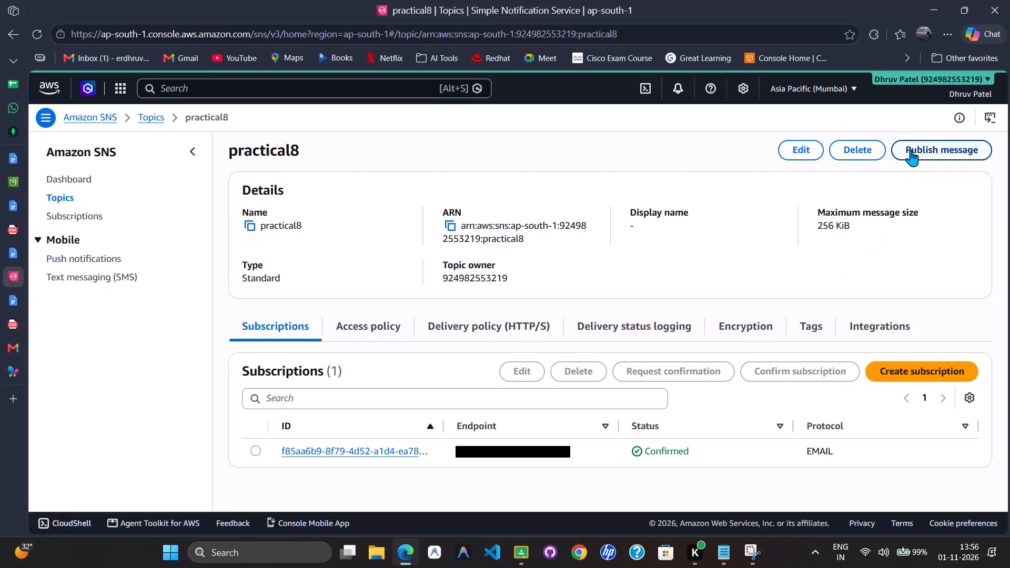
Capture the practical8 topic details page and paste the screenshot into the CCE_Practical_8 document below the subscription confirmation screenshot.
key(shift+super+s)
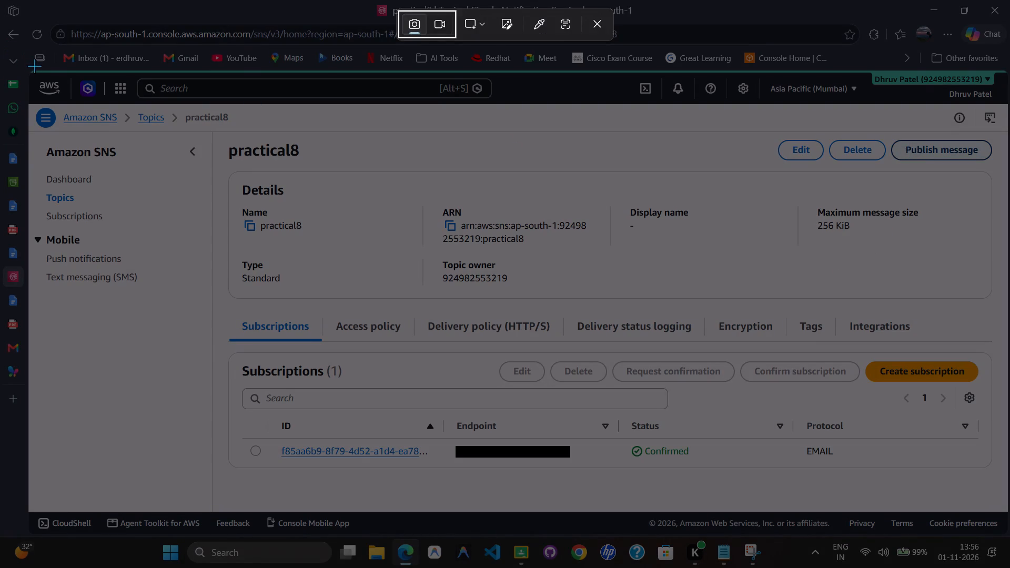
drag(27, 70, 1009, 542)
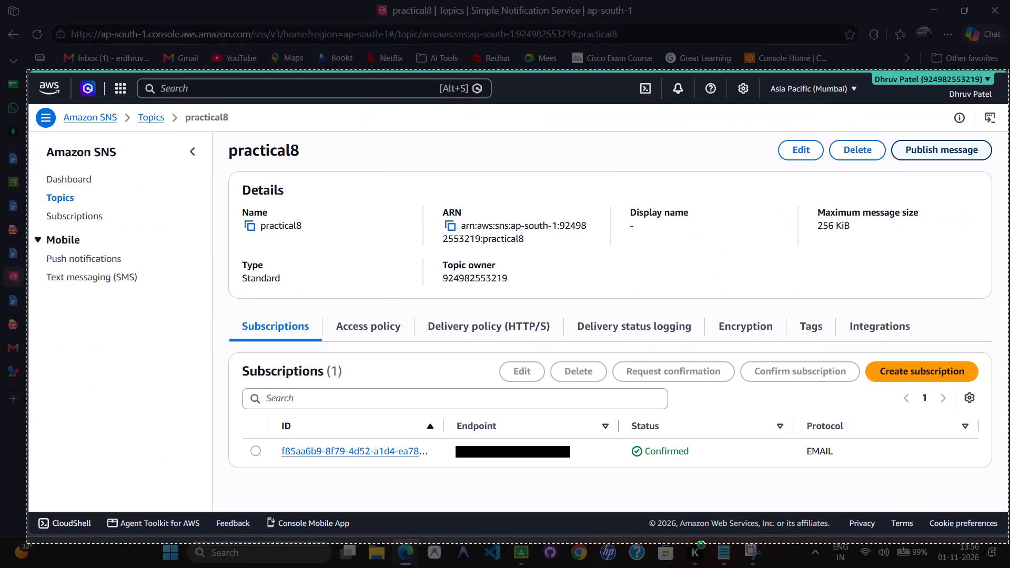
drag(1009, 542, 1009, 538)
click(22, 302)
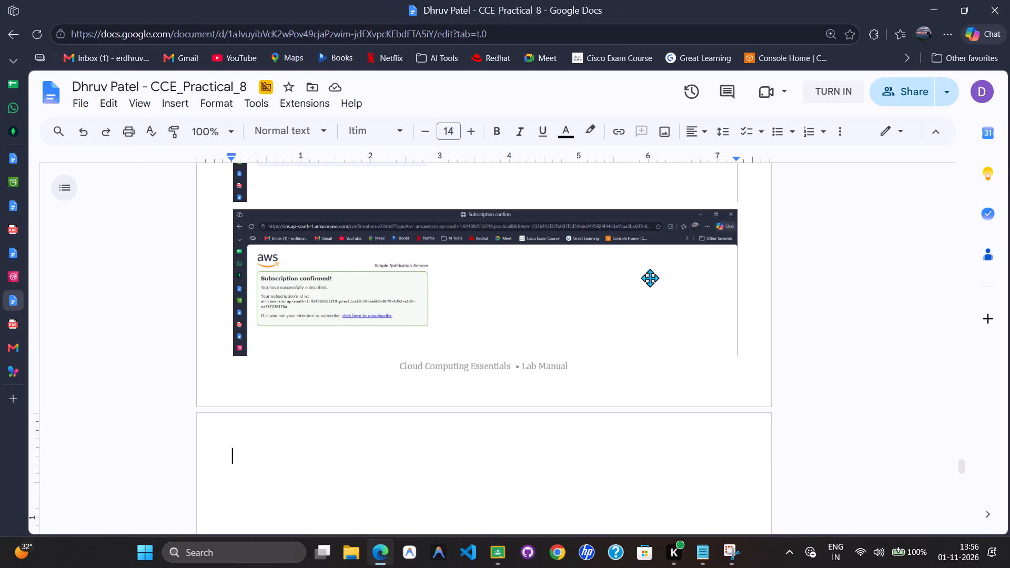
key(Return)
key(ctrl+v)
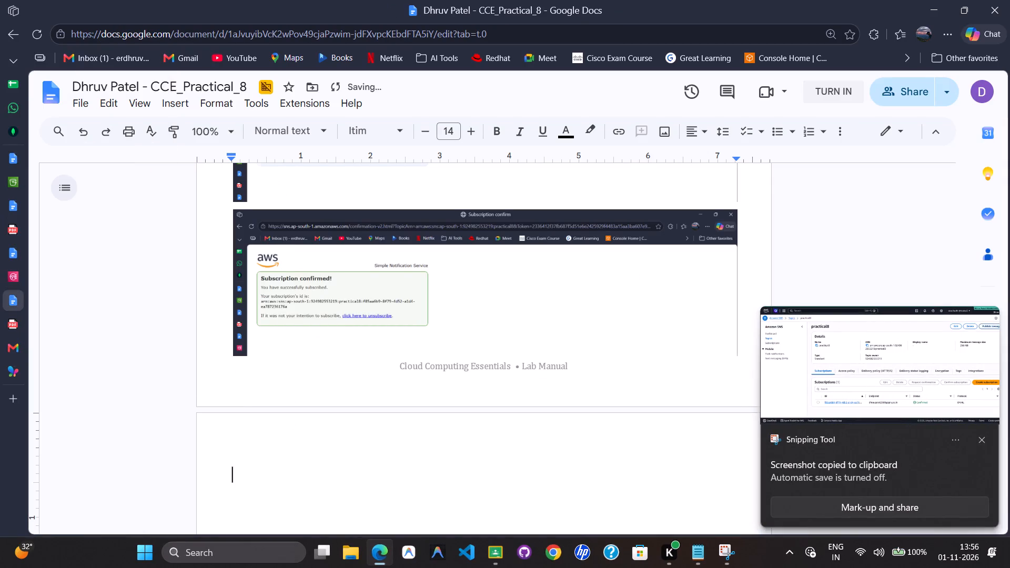
Copy the numbered "Create a New Subscription:" heading and paste it directly above the new topic screenshot.
key(Up)
key(Up)
key(Up)
key(Up)
key(Up)
key(Up)
key(Up)
key(Up)
key(Down)
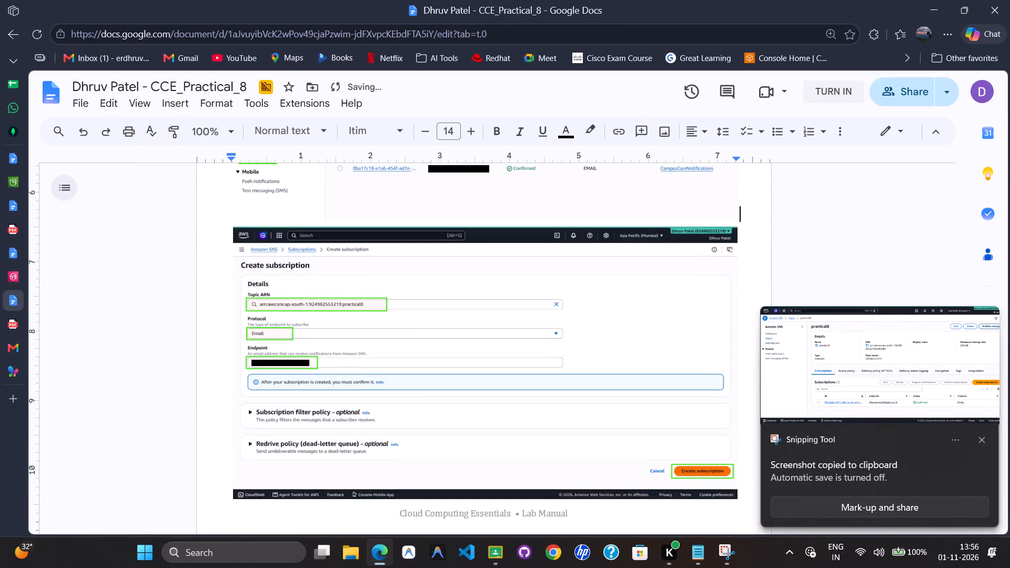
key(Down)
key(Down)
key(Up)
key(Up)
key(Up)
key(Up)
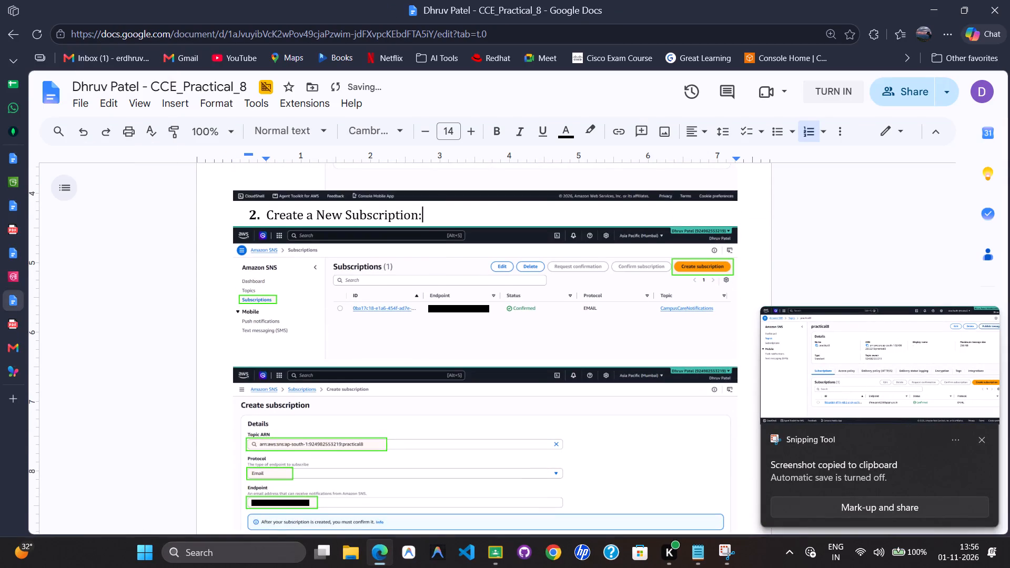
key(Up)
key(Right)
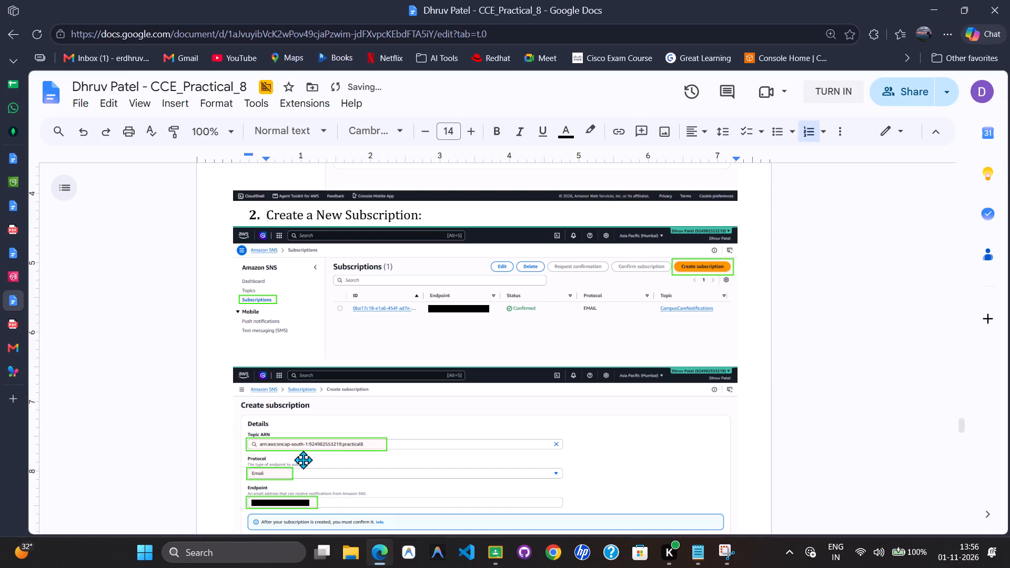
key(ctrl+shift+Down)
key(ctrl+c)
key(Down)
key(Down)
key(Down)
key(Down)
key(Down)
key(Down)
key(Down)
key(Down)
key(Down)
key(Down)
key(Down)
key(Down)
key(Down)
key(Down)
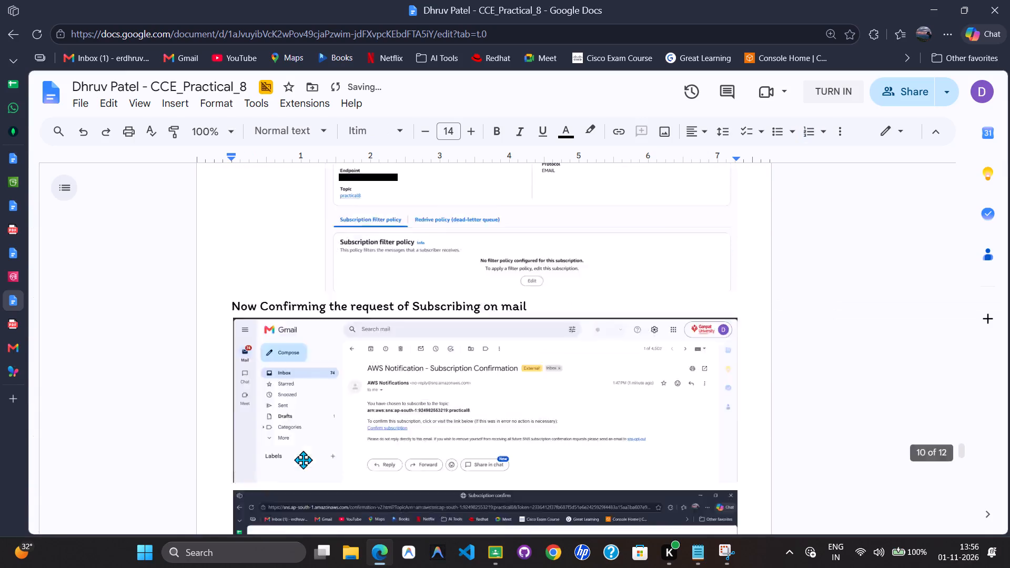
key(Up)
key(Up)
key(Up)
key(Up)
key(Up)
key(Up)
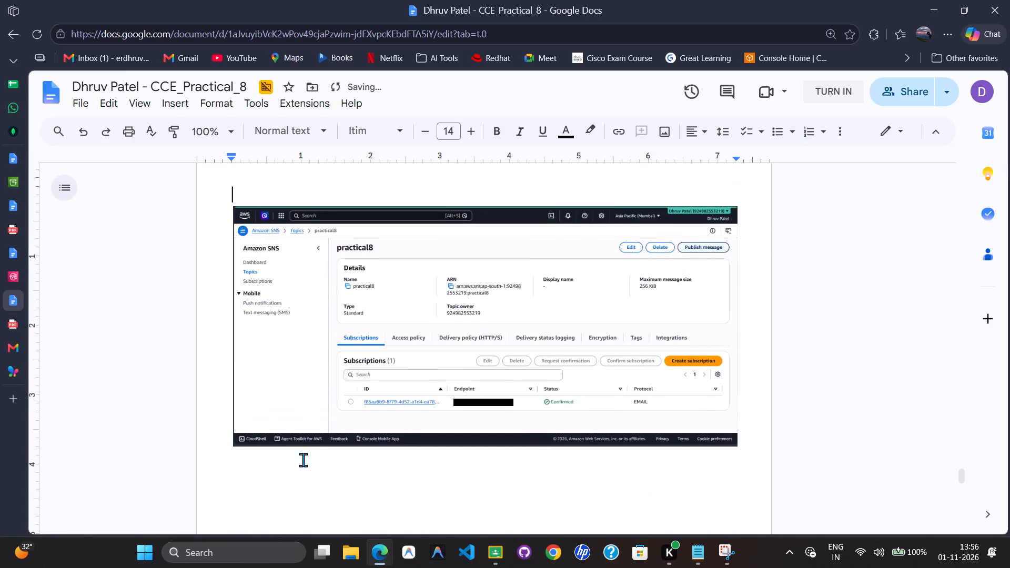
key(ctrl+v)
key(BackSpace)
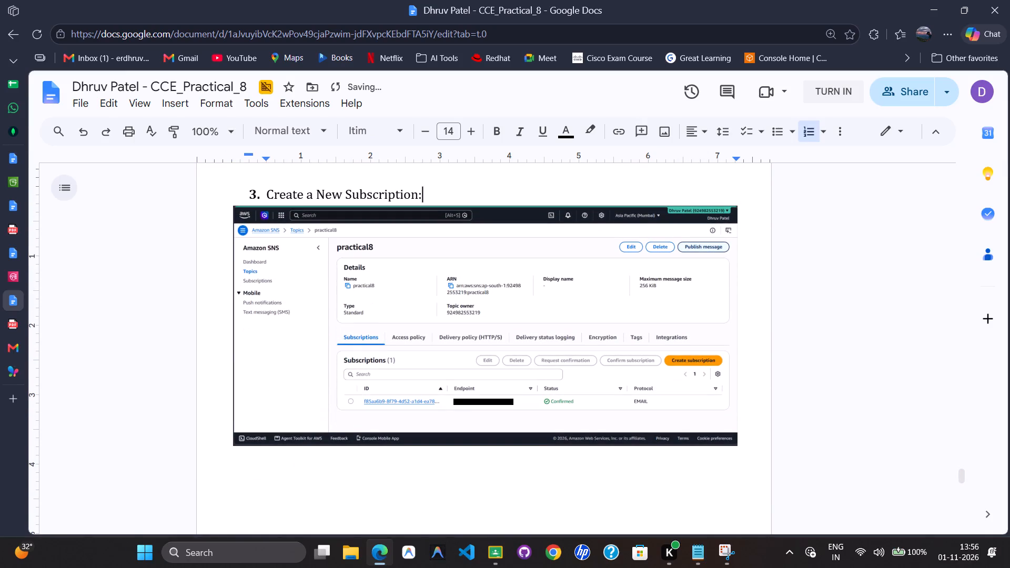
Change the pasted heading's text above the topic screenshot to "Publishing Message:".
key(ctrl+Left)
key(ctrl+shift+Left)
key(ctrl+shift+Left)
key(ctrl+shift+Left)
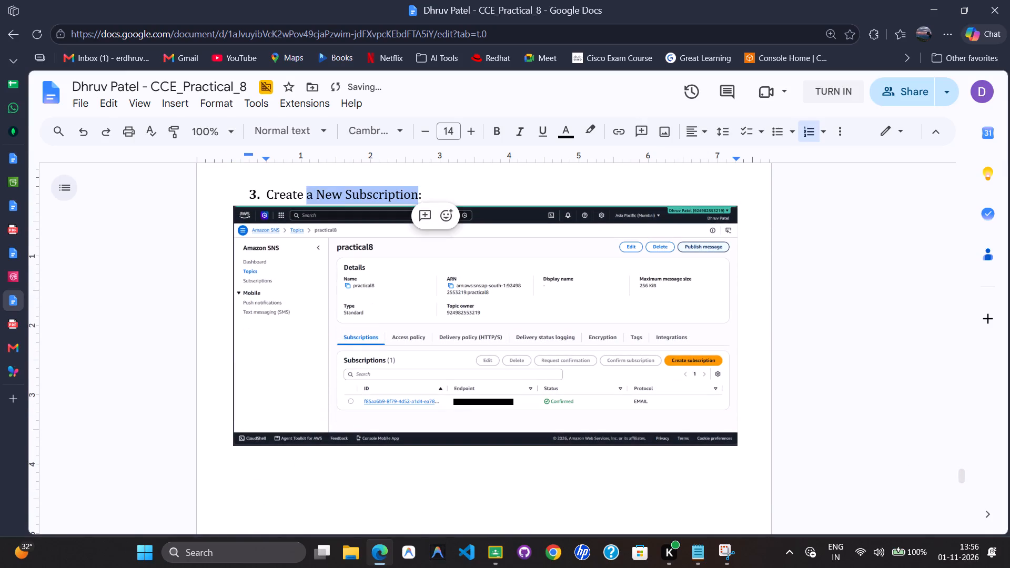
key(ctrl+shift+Left)
text(Publishing Messahe)
key(BackSpace)
key(BackSpace)
text(ge)
key(Right)
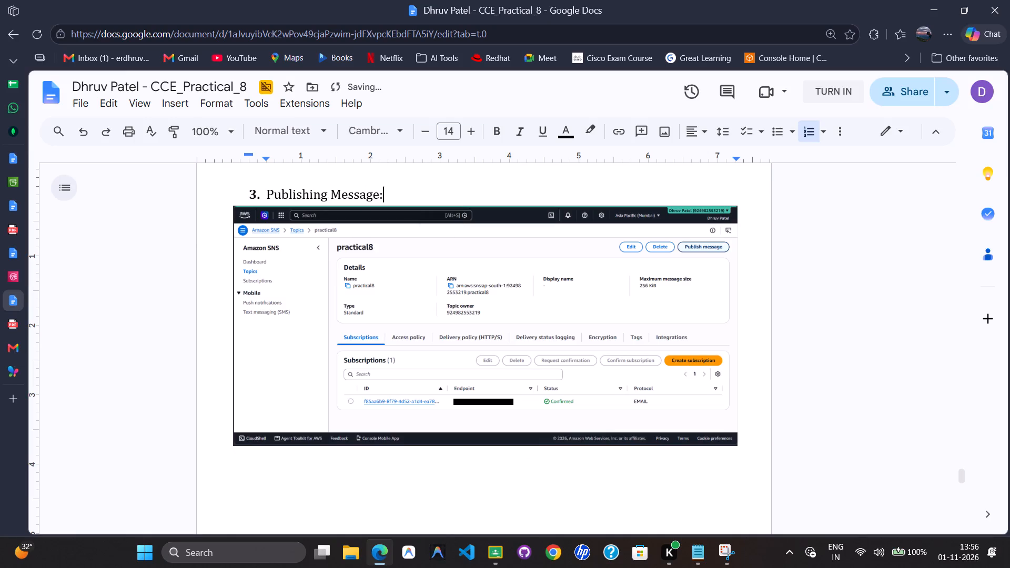
key(Right)
key(Right)
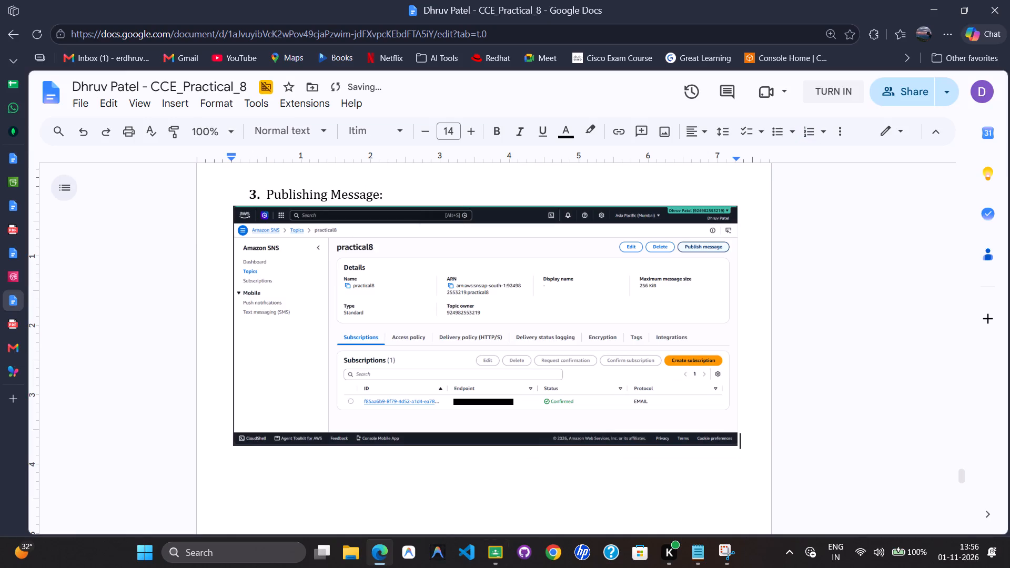
Clear all desktop notifications and place the text cursor below the topic screenshot in the document.
click(964, 556)
click(963, 22)
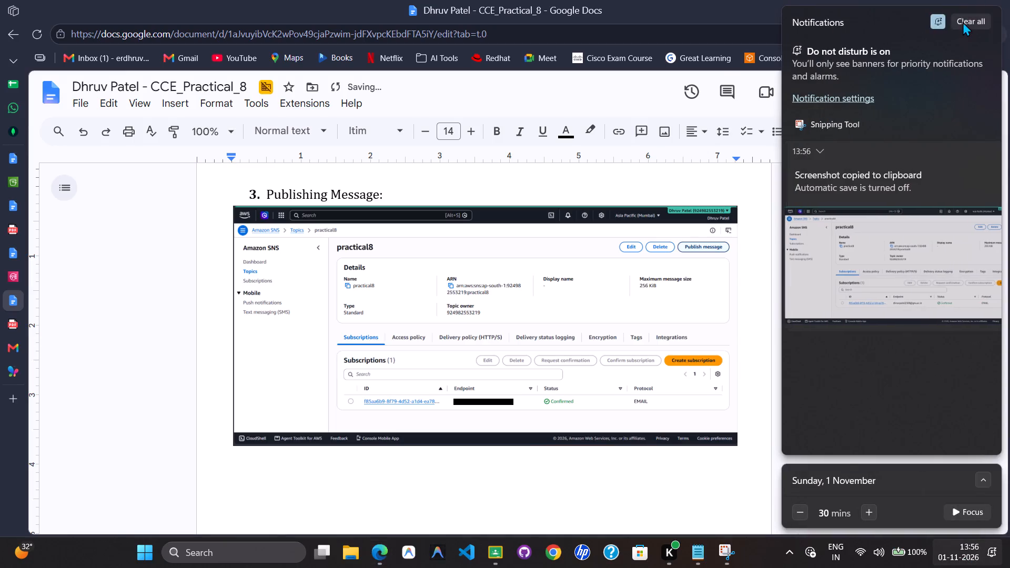
click(551, 317)
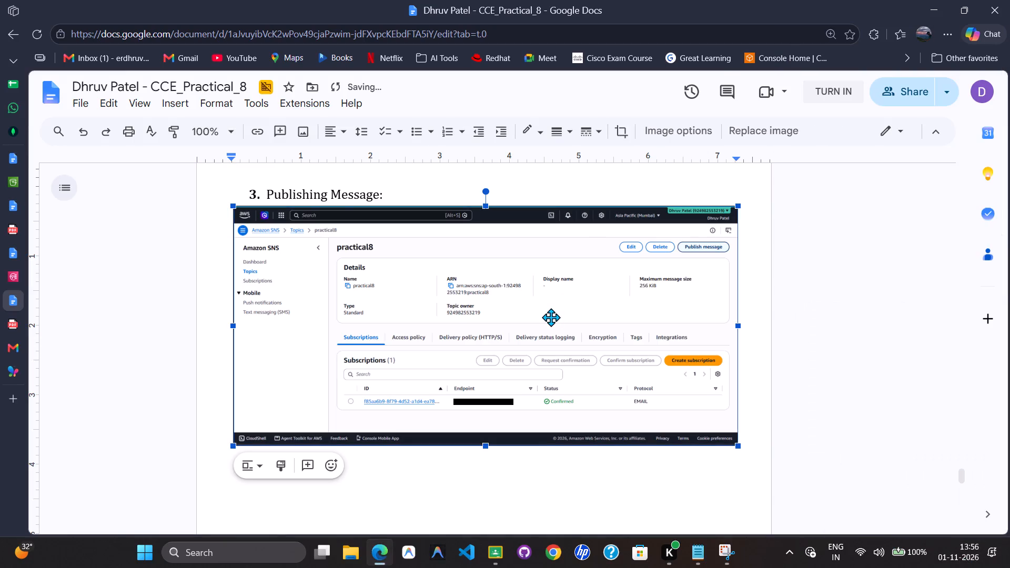
click(536, 462)
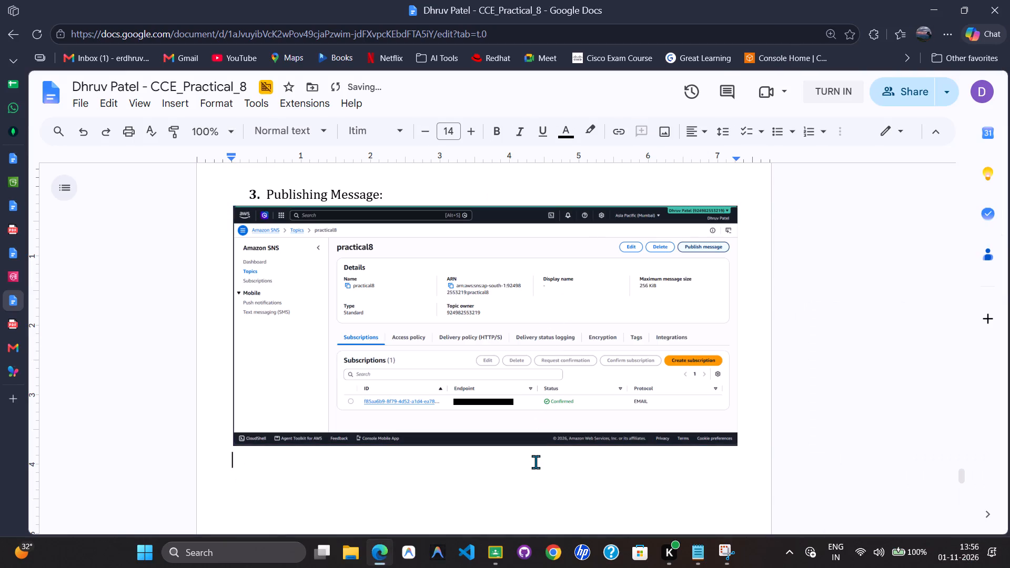
Check the Notepad steps, then examine the CCE_2026_2 classwork list in Google Classroom, including the Practical-9 and Practical-10 entries.
click(700, 563)
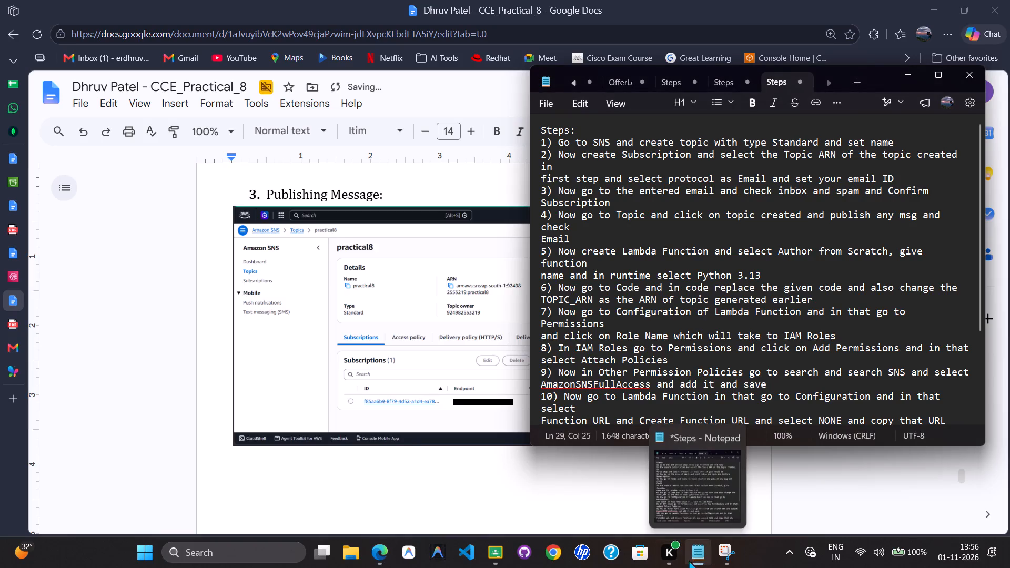
click(498, 564)
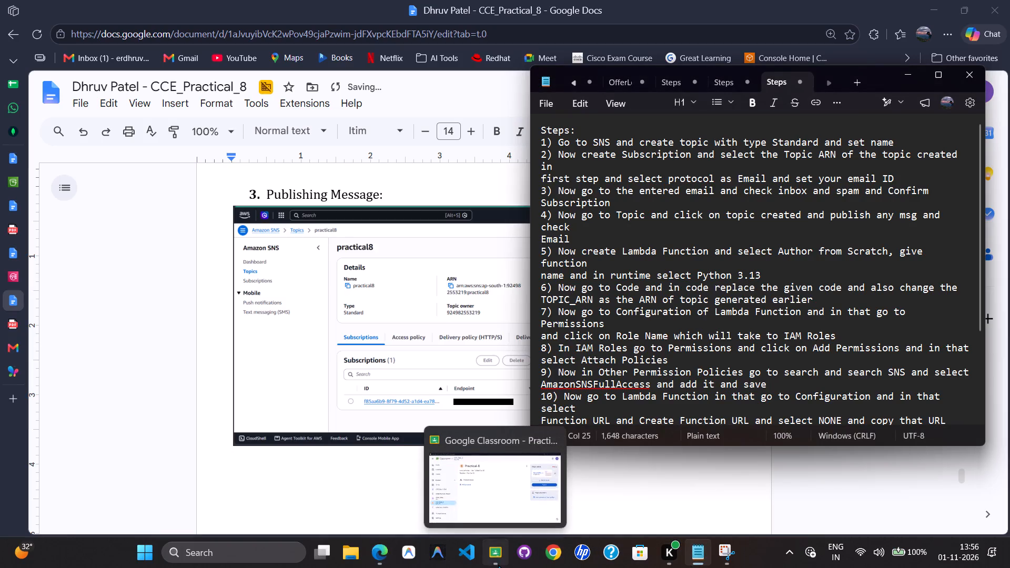
click(596, 344)
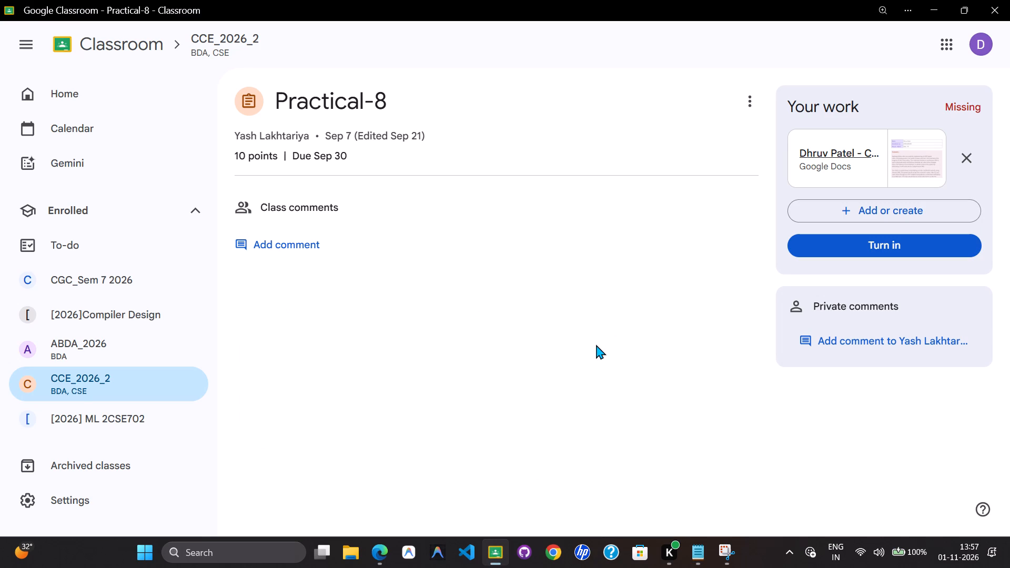
scroll(596, 344, right, 20)
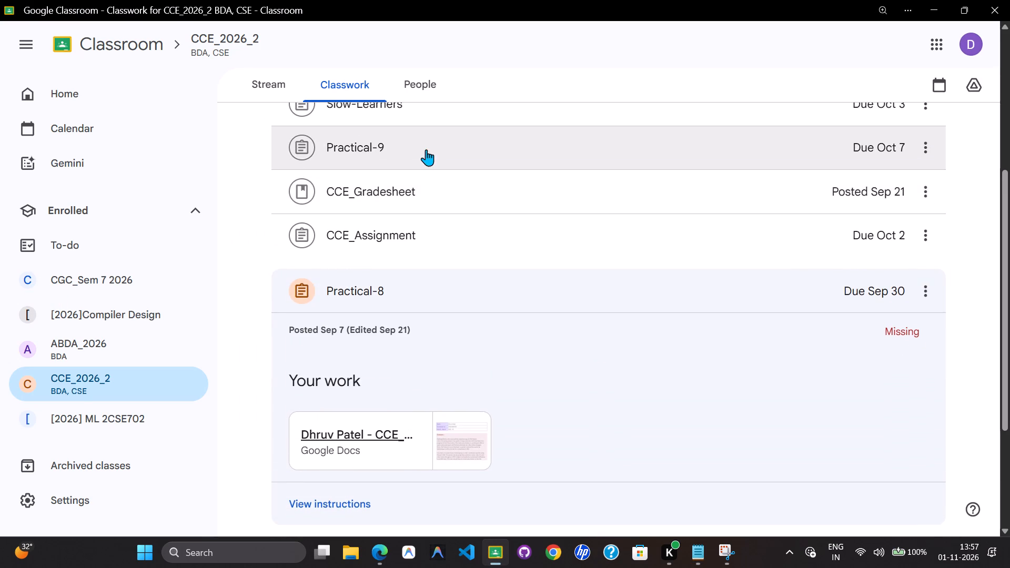
click(426, 149)
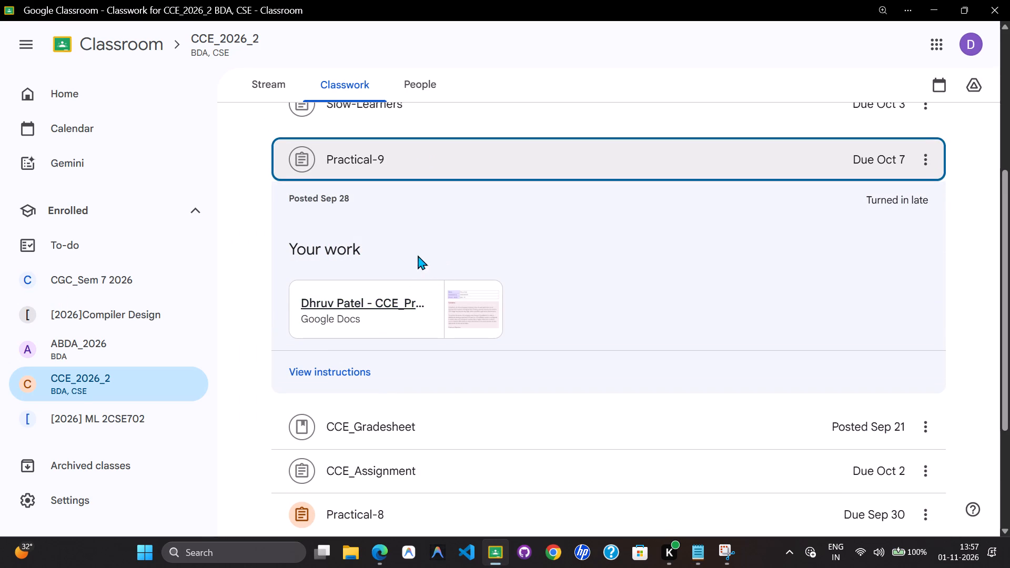
scroll(428, 205, up, 3)
click(413, 248)
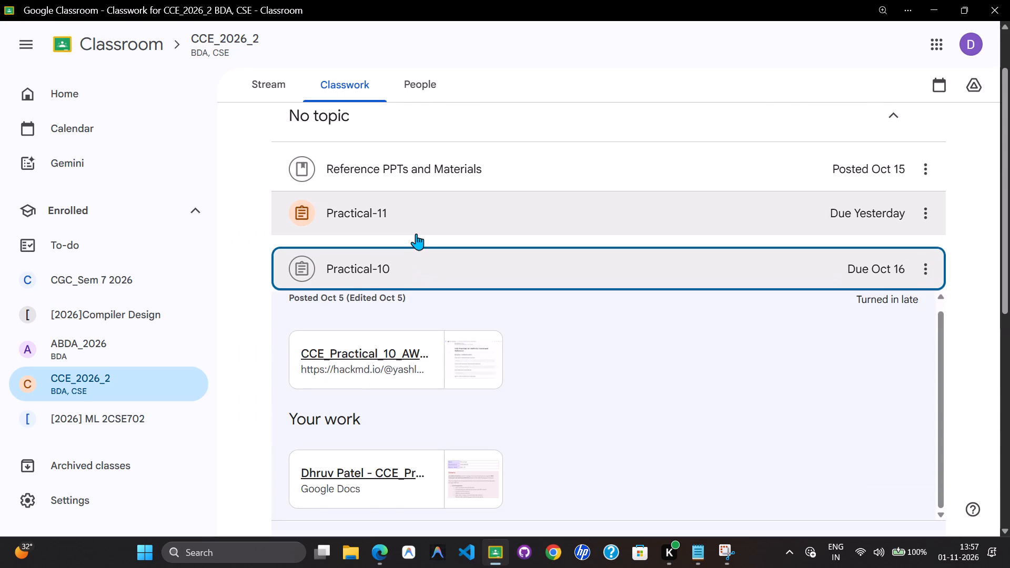
scroll(416, 234, down, 5)
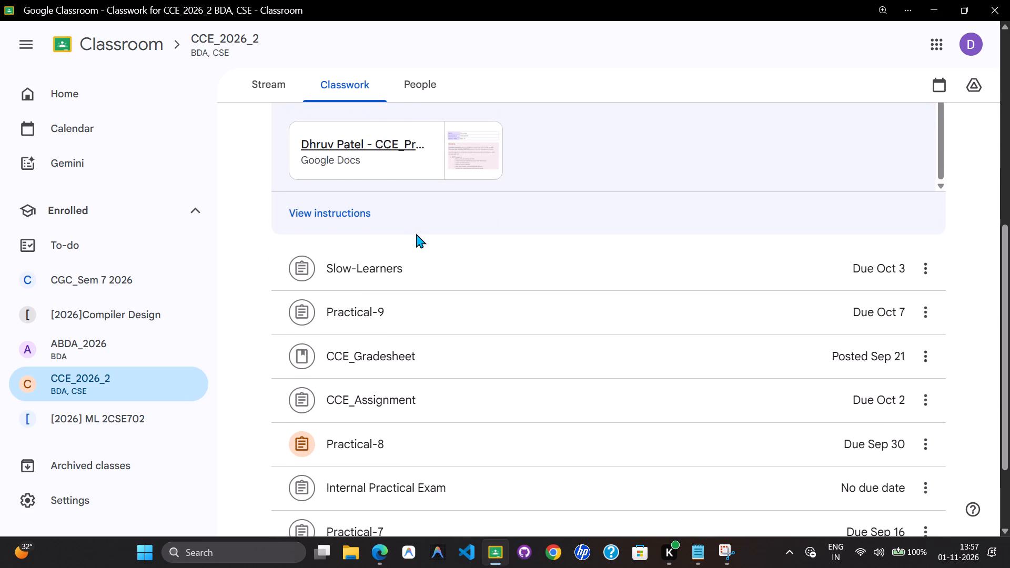
scroll(416, 234, up, 1)
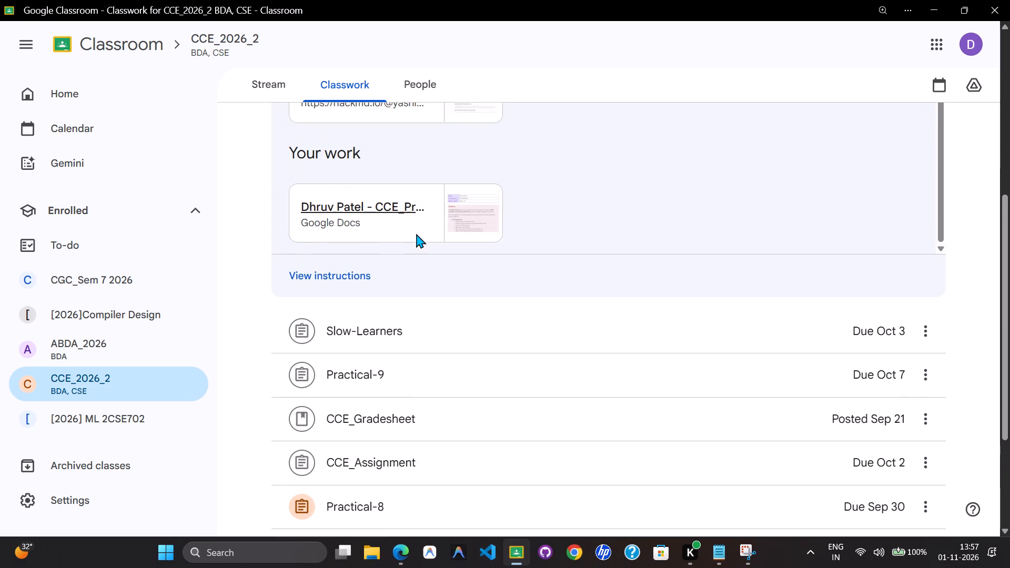
scroll(416, 234, up, 1)
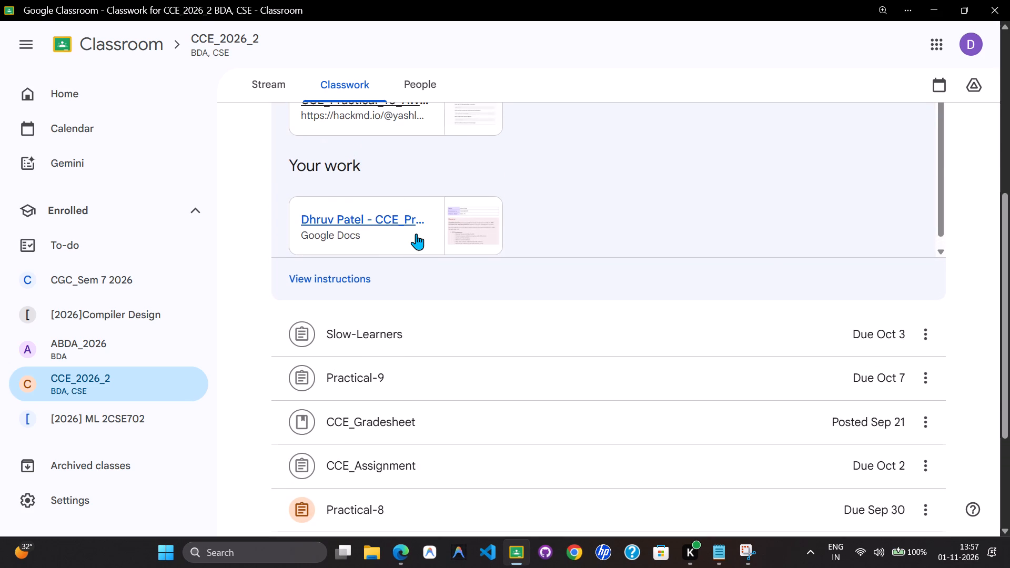
scroll(416, 234, down, 2)
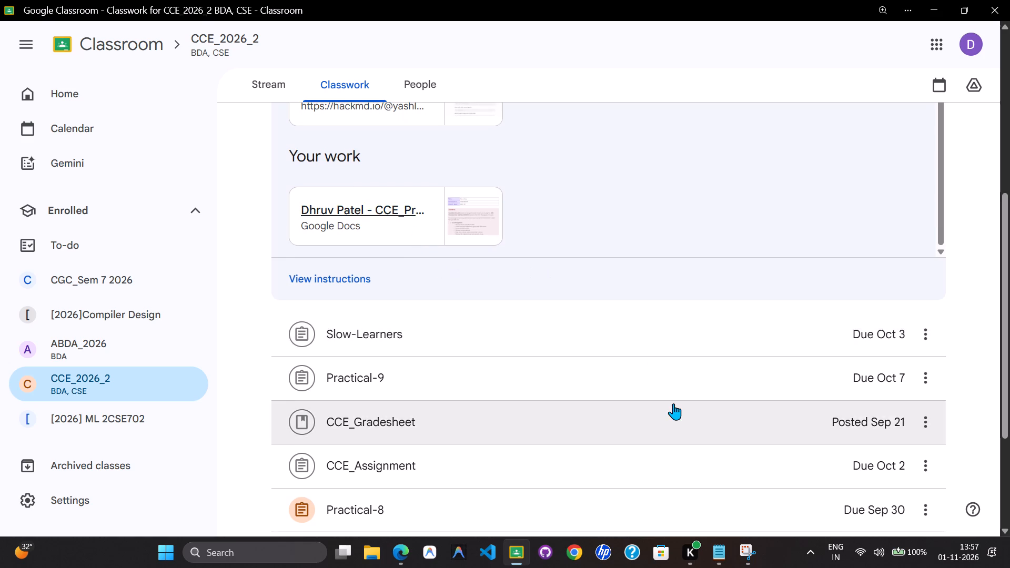
scroll(675, 403, up, 5)
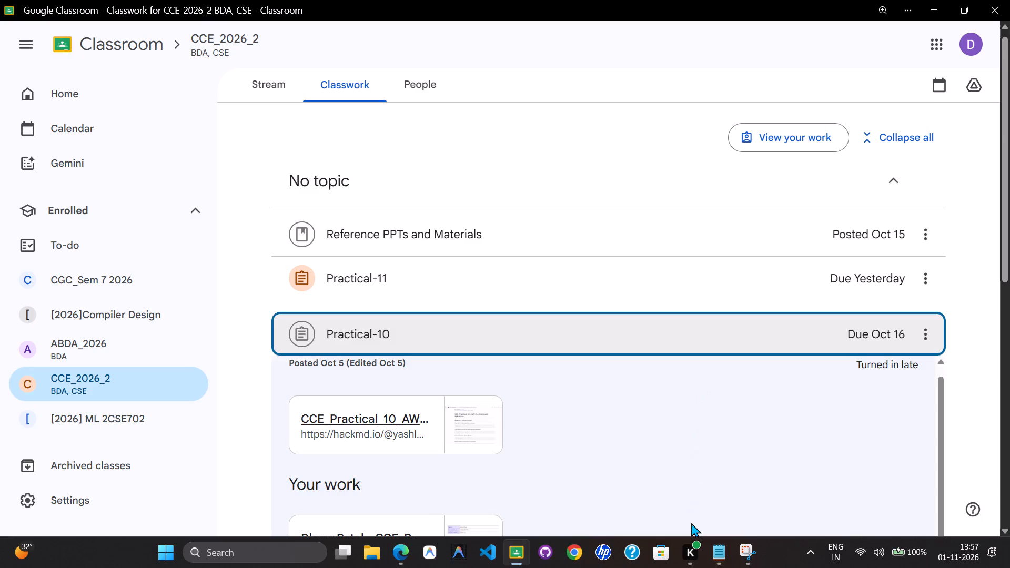
scroll(703, 312, up, 2)
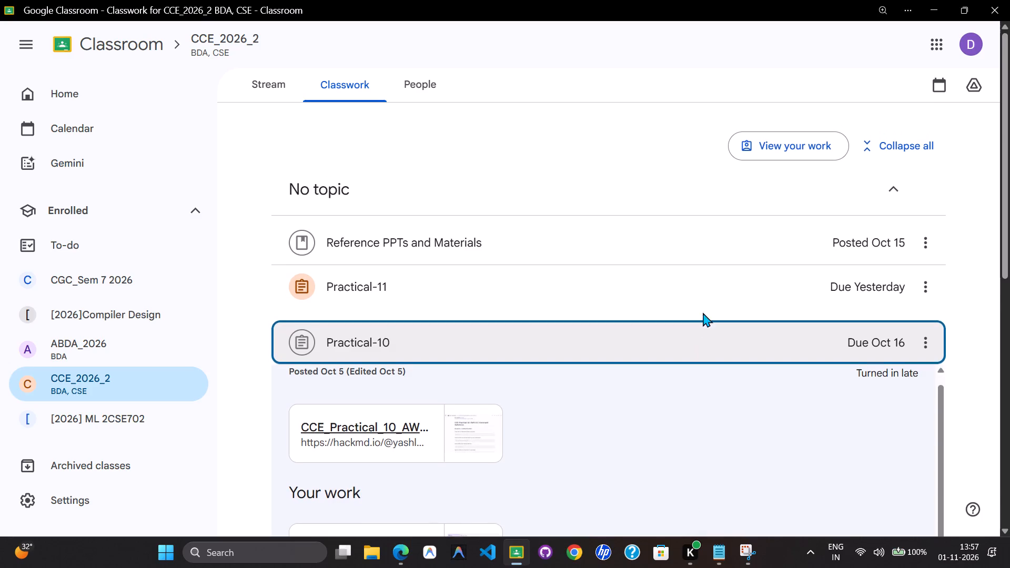
Return to the AWS console and open the Publish message page for the practical8 topic.
key(alt+Tab)
key(alt+Tab)
key(alt+Tab)
scroll(530, 398, down, 3)
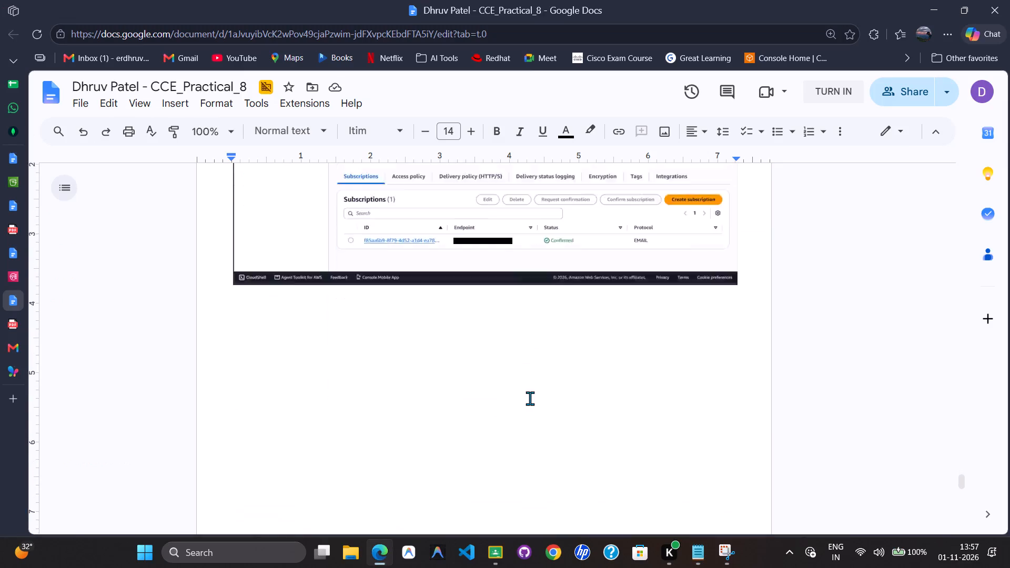
scroll(530, 398, up, 2)
key(alt+Tab)
key(alt+Tab)
key(alt+Tab)
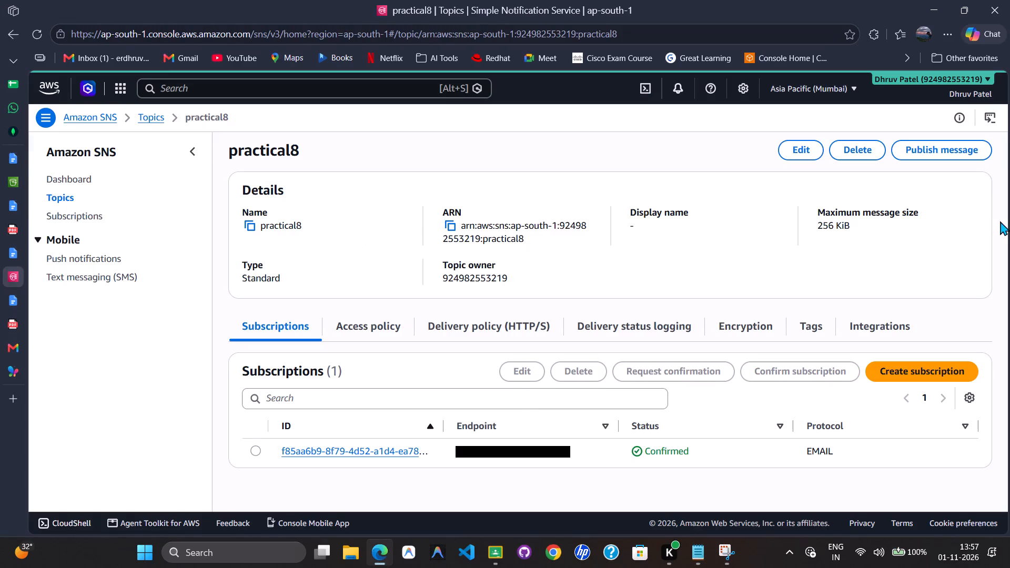
click(943, 137)
click(924, 147)
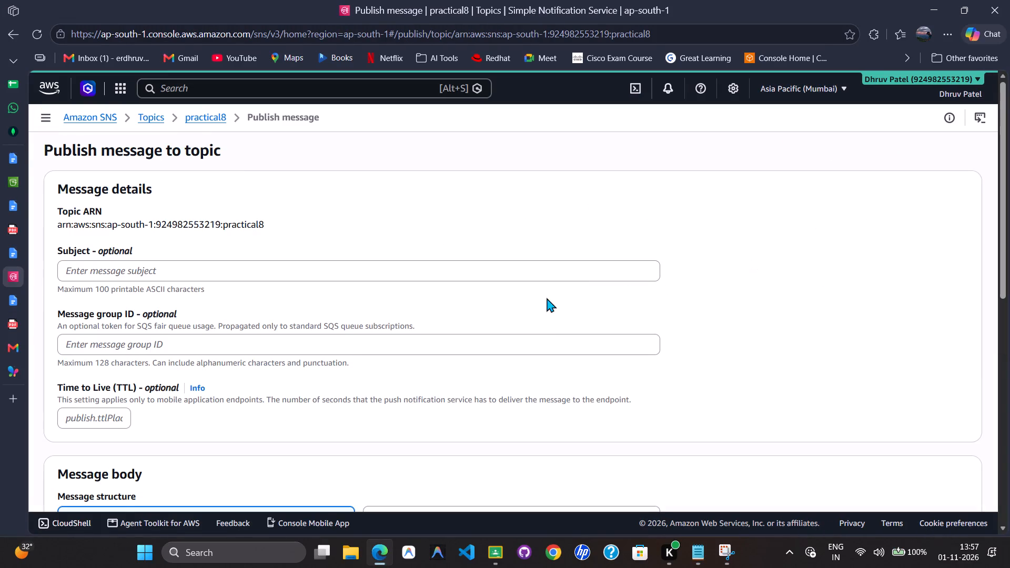
Examine the Publish message form's details and body sections, and consult the matching publish step in the reference CCE_Practical_8 PDF.
key(alt+Tab)
scroll(489, 307, up, 1)
key(alt+Tab)
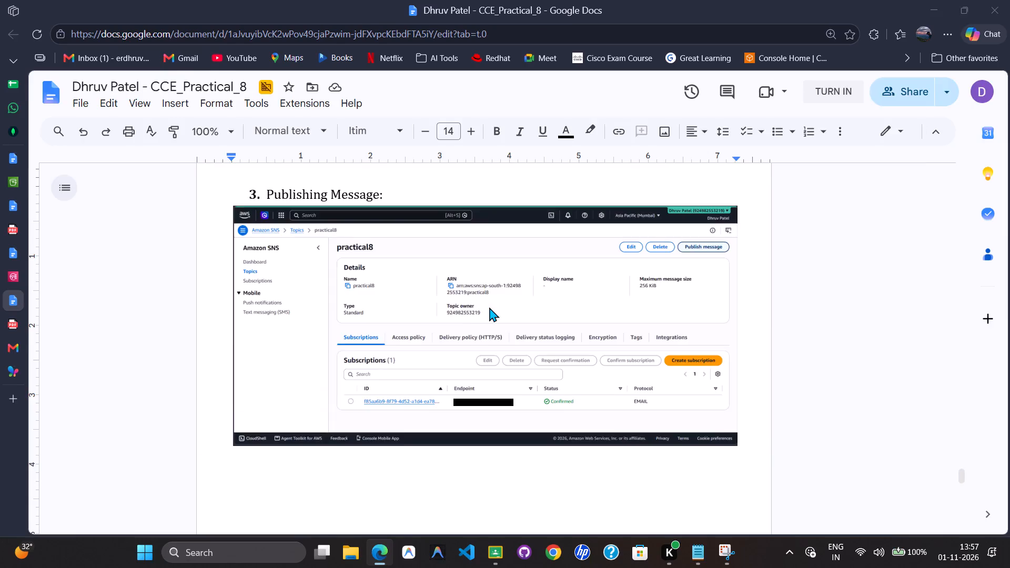
scroll(225, 275, down, 2)
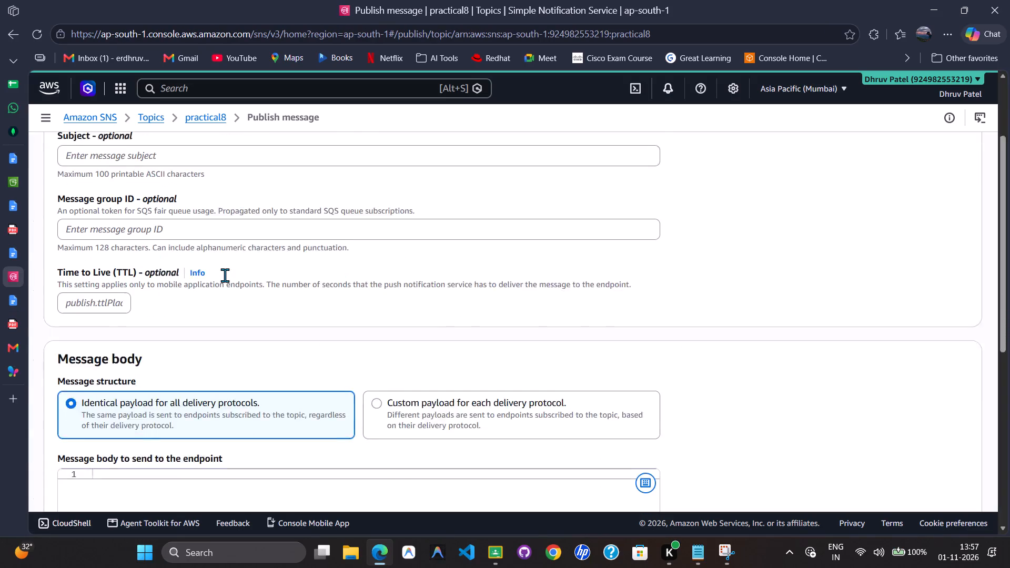
scroll(225, 275, down, 3)
scroll(225, 275, up, 7)
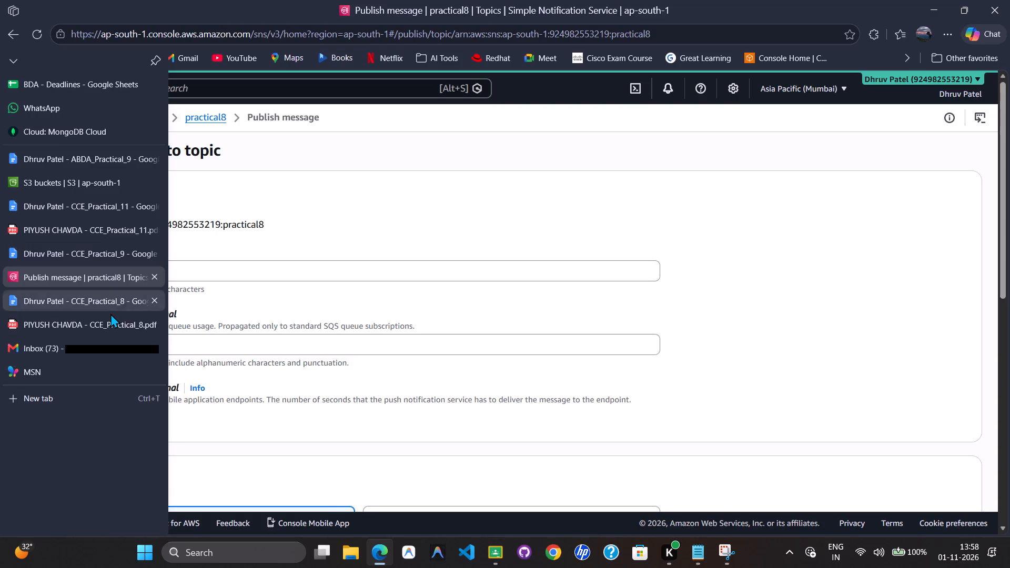
click(112, 319)
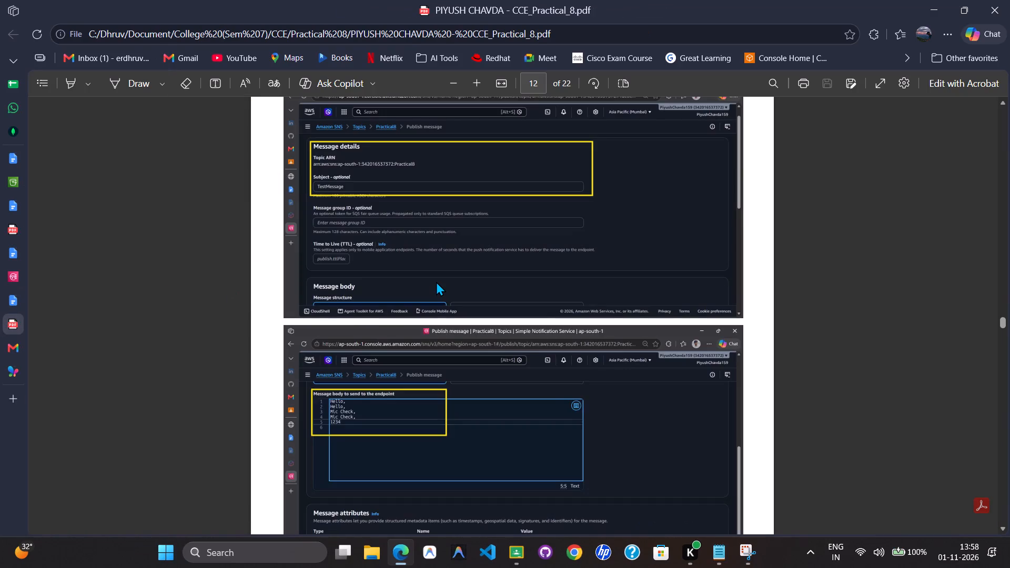
Return to the AWS Publish message page and set the message subject to "Trial Message".
click(20, 278)
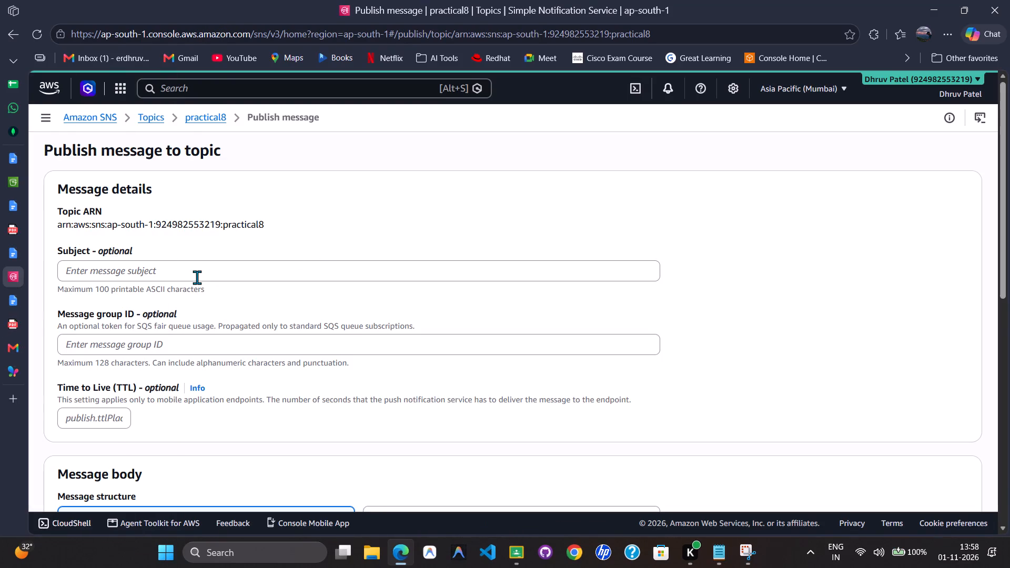
click(197, 277)
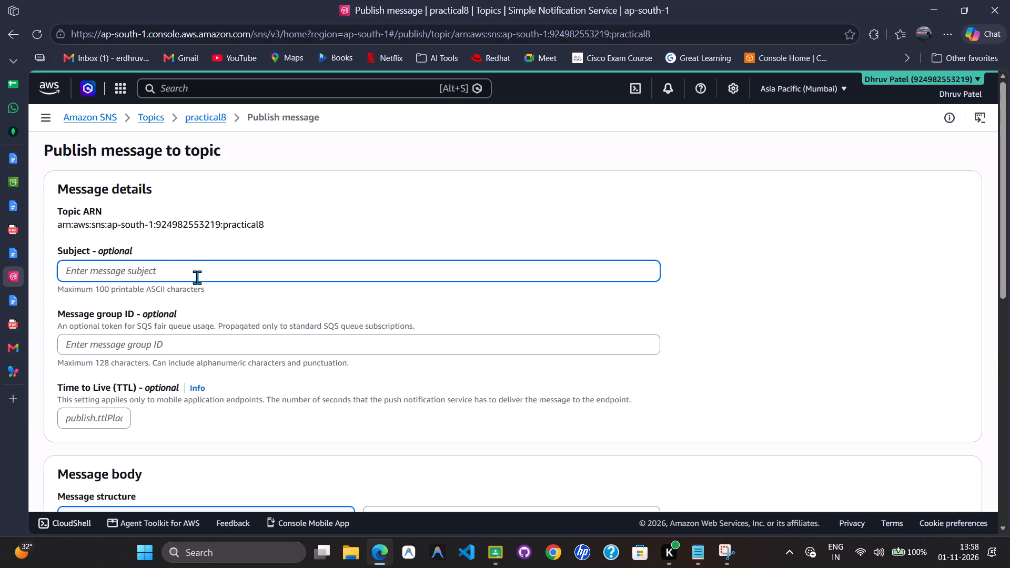
text(Trial Ma)
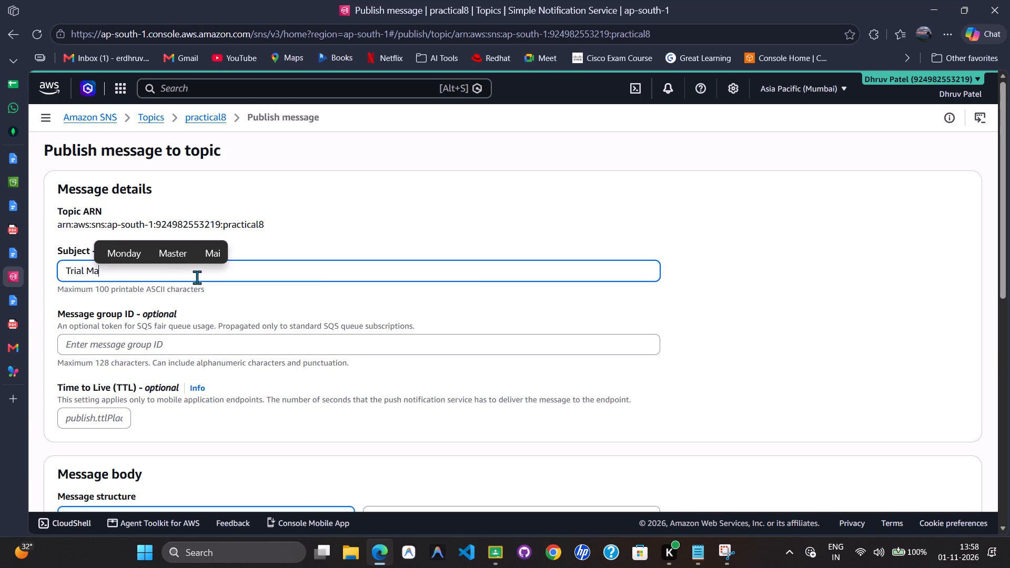
key(BackSpace)
text(essage)
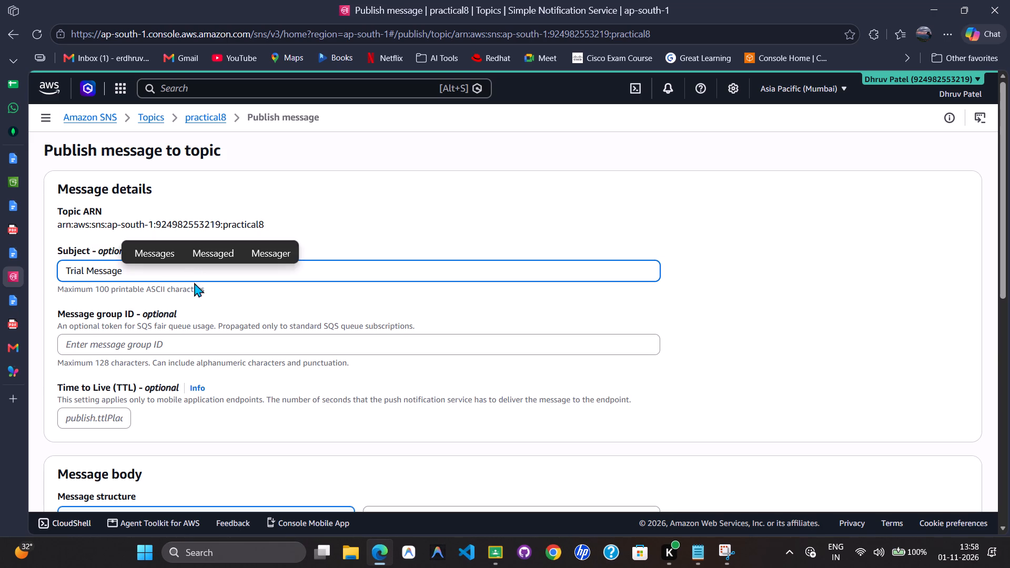
click(275, 423)
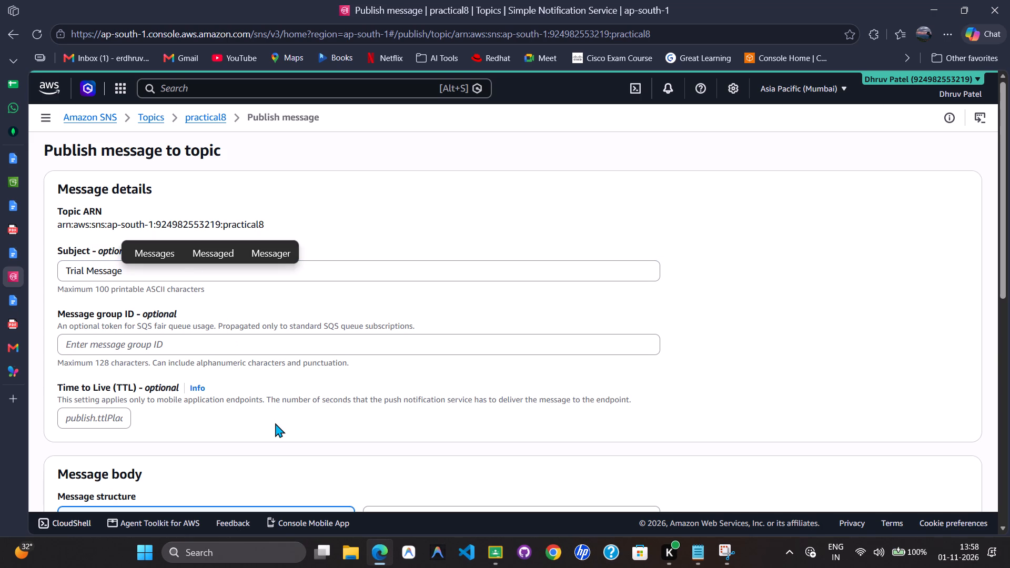
Capture the full-screen Publish message form, outline the topic ARN and subject area with a green rectangle, and copy the marked-up screenshot.
key(F11)
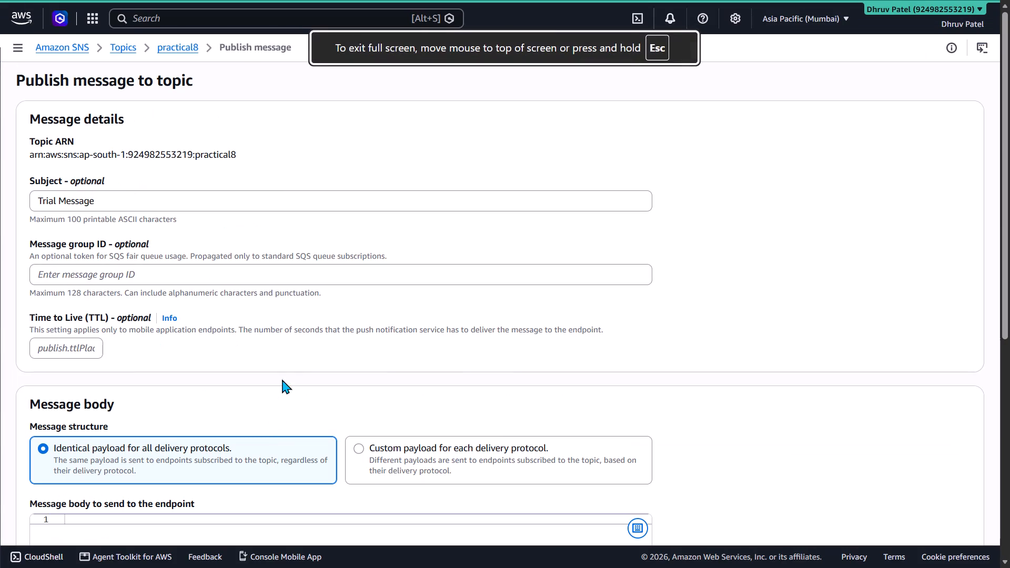
click(334, 328)
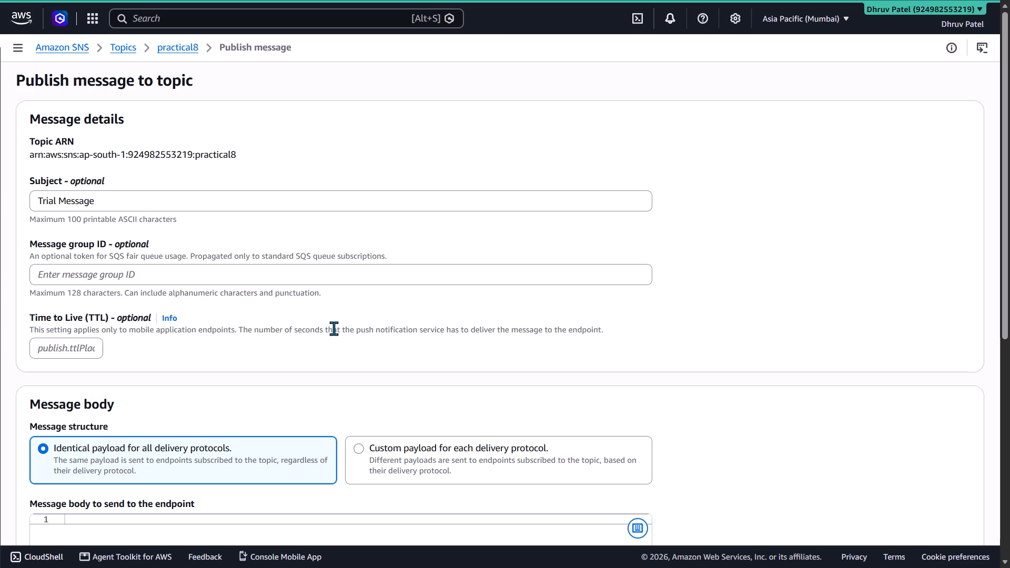
key(shift+super+s)
drag(0, 0, 1009, 567)
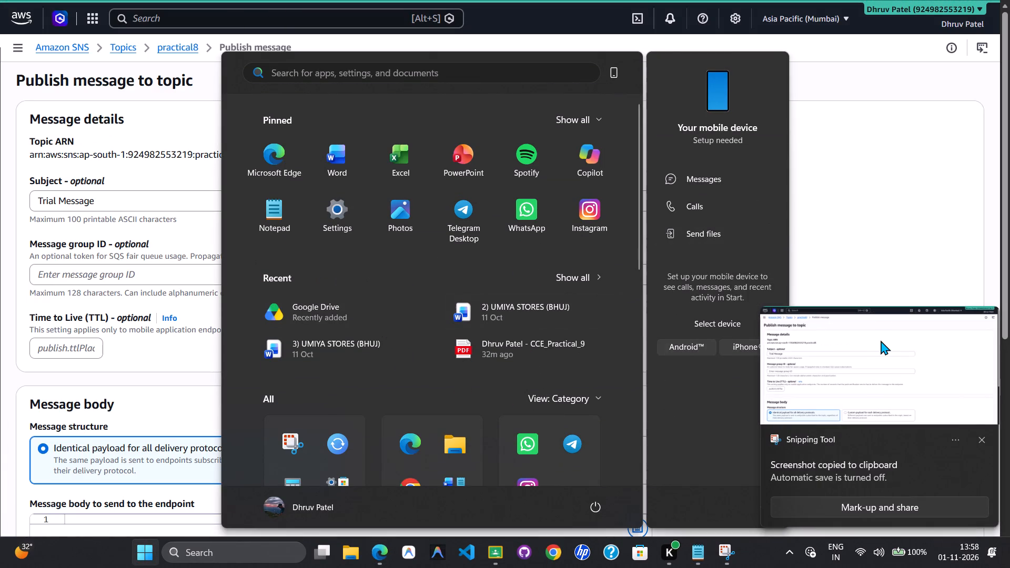
click(882, 344)
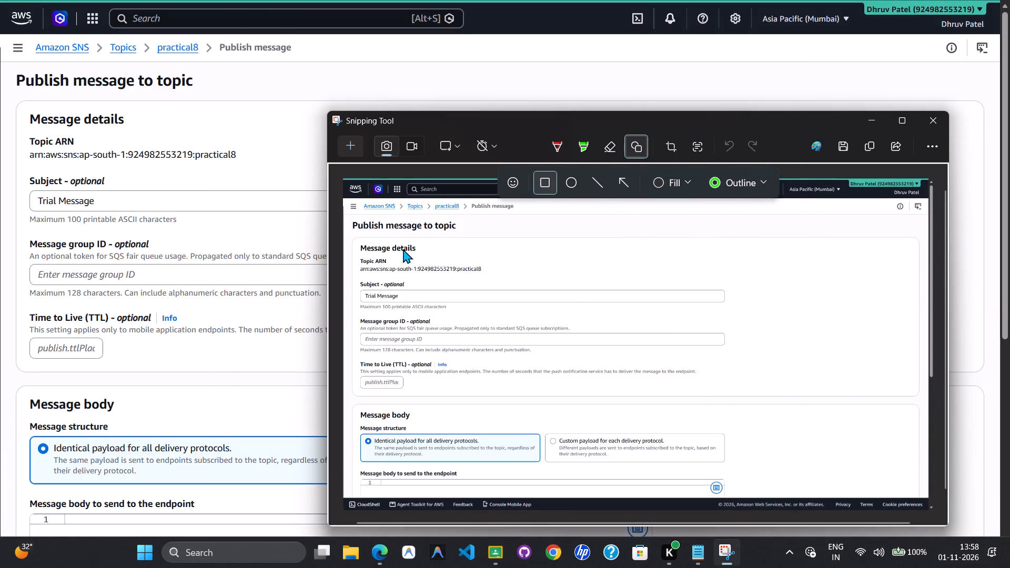
drag(356, 242, 512, 314)
click(882, 151)
click(865, 143)
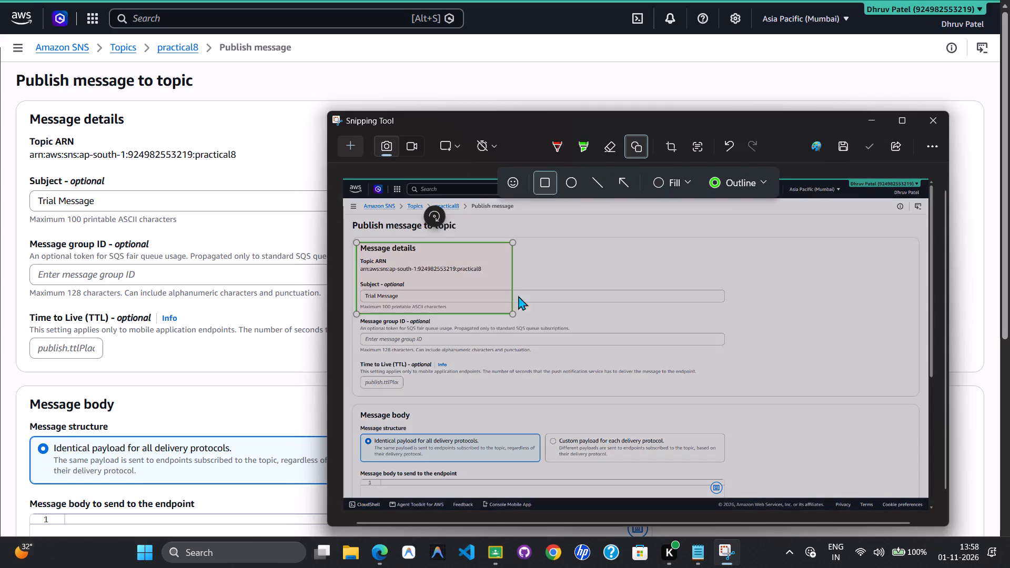
Paste the annotated message details screenshot below the topic screenshot in the CCE_Practical_8 document and add a new line after it.
key(alt+Tab)
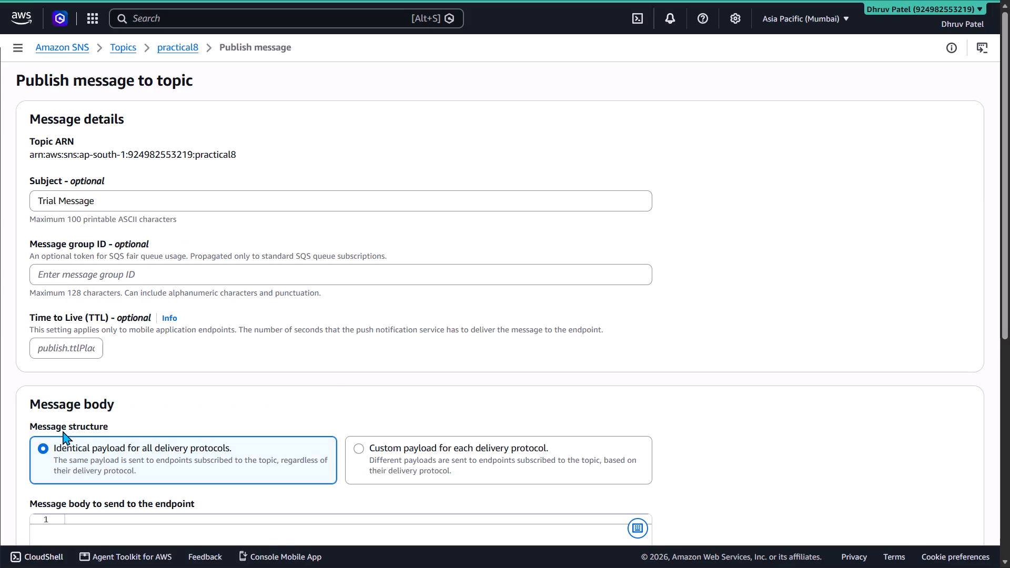
key(alt+Tab)
key(alt+Tab)
key(alt+Tab)
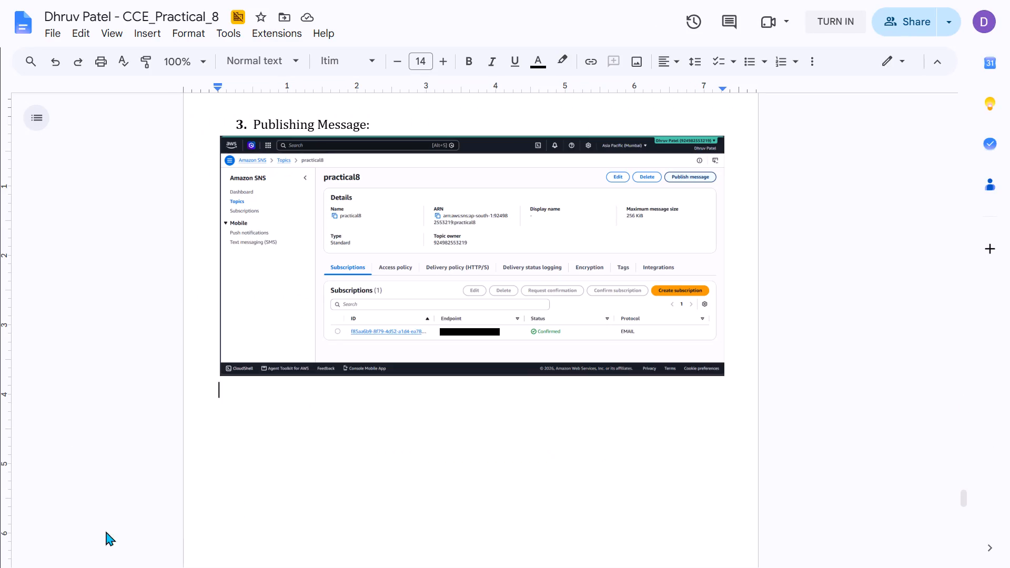
key(ctrl+v)
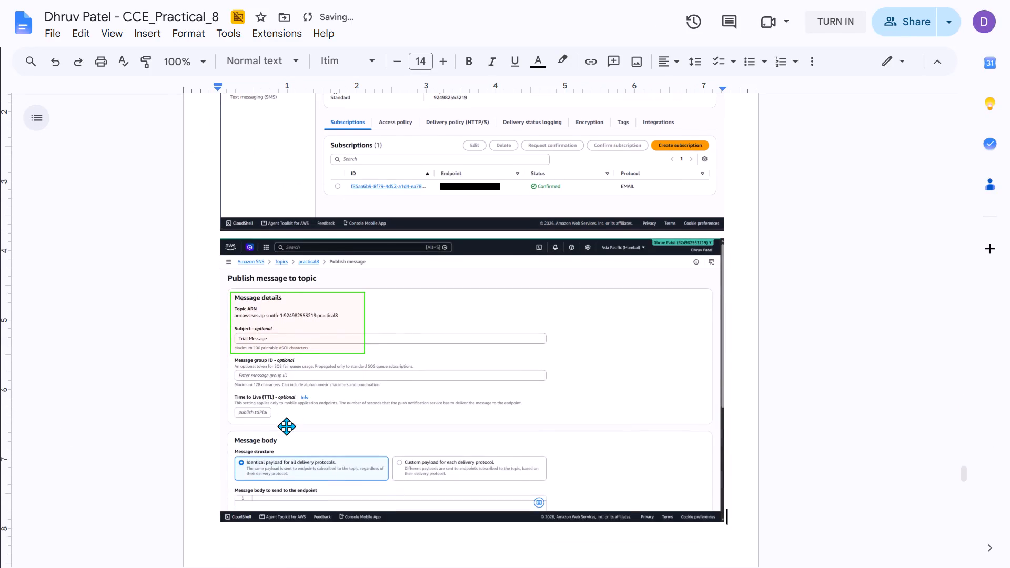
key(Return)
Return to the Publish message form and enter "Hello 1234" as the message body's first line, followed by a blank line.
key(alt+Tab)
key(alt+Tab)
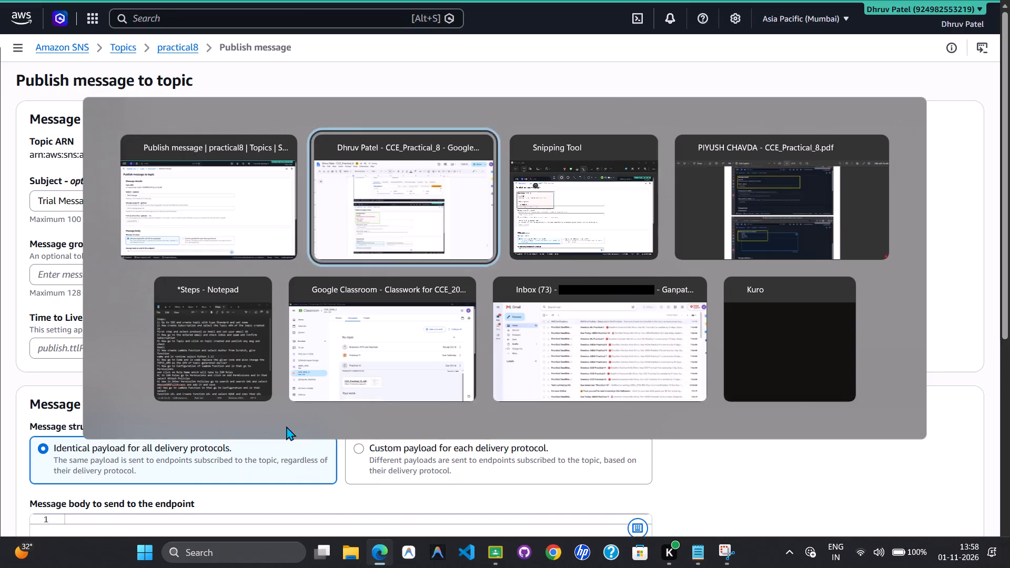
key(alt+Tab)
key(alt+Tab)
key(alt+Tab)
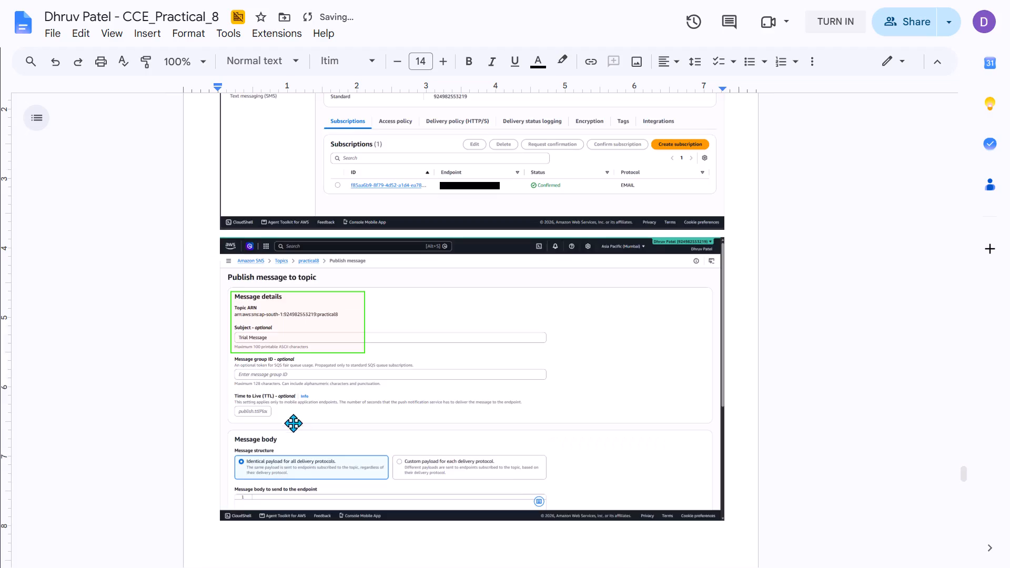
scroll(259, 476, down, 4)
key(alt+Tab)
key(alt+Tab)
scroll(263, 475, down, 2)
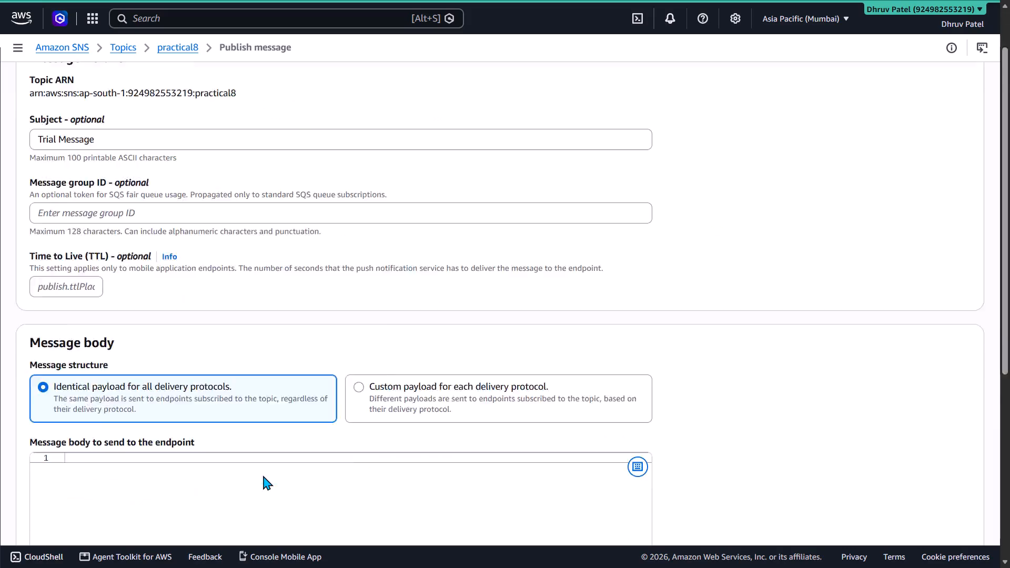
scroll(263, 475, down, 2)
scroll(254, 424, down, 2)
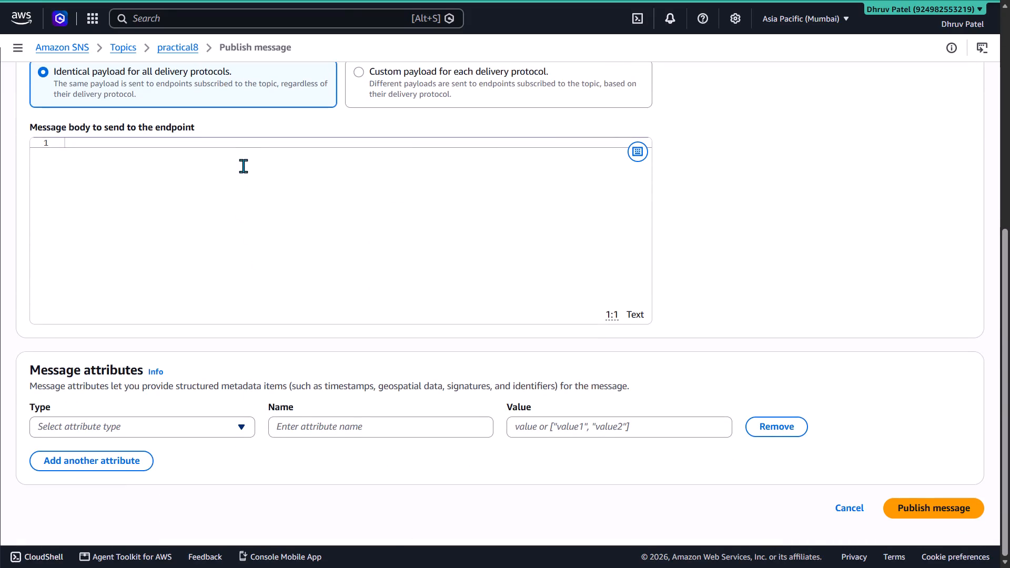
click(242, 138)
key(alt+Tab)
key(alt+Tab)
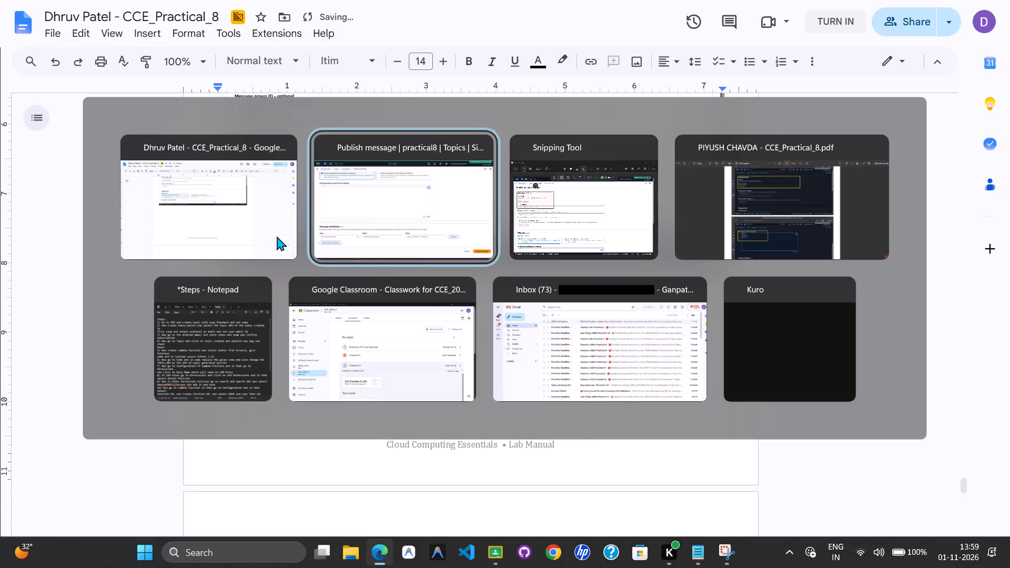
key(alt+Tab)
key(alt+Tab)
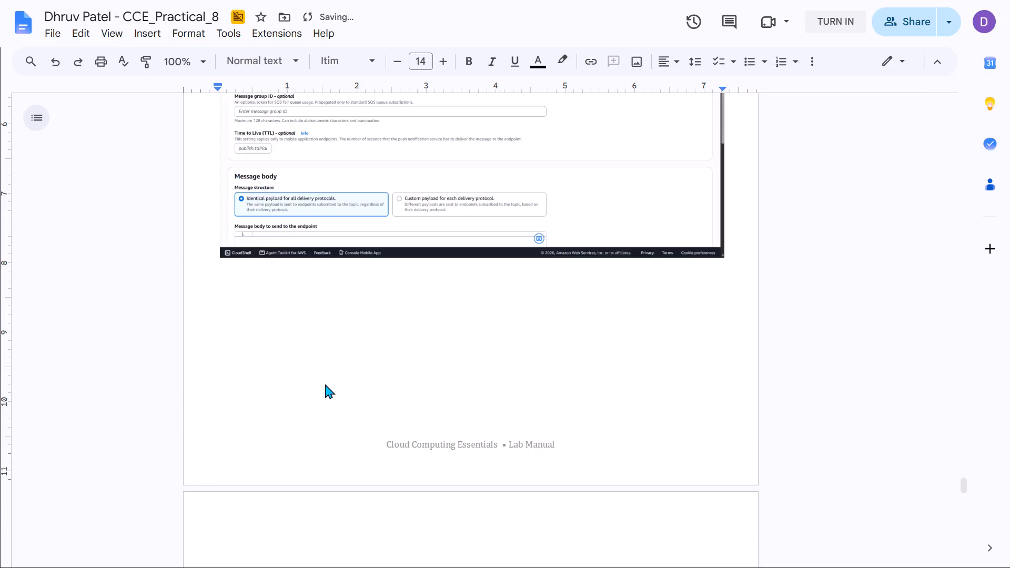
key(alt+Tab)
key(alt+Tab)
key(alt+Tab)
key(alt+Tab)
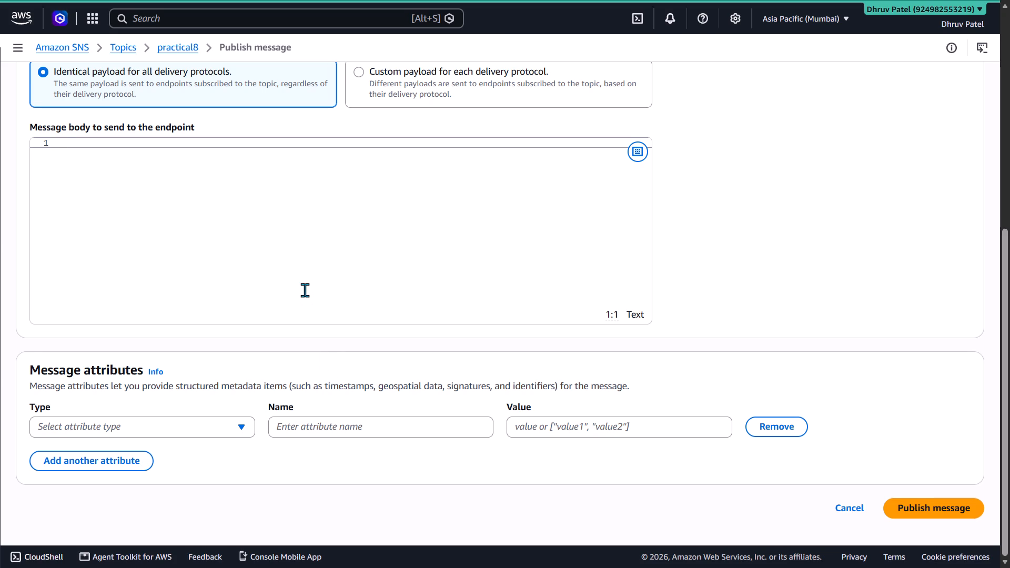
text(Hello 1234)
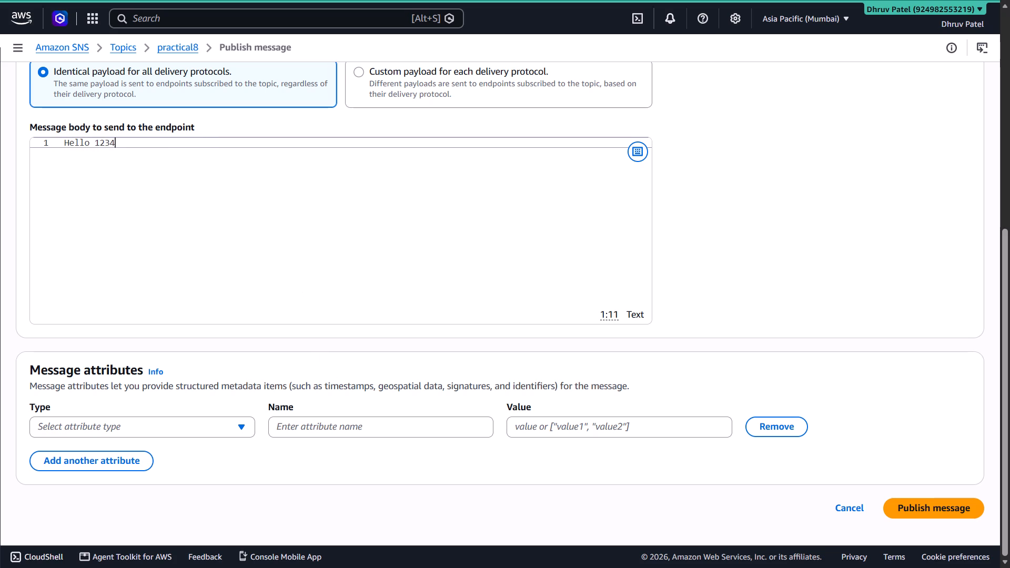
key(Return)
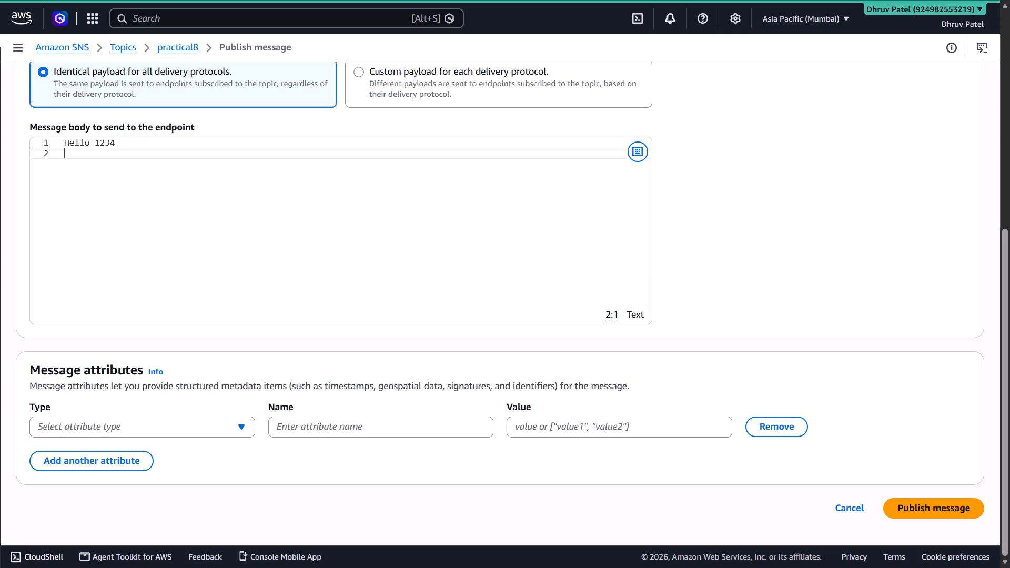
key(Return)
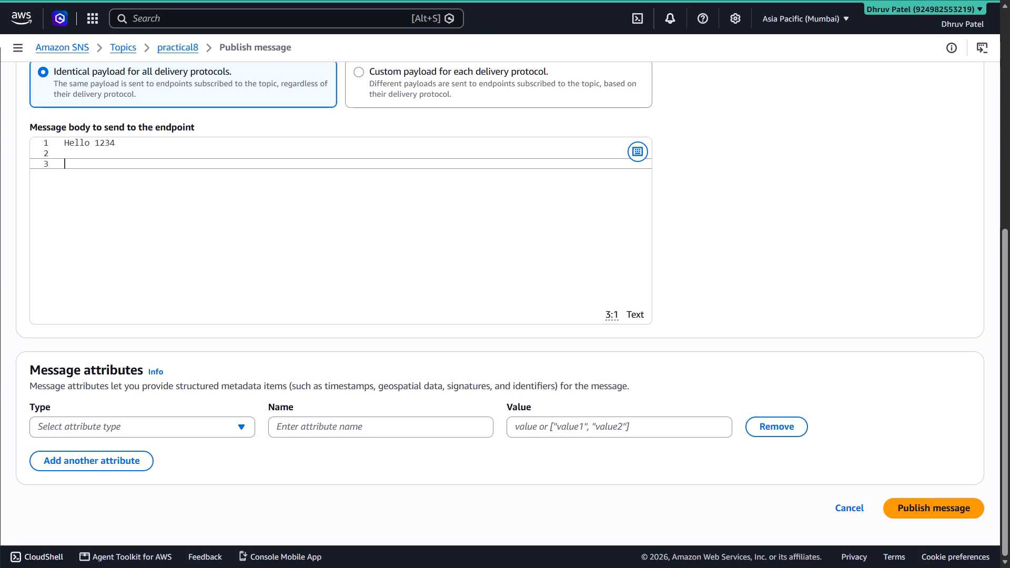
Add "Is Sajjan ko kya taklif hein bhai??" as the third line of the message body.
key(shift+i)
text(s Sajjan ko kya takf)
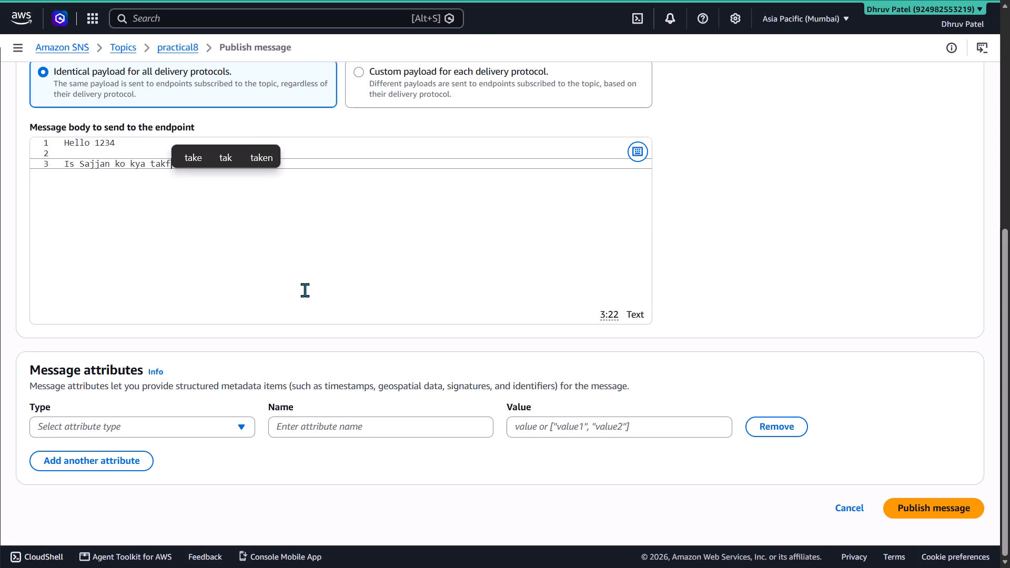
key(BackSpace)
text(lif he bhai)
key(ctrl+Left)
key(Left)
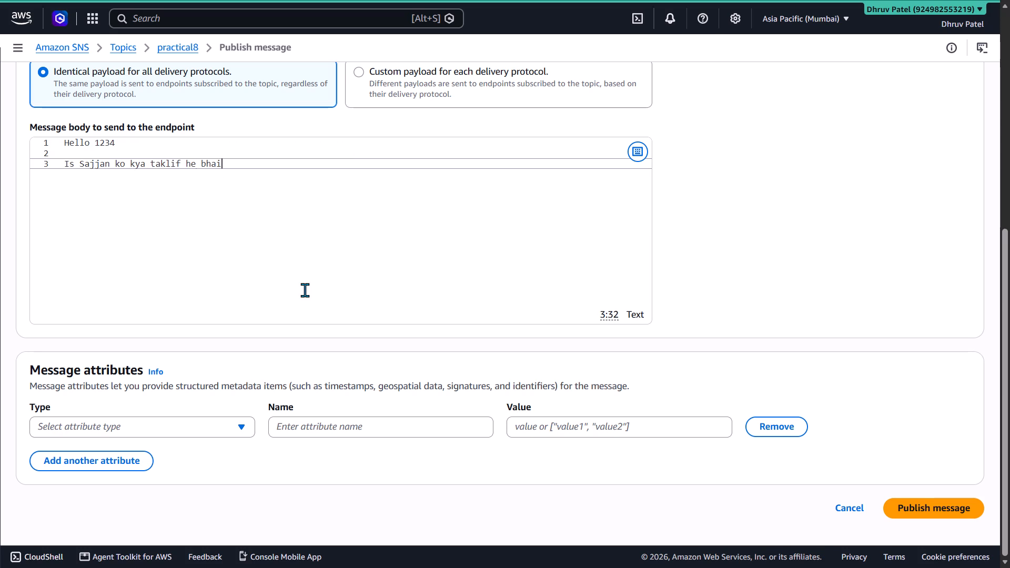
text(in)
key(ctrl+Right)
key(ctrl+Right)
text(??)
Capture a full-screen screenshot of the completed message body and message attributes, and open it for markup.
scroll(349, 459, down, 2)
key(shift+super+s)
drag(0, 0, 1009, 567)
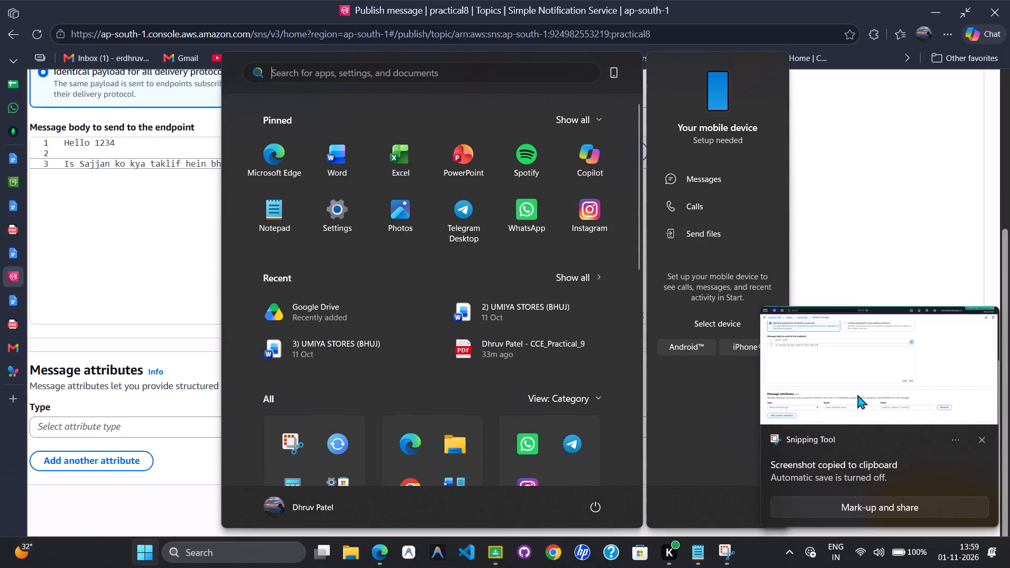
click(862, 384)
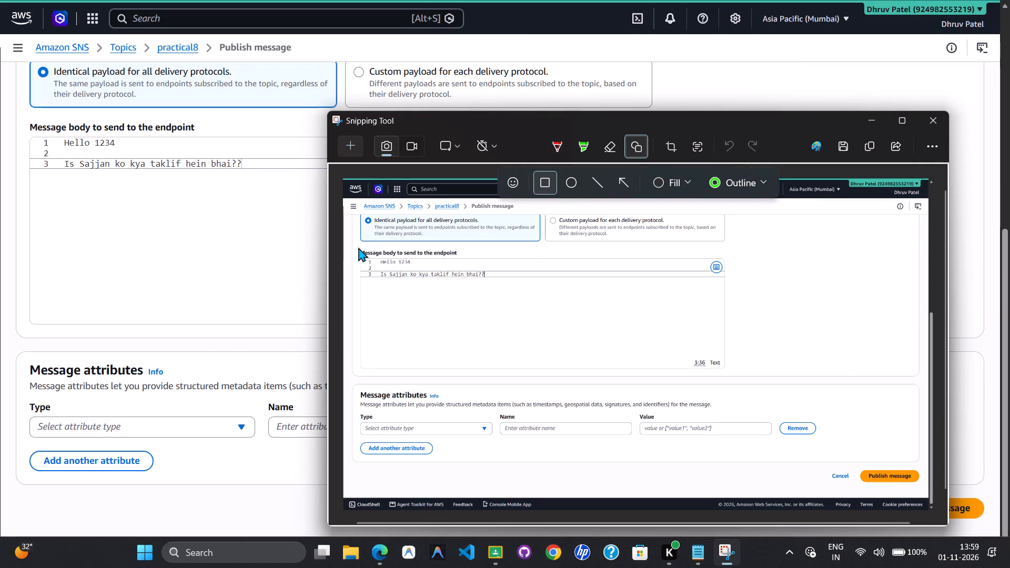
Outline the message body heading and its text with a green rectangle on the screenshot, nudging it slightly left and up.
drag(358, 248, 528, 291)
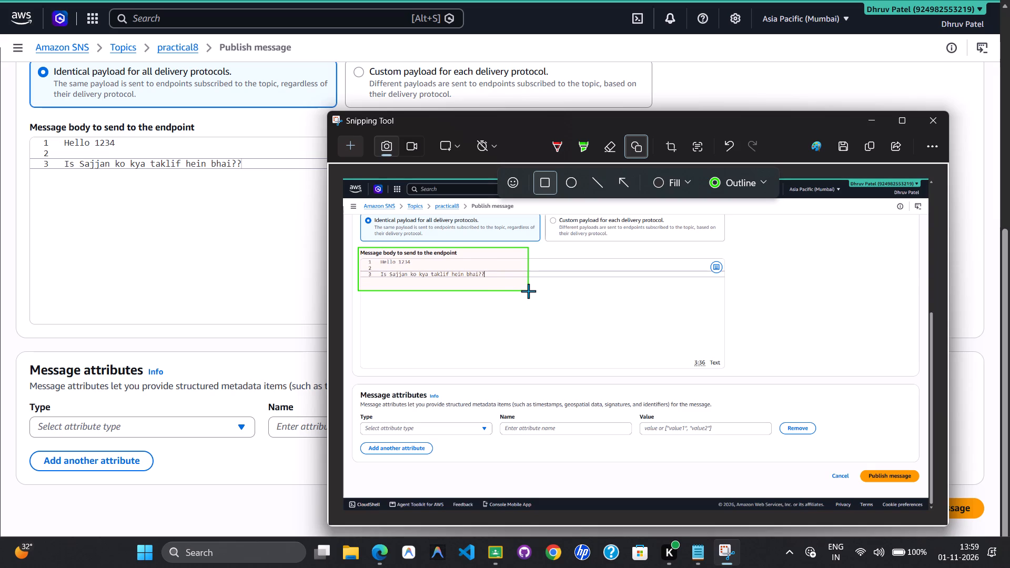
drag(528, 291, 532, 287)
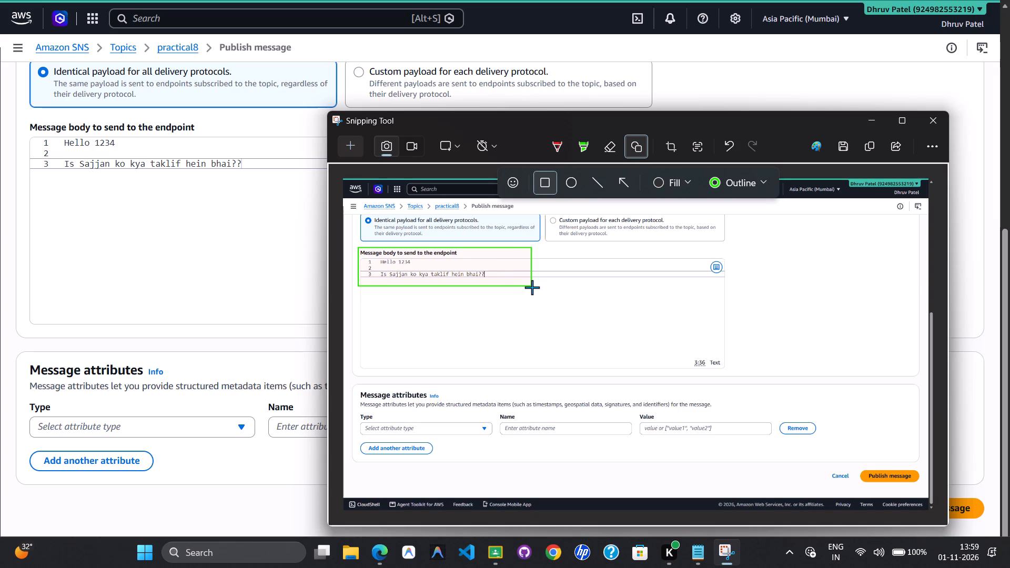
drag(532, 287, 581, 282)
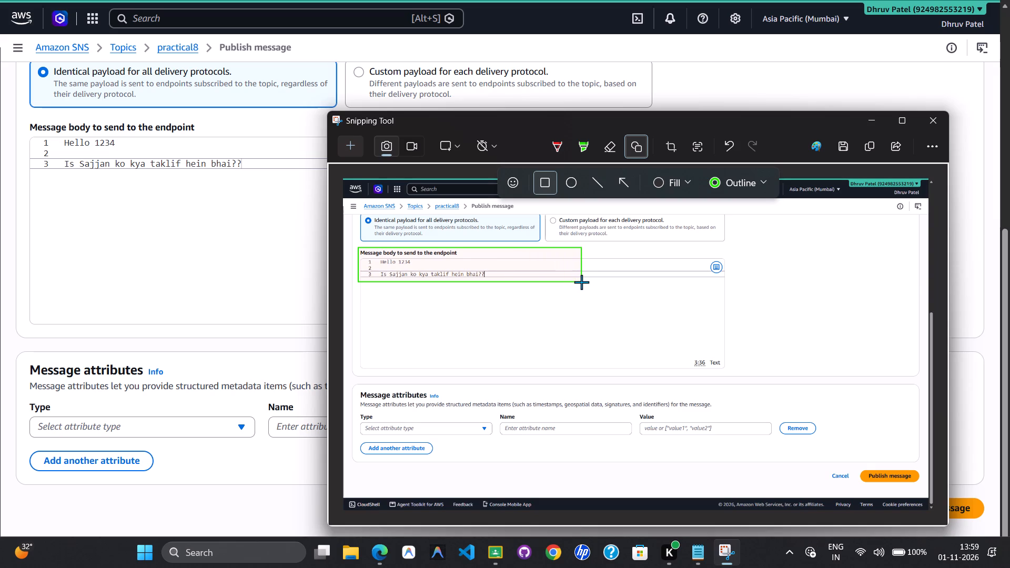
drag(581, 282, 587, 289)
key(Left)
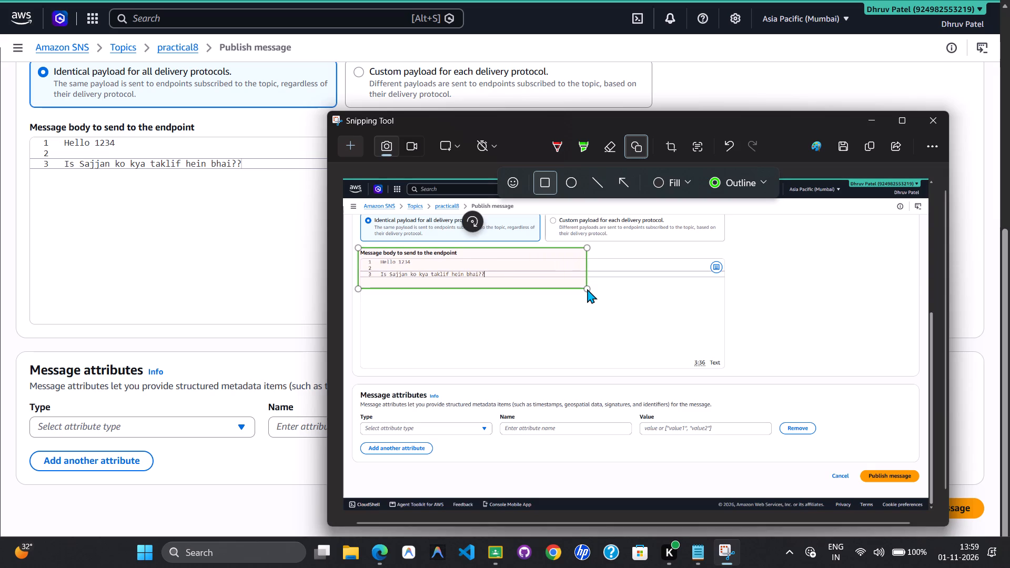
key(Left)
key(Left)
key(Left)
key(Left)
key(Left)
key(Left)
key(Left)
key(Up)
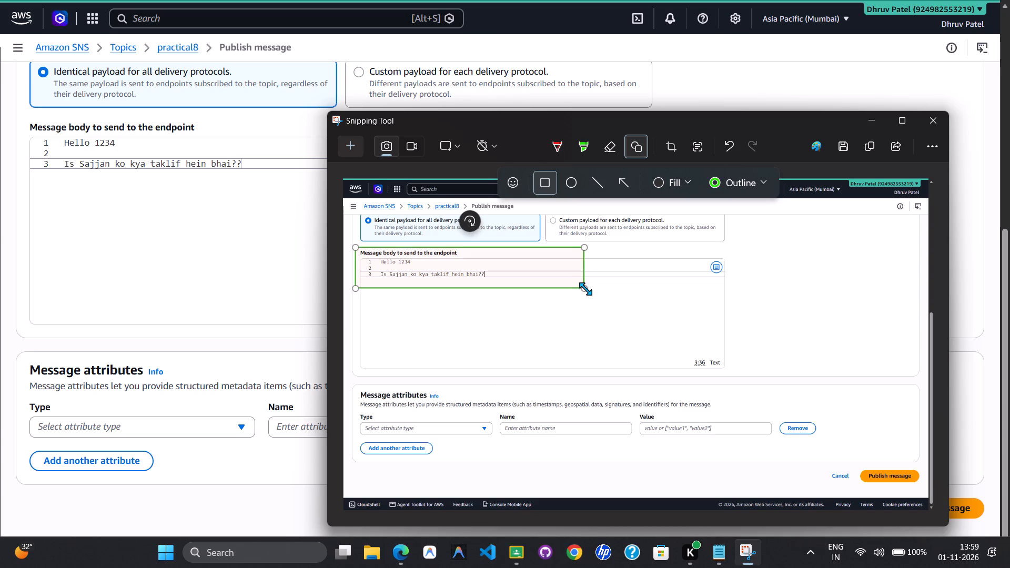
Nudge the green rectangle around the message body slightly farther left and up on the screenshot.
key(Left)
key(Up)
key(Up)
key(Left)
key(Left)
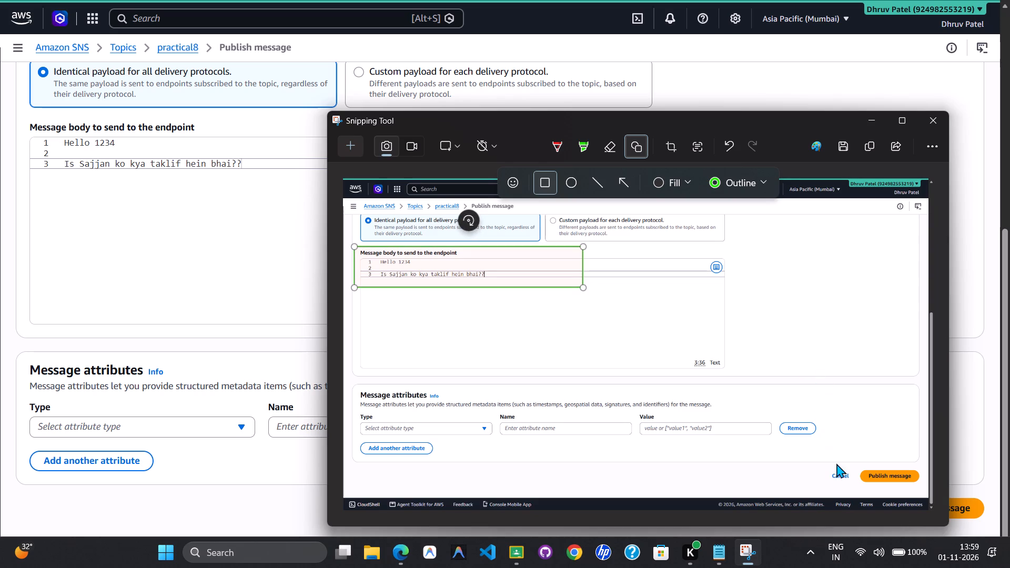
Outline the Publish message button with a green rectangle on the screenshot and nudge it until it is centred around the button.
drag(860, 467, 908, 488)
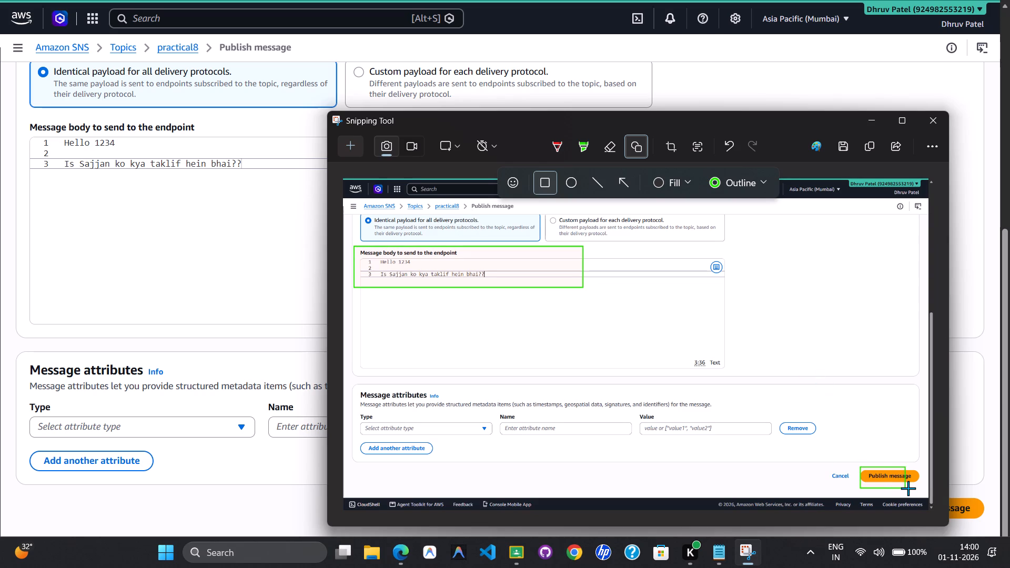
drag(908, 488, 927, 493)
drag(927, 493, 927, 485)
key(Left)
key(Left)
key(Left)
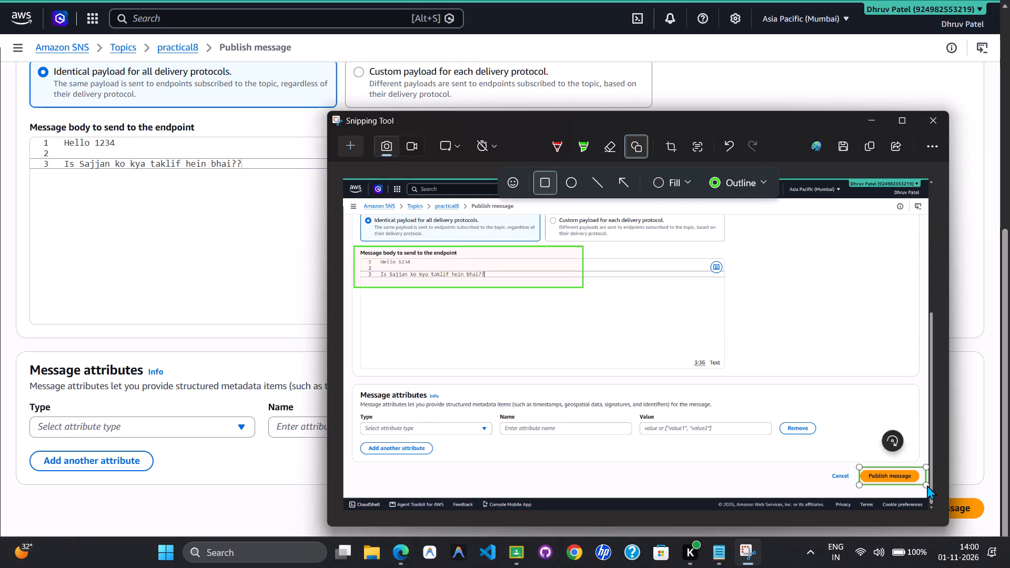
key(Left)
key(Left)
key(Left)
key(Left)
key(Left)
key(Left)
key(Left)
key(Down)
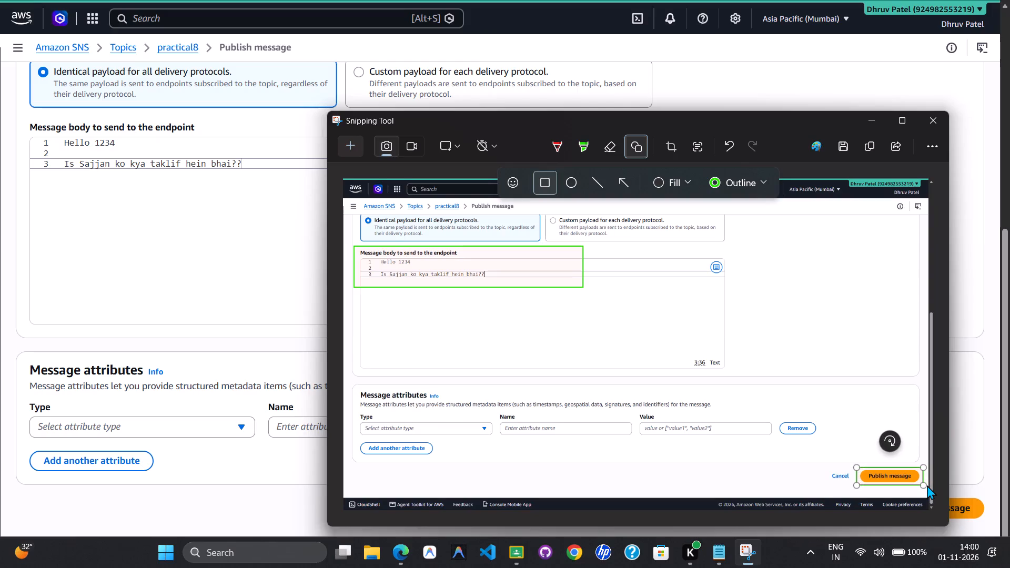
key(Left)
key(Right)
key(Down)
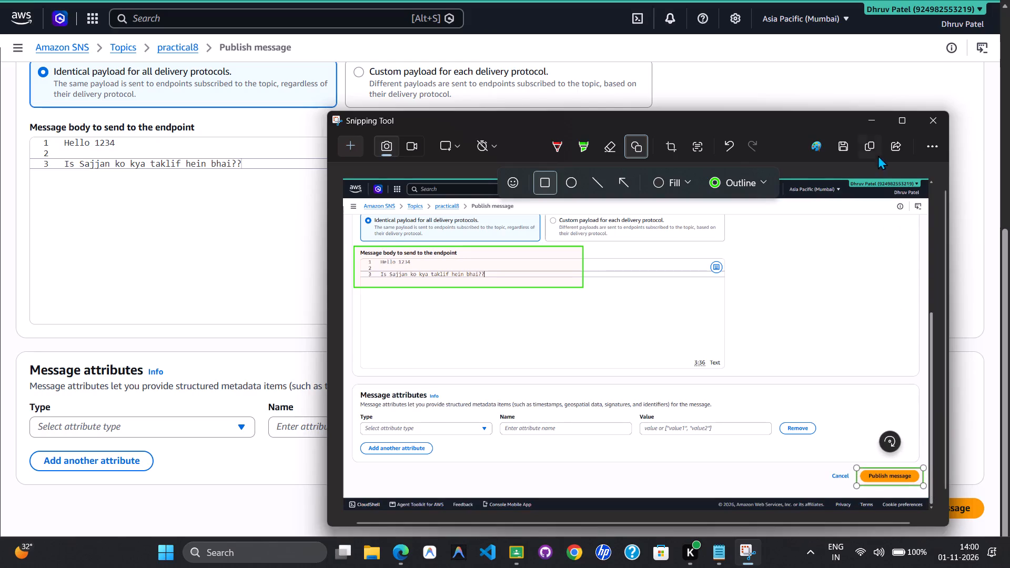
Copy the annotated message body screenshot and paste it below the previous screenshot in the CCE_Practical_8 Google Docs document.
click(869, 145)
key(alt+Tab)
key(alt+Tab)
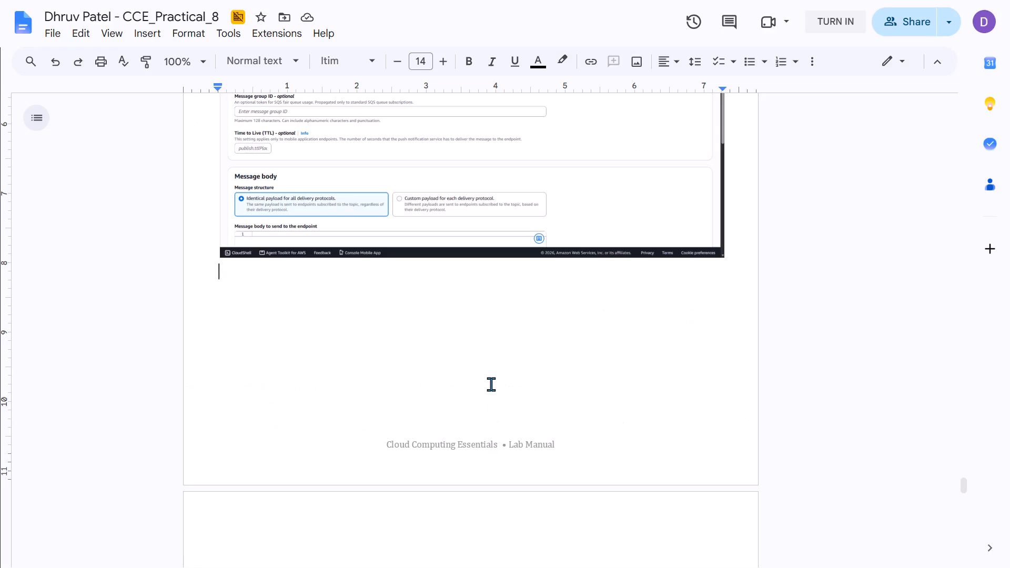
key(ctrl+v)
Consult the reference CCE_Practical_8 PDF for what follows the message body screenshot.
key(alt+Tab)
key(alt+Tab)
key(alt+Tab)
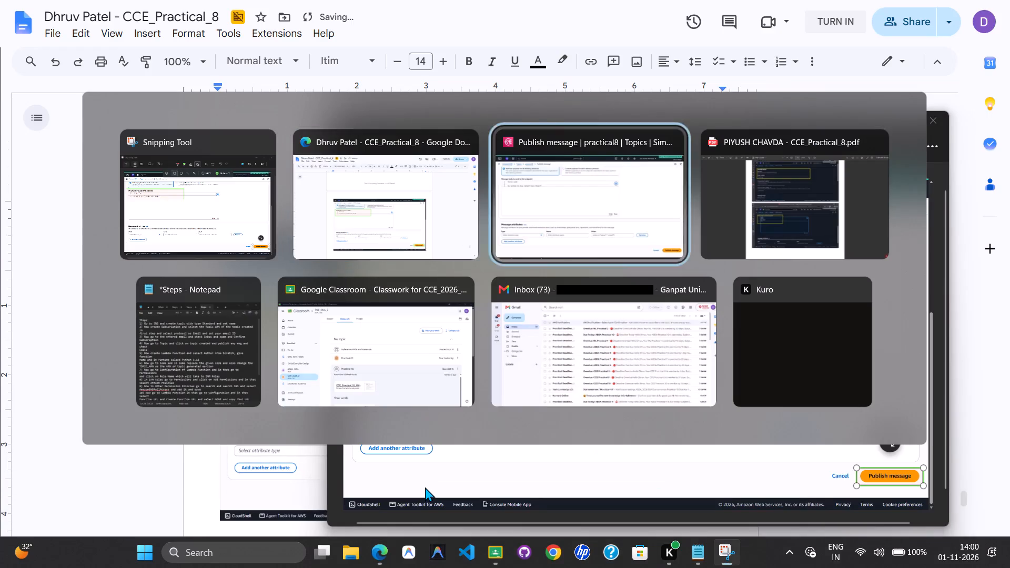
key(alt+Tab)
scroll(425, 487, down, 4)
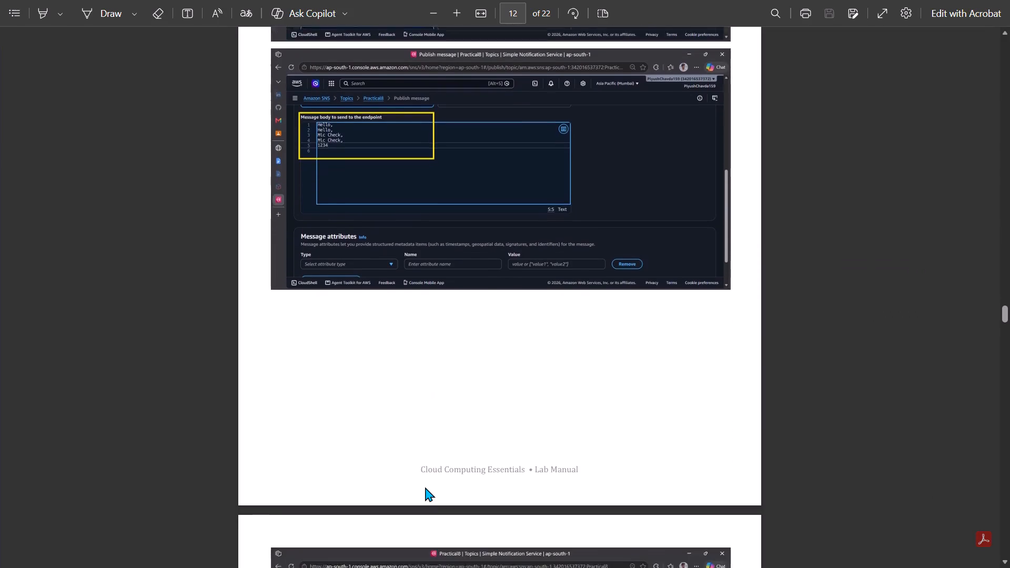
scroll(425, 487, down, 3)
Return to the Amazon SNS Publish message form and publish the message to the practical8 topic.
key(alt+Tab)
key(alt+Tab)
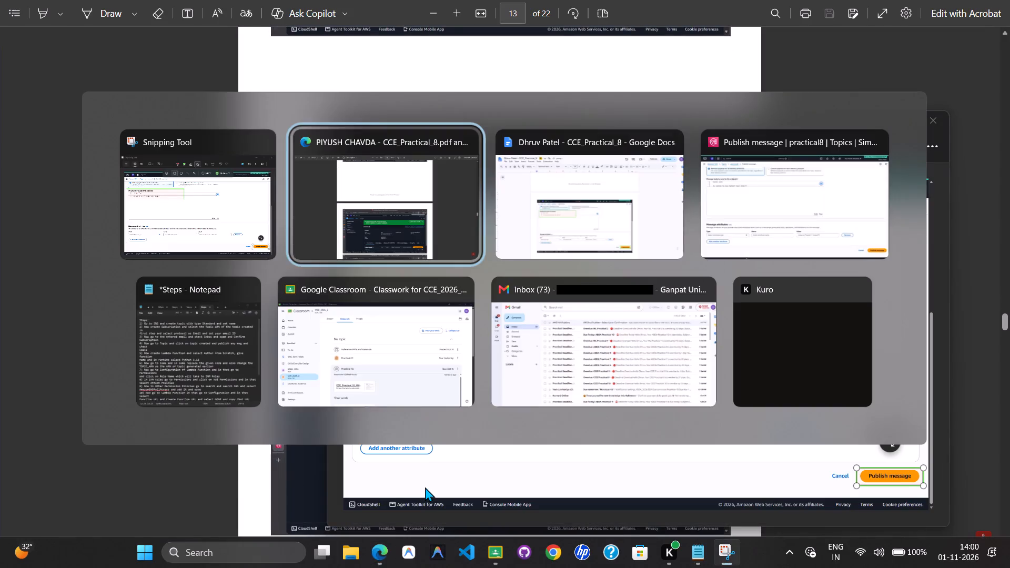
key(alt+Tab)
key(alt+Tab)
key(alt+Tab)
key(alt+Tab)
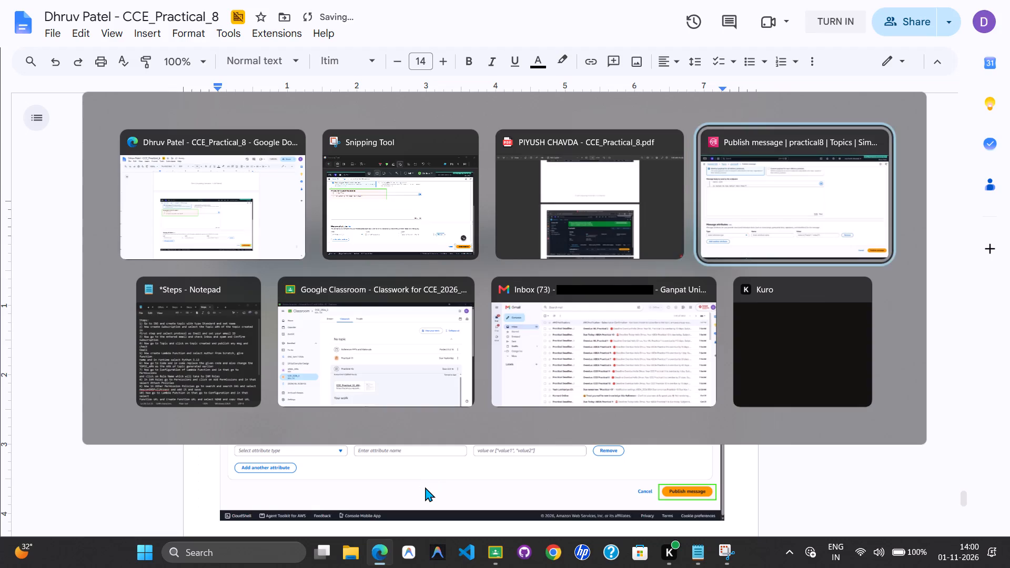
scroll(437, 448, down, 1)
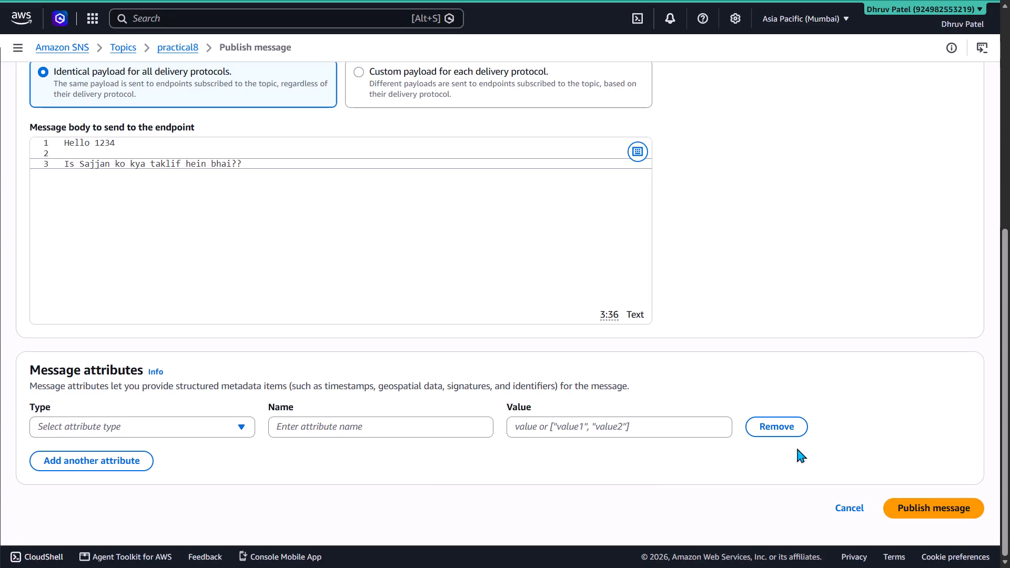
click(947, 501)
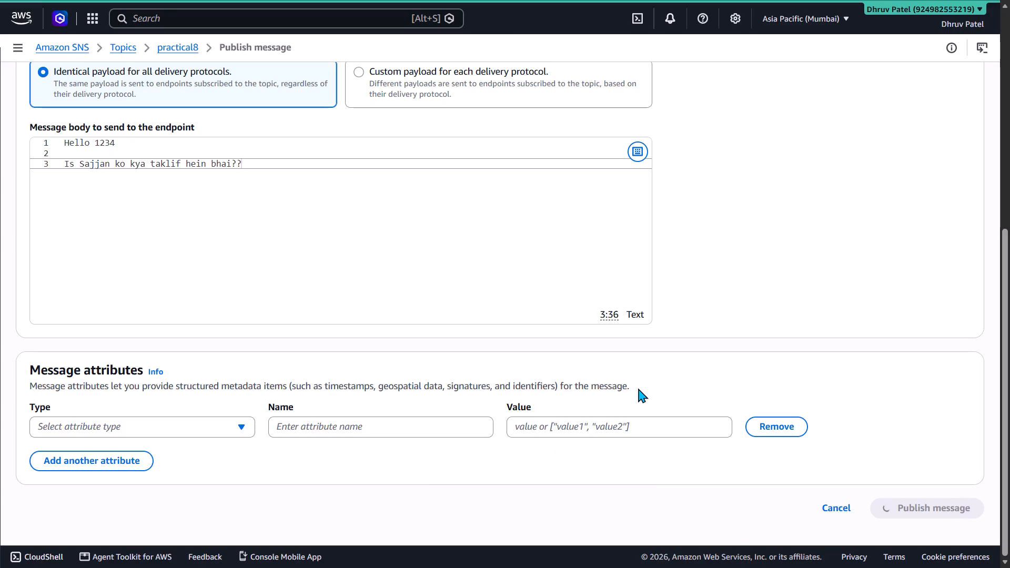
Check the reference PDF for the screenshot expected after the message is published.
key(alt+Tab)
key(alt+Tab)
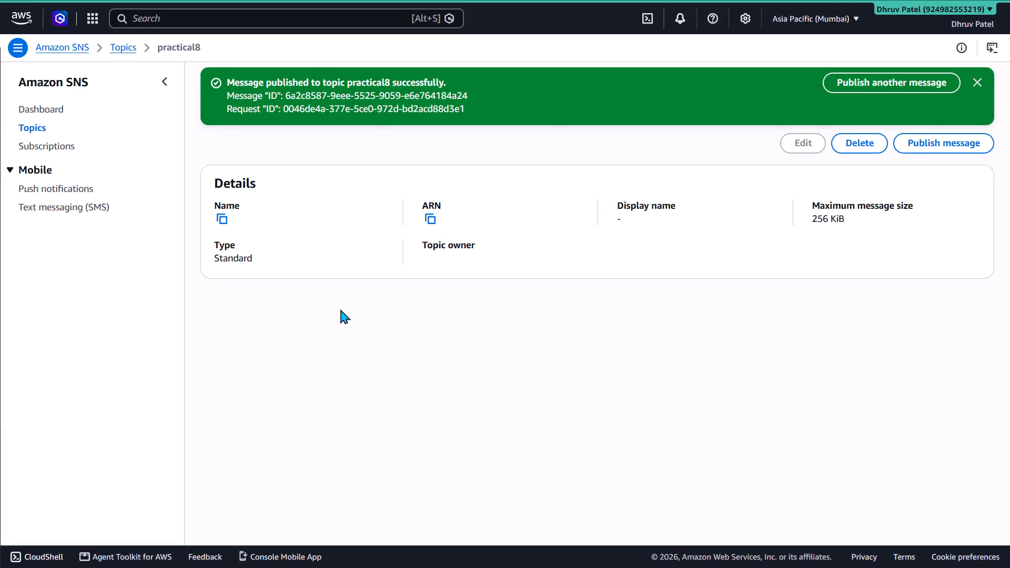
key(alt+Tab)
key(alt+Tab)
key(alt+Tab)
key(alt+Tab)
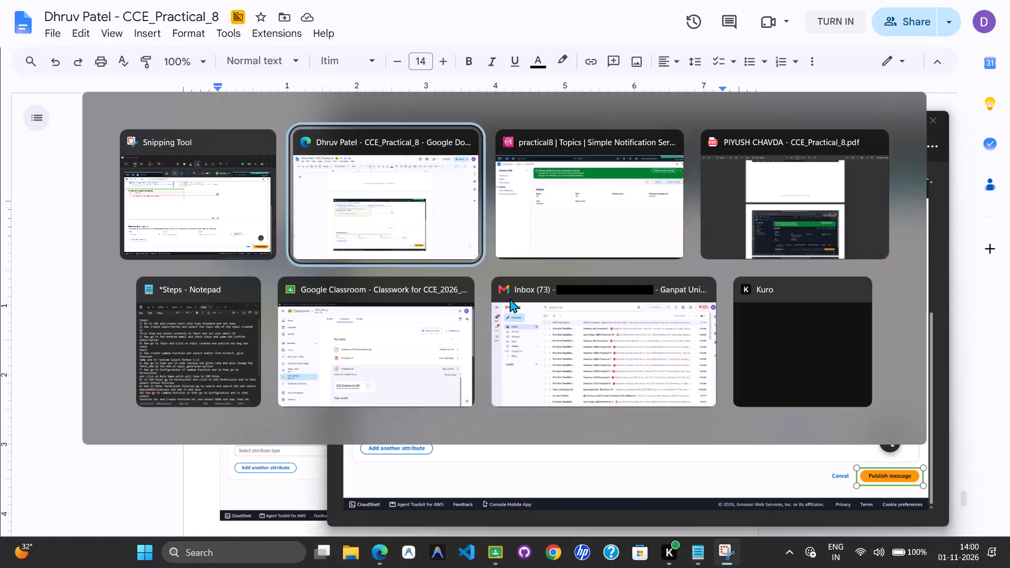
key(alt+Tab)
key(alt+Tab)
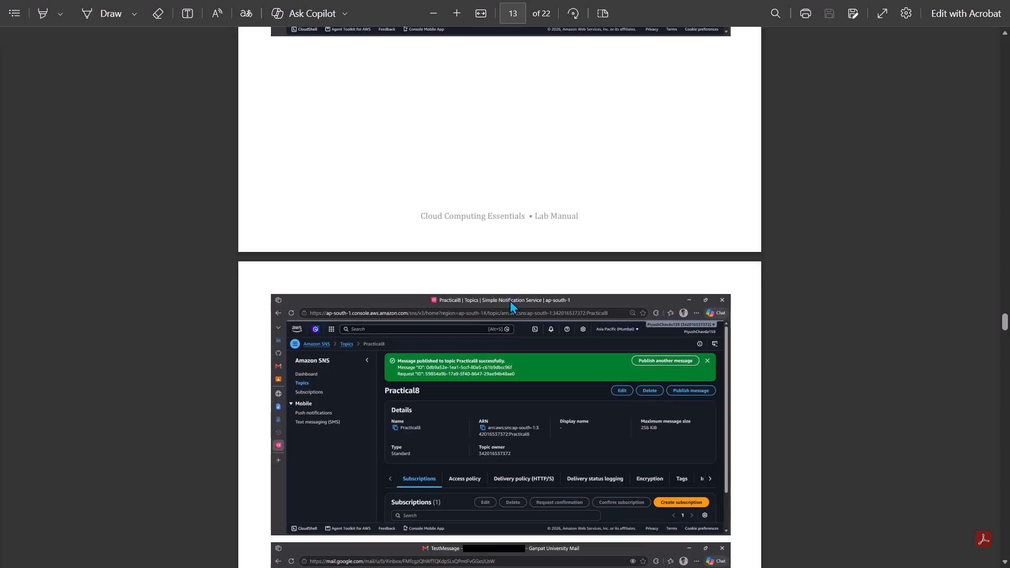
Switch to Snipping Tool and examine the outlined message body text in the annotated screenshot up close.
key(alt+Tab)
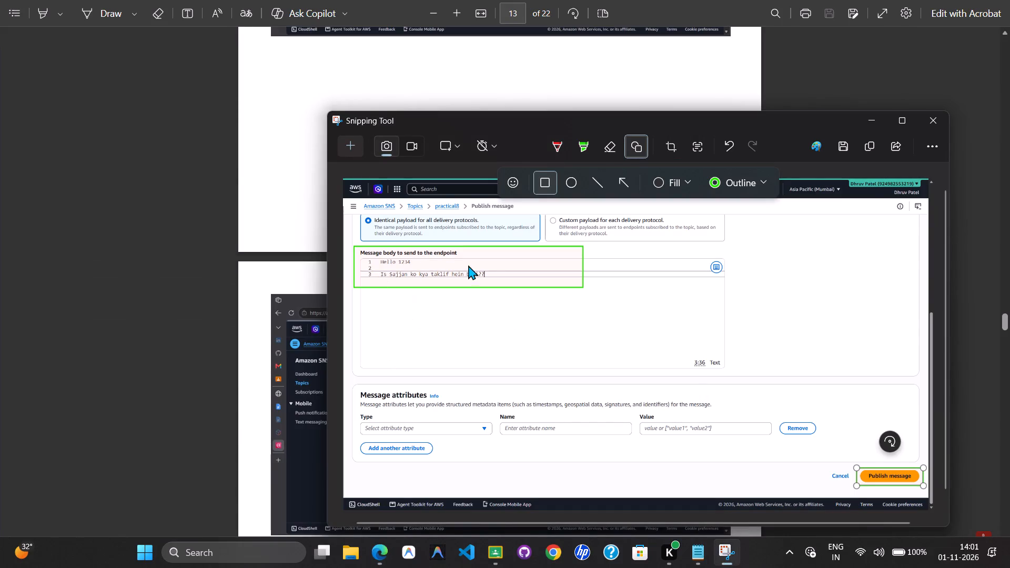
key(alt+Tab)
alt+click(204, 207)
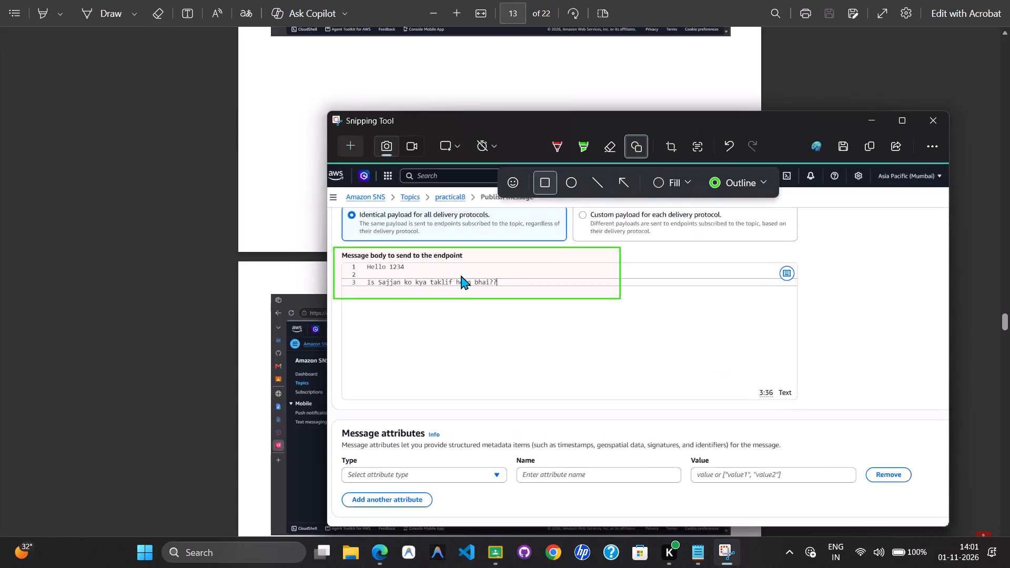
scroll(461, 275, right, 1)
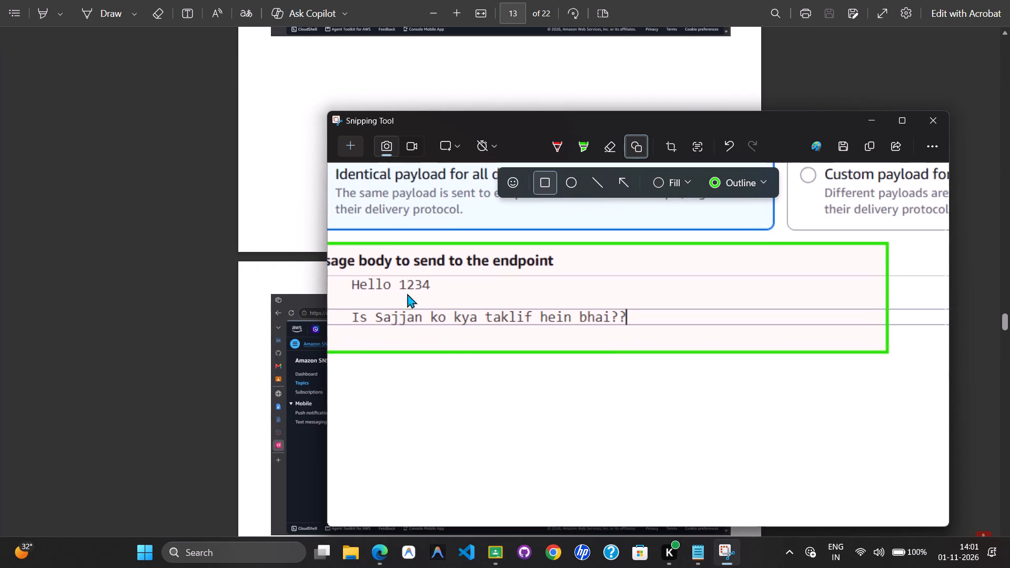
scroll(407, 293, right, 1)
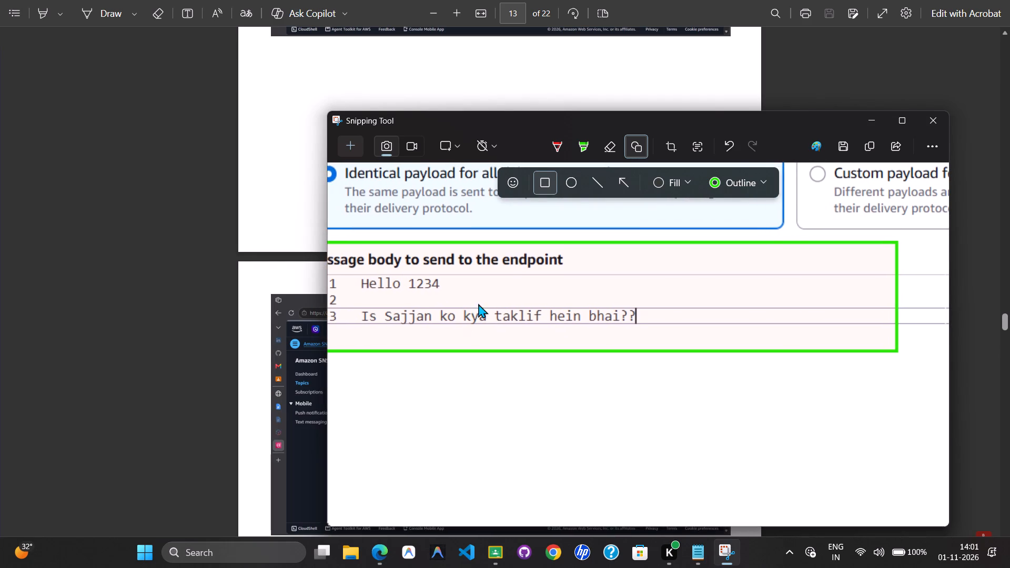
scroll(478, 303, right, 1)
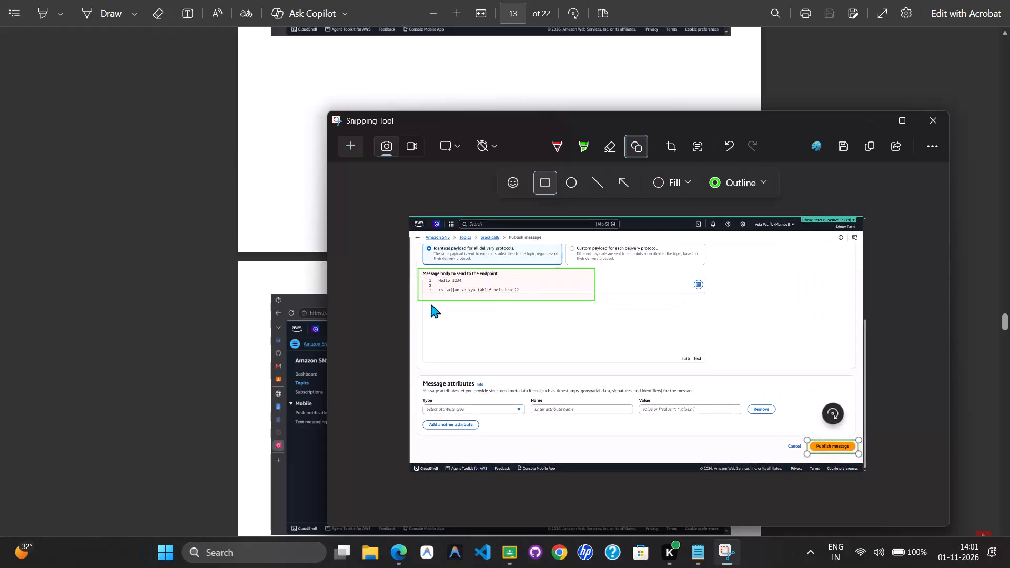
Return to the CCE_Practical_8 Google Docs document and add a new line below the pasted message body screenshot.
key(alt+Tab)
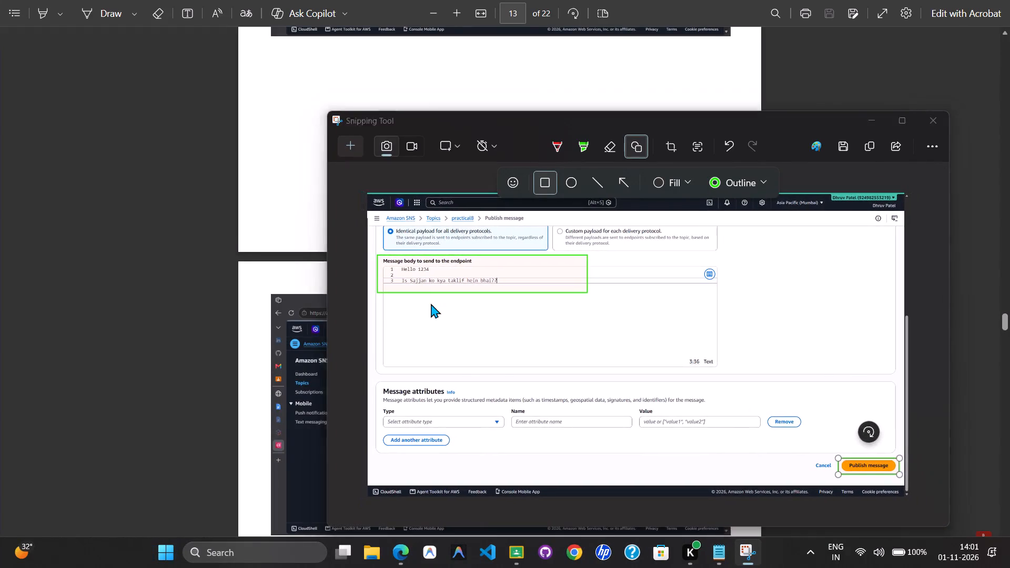
key(alt+Tab)
key(alt+Tab)
scroll(434, 308, down, 2)
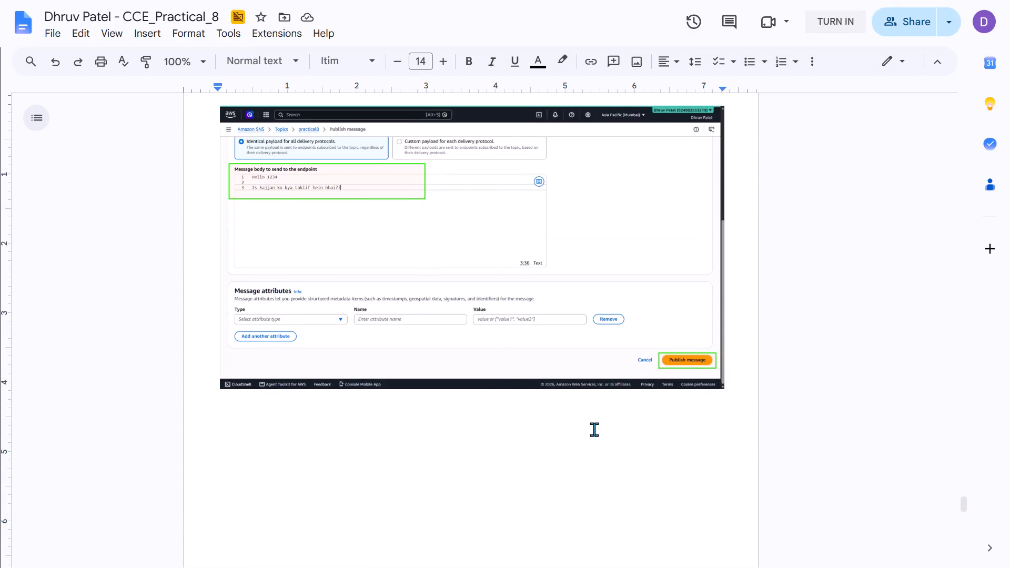
key(Return)
Check the reference PDF again, return to the SNS practical8 topic page and capture a full-screen screenshot of it.
key(alt+Tab)
key(alt+Tab)
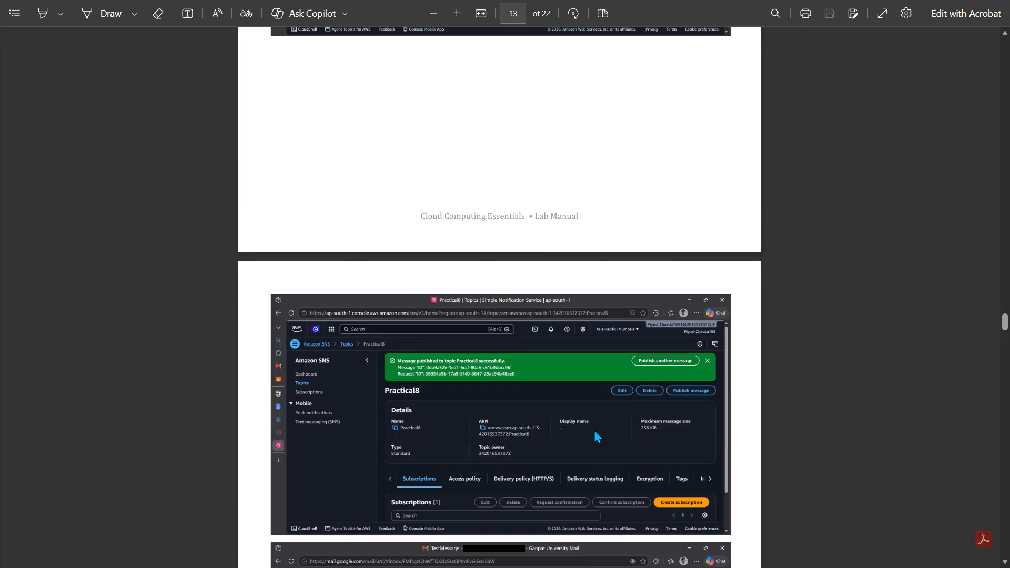
key(alt+Tab)
key(alt+Tab)
key(alt+Tab)
key(shift+super+s)
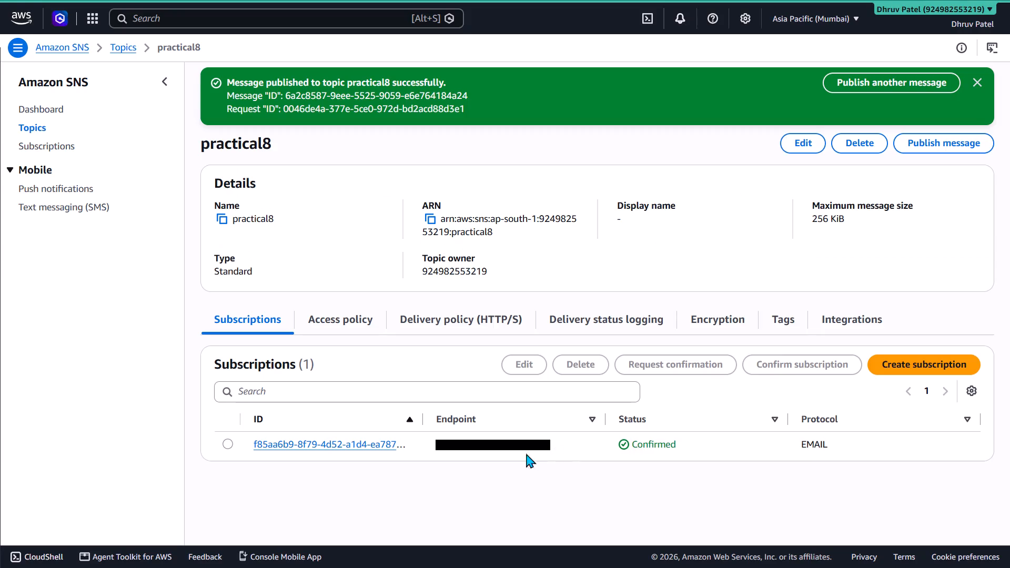
drag(0, 0, 1009, 567)
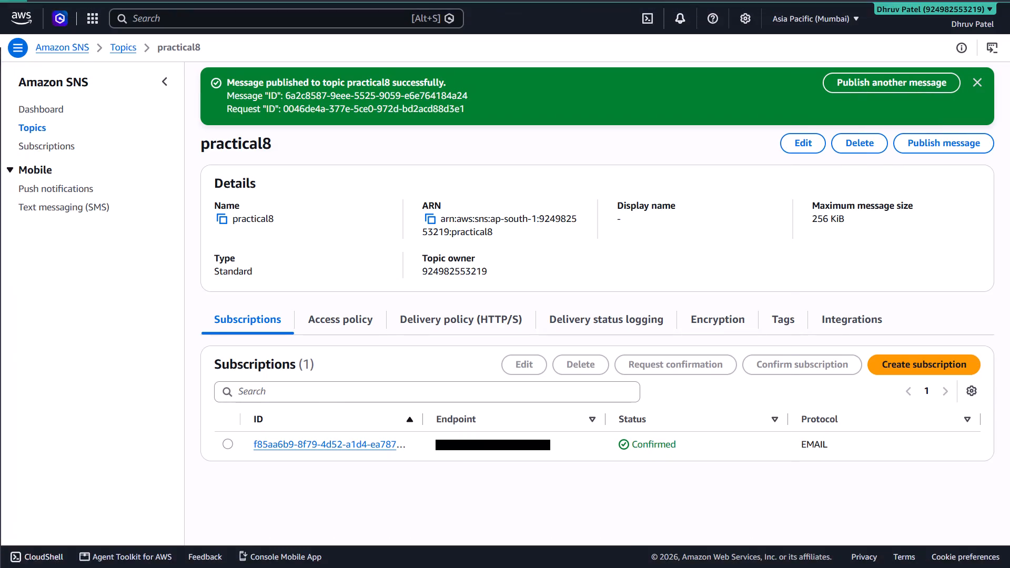
Paste the practical8 topic page screenshot on the new line in the CCE_Practical_8 Google Docs document.
key(alt+Tab)
key(alt+Tab)
key(alt+Tab)
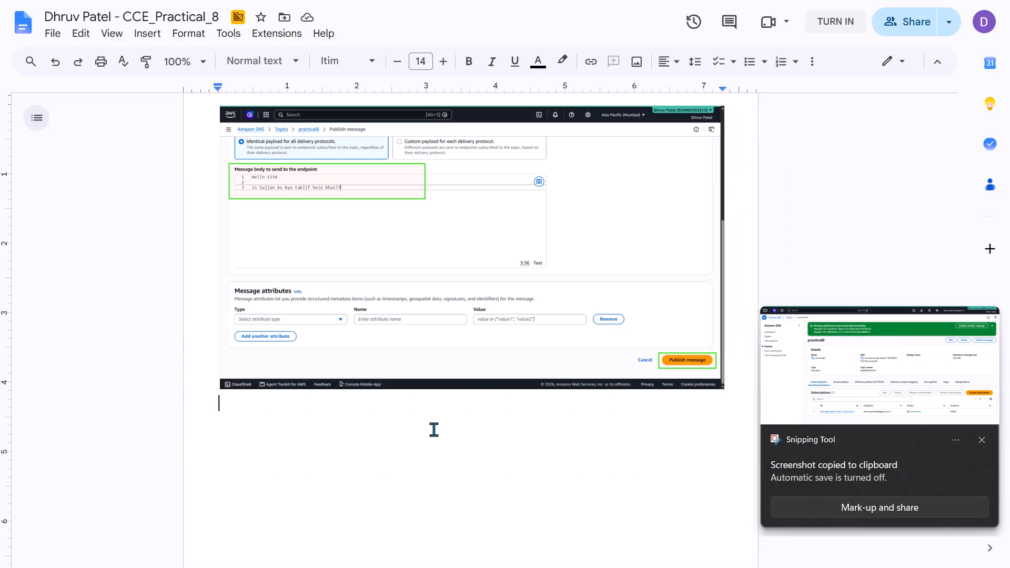
key(ctrl+v)
Switch from the lab document back to the reference CCE_Practical_8 PDF.
key(alt+Tab)
key(alt+Tab)
key(alt+Tab)
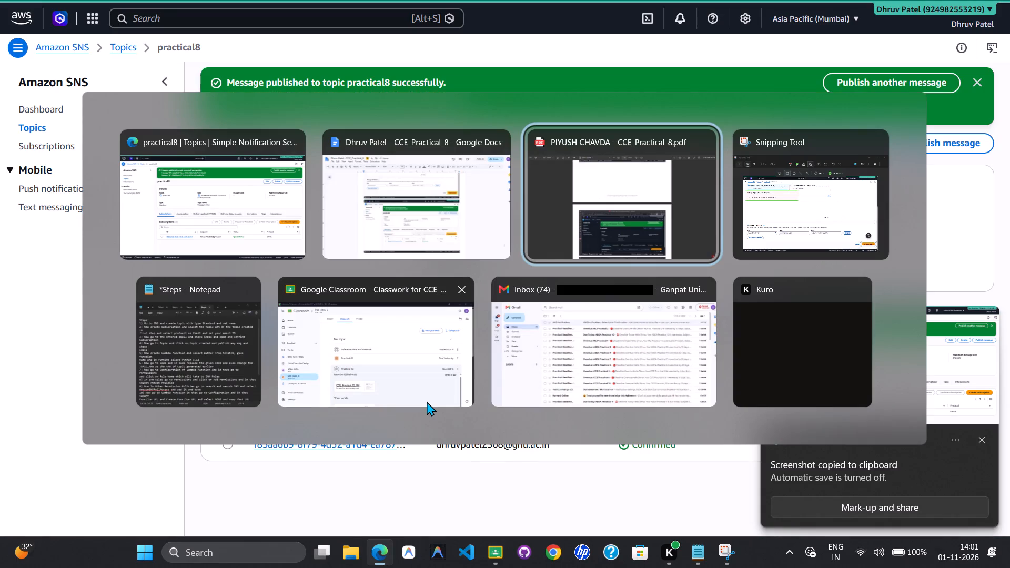
Check the reference PDF for the screenshot that follows the published topic page.
scroll(427, 401, down, 3)
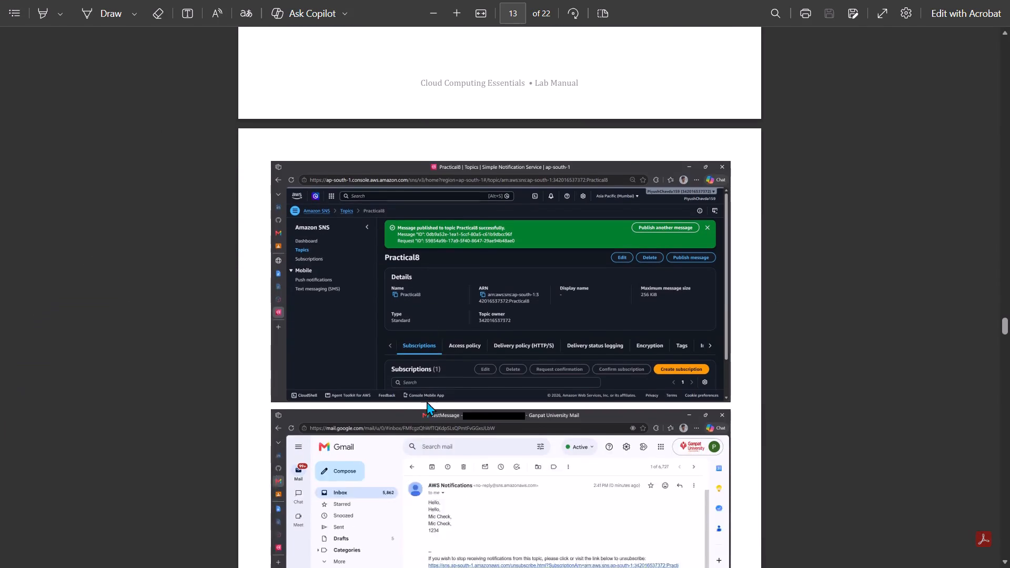
scroll(427, 401, down, 2)
Switch from the reference PDF to the SNS practical8 topic page and on through the other open windows.
key(alt+Tab)
key(alt+Tab)
key(alt+Tab)
key(alt+Tab)
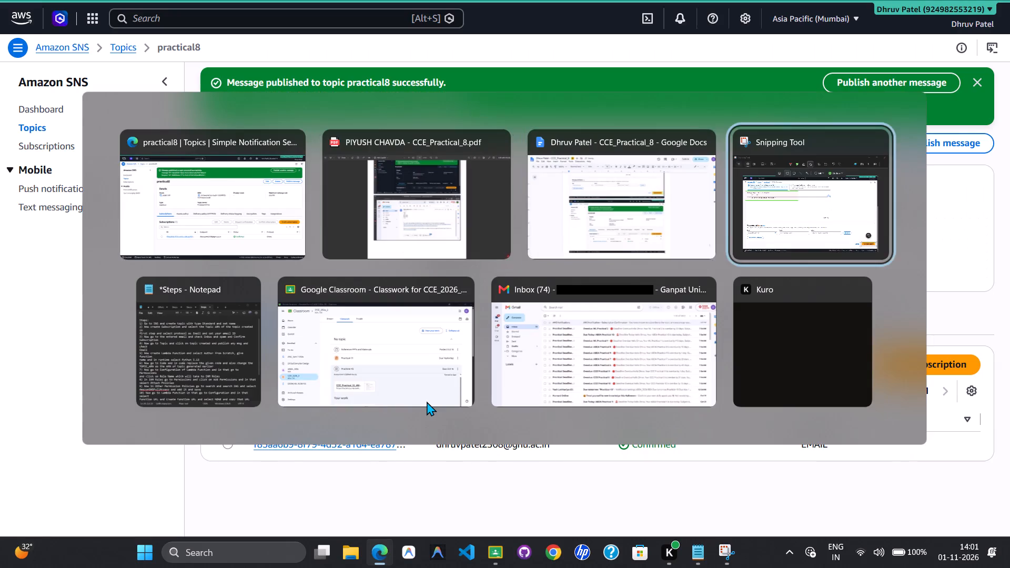
key(alt+Tab)
key(alt+Tab)
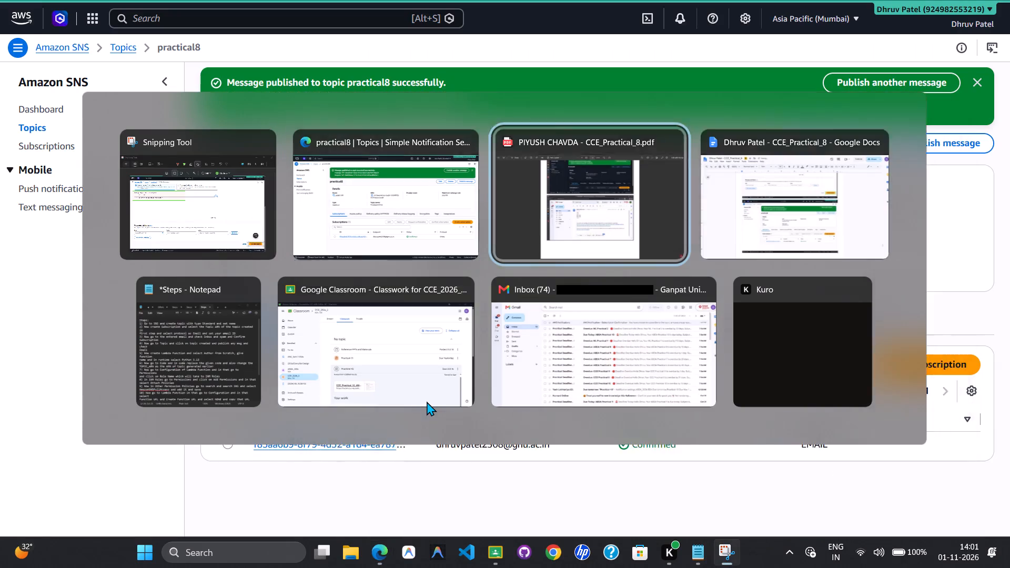
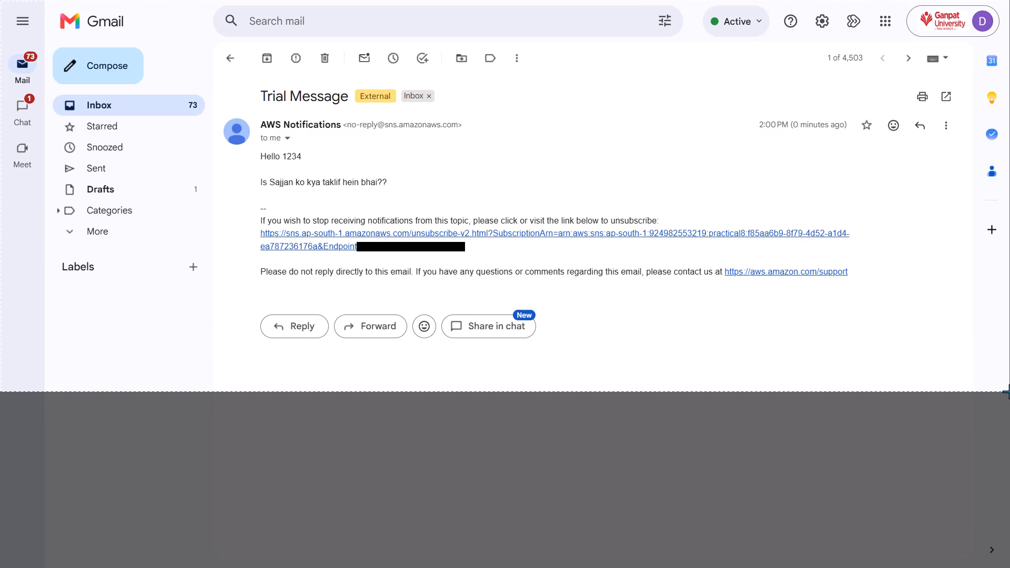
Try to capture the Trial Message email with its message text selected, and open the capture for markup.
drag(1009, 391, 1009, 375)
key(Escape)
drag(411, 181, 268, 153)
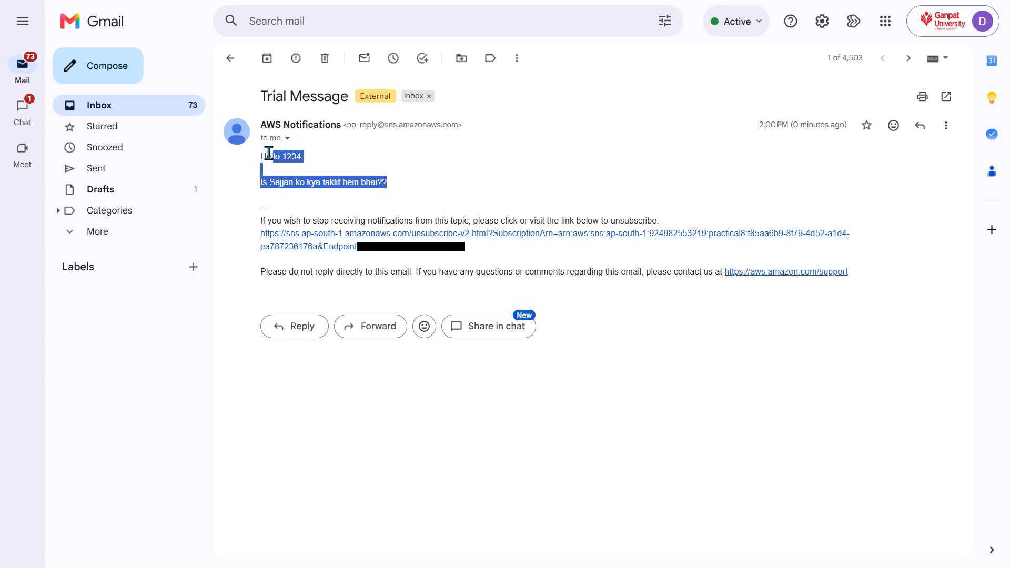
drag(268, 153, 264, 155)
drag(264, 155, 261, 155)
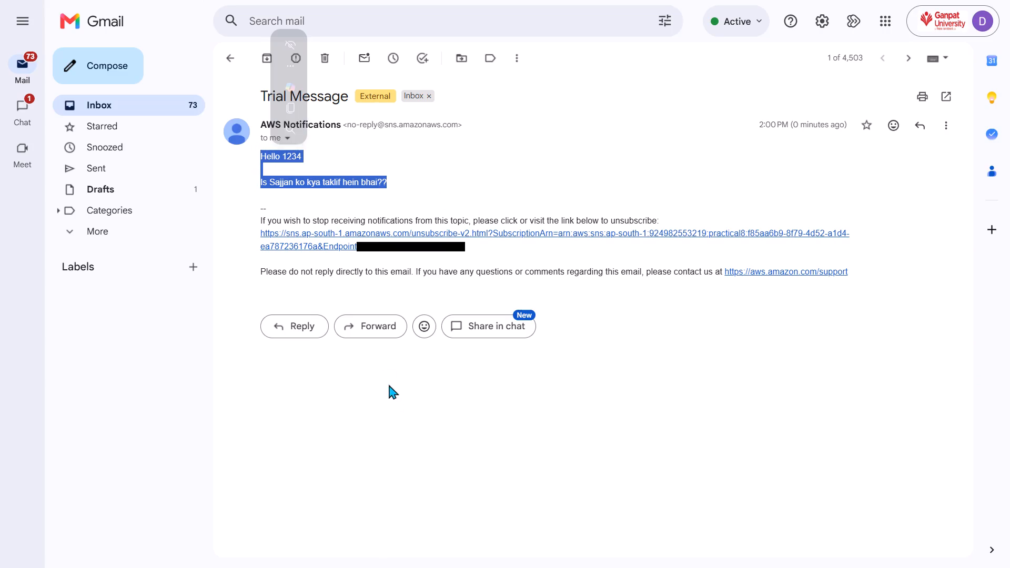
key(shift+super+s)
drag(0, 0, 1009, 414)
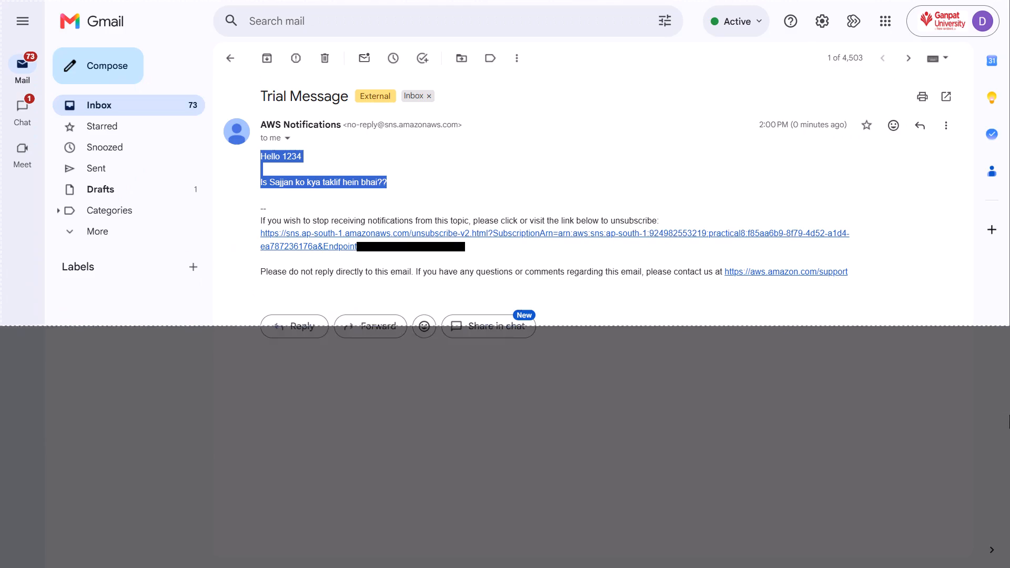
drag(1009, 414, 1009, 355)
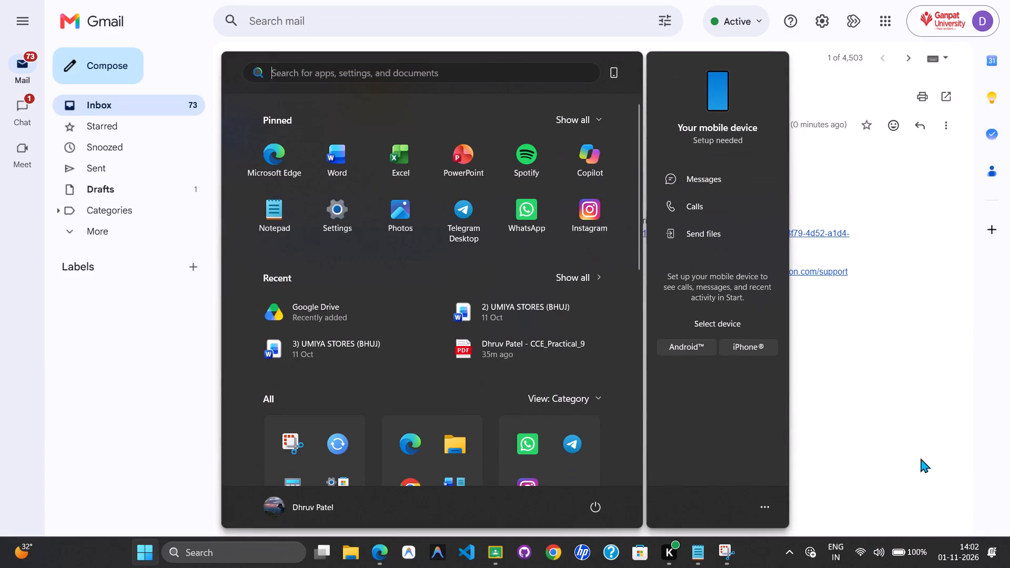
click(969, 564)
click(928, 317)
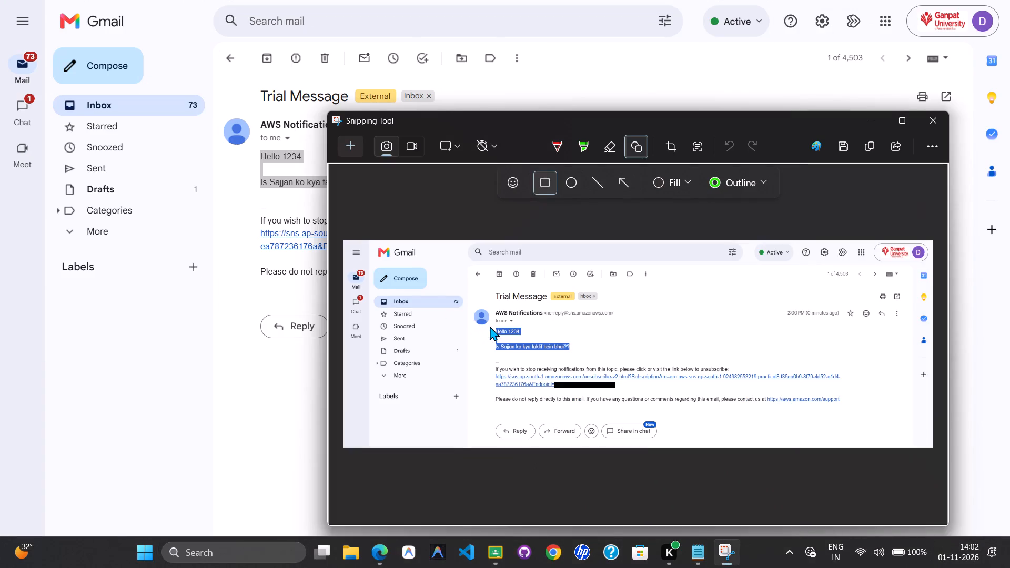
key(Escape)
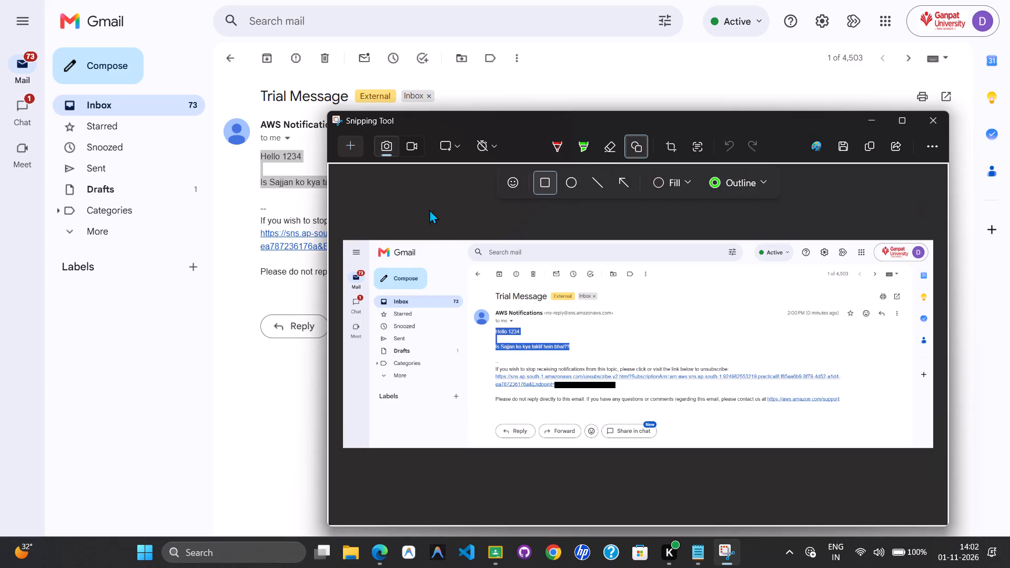
Capture the Trial Message email without selected text, outline its two-line message with a green rectangle, and copy the marked-up screenshot.
drag(294, 198, 289, 195)
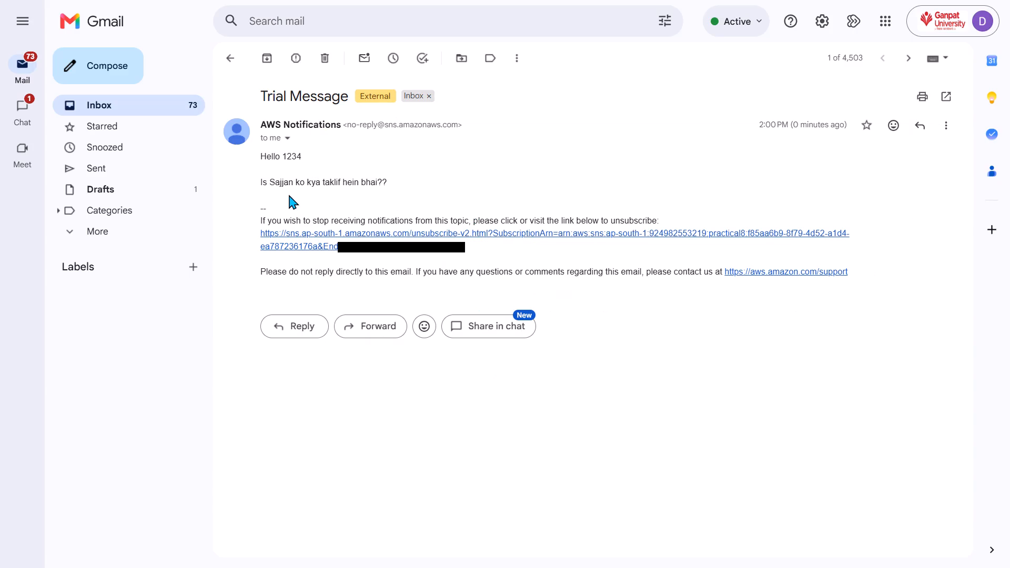
key(shift+super+s)
drag(0, 0, 1009, 356)
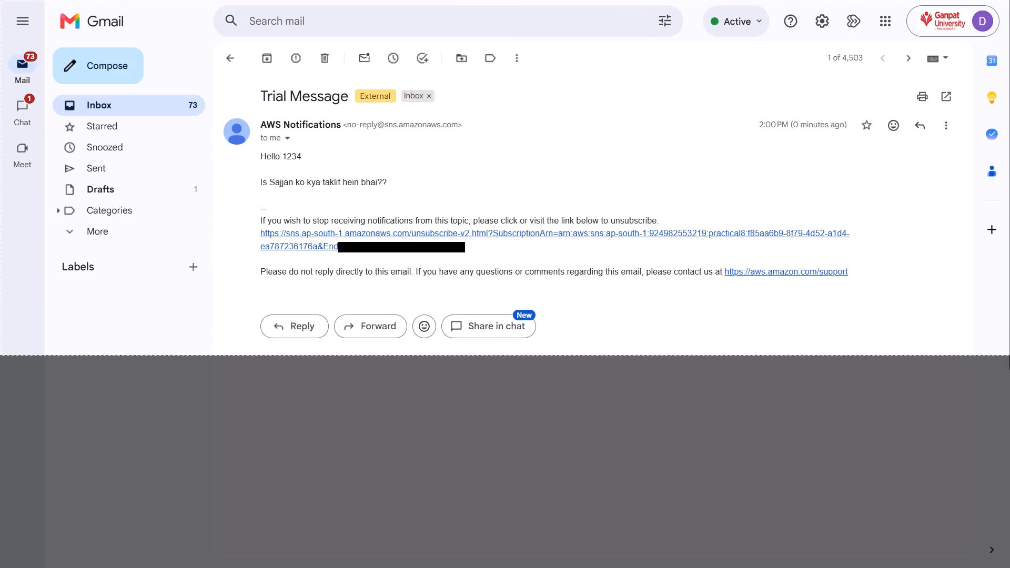
drag(1009, 356, 1009, 357)
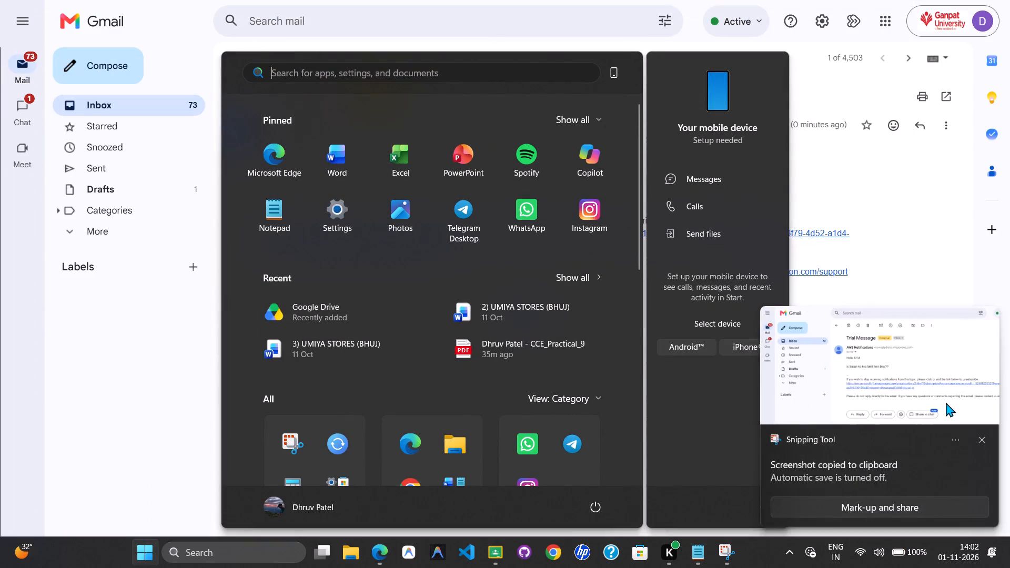
click(944, 400)
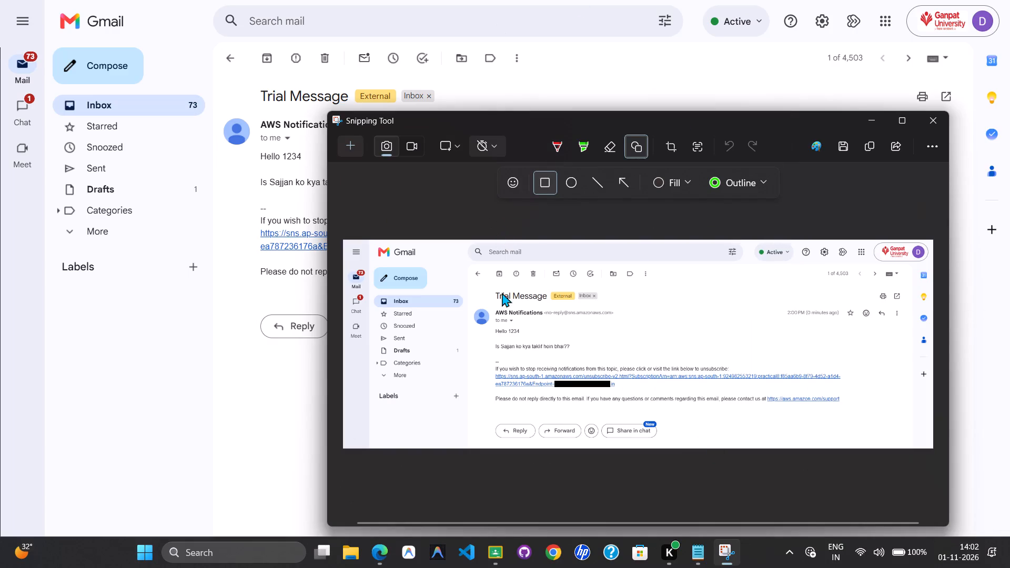
drag(492, 326, 581, 354)
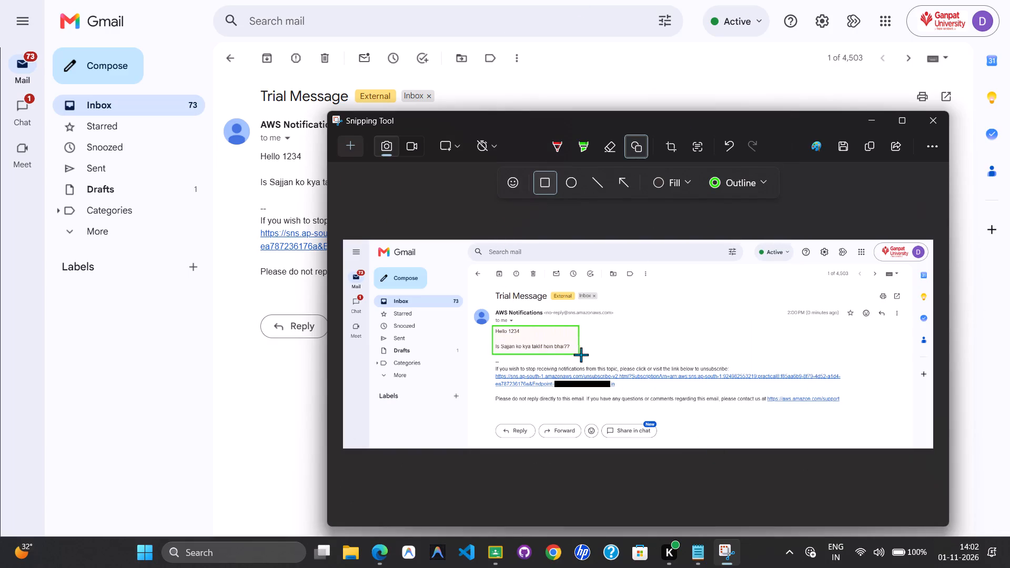
drag(581, 354, 590, 353)
click(867, 143)
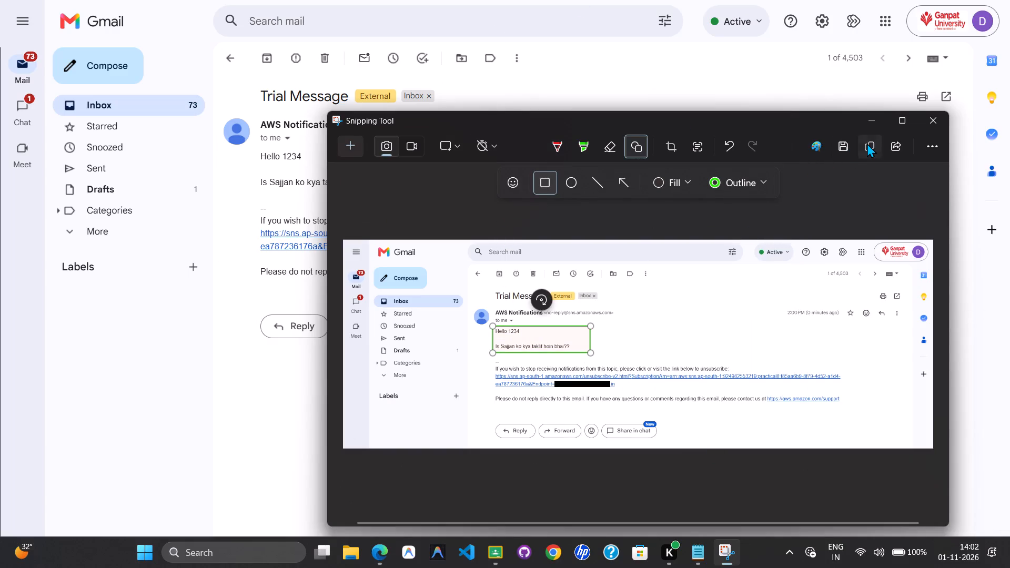
Switch to the CCE_Practical_8 Google Docs document and paste the marked-up email screenshot on a new line below the topic page screenshot.
key(alt+Tab)
key(alt+Tab)
key(alt+Tab)
key(alt+Tab)
key(alt+Tab)
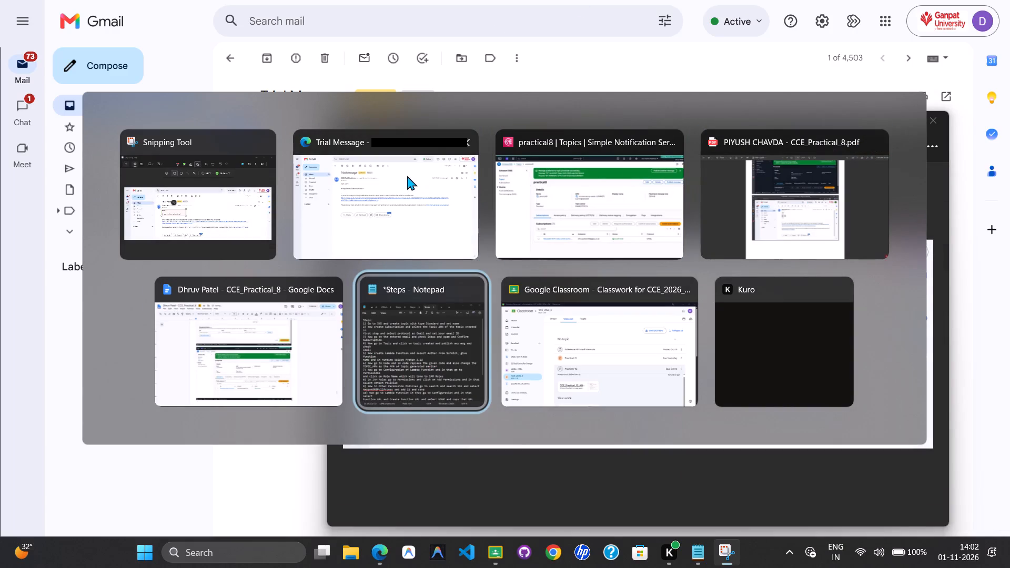
key(alt+shift+Tab)
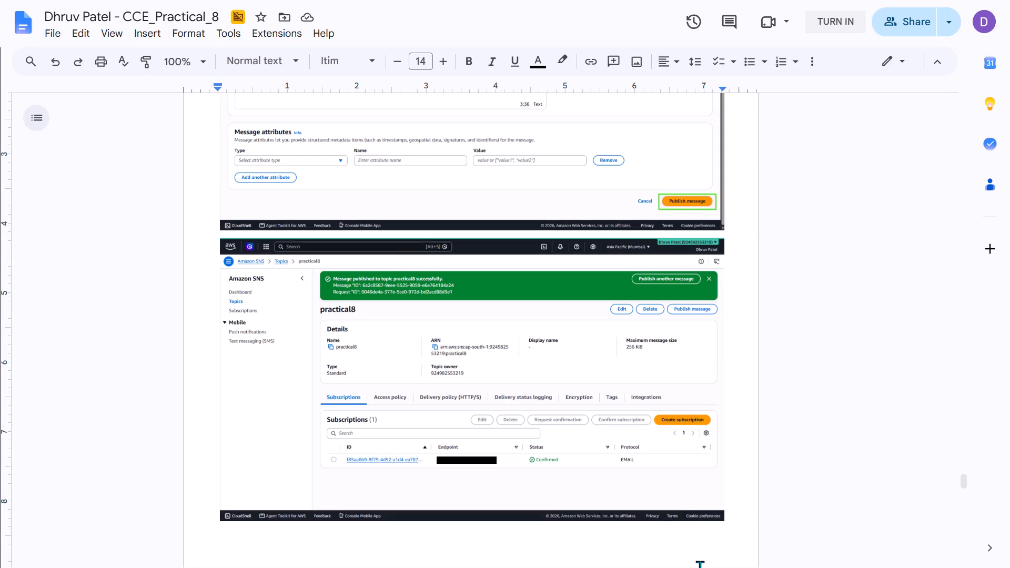
key(Return)
key(ctrl+v)
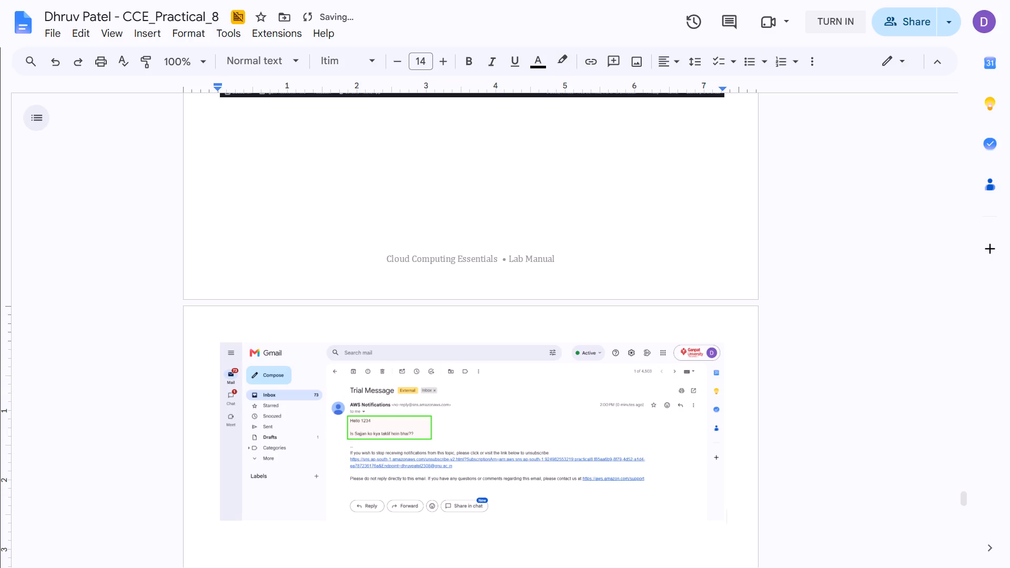
Slightly reduce the height of the message body screenshot from its bottom edge.
scroll(595, 363, up, 7)
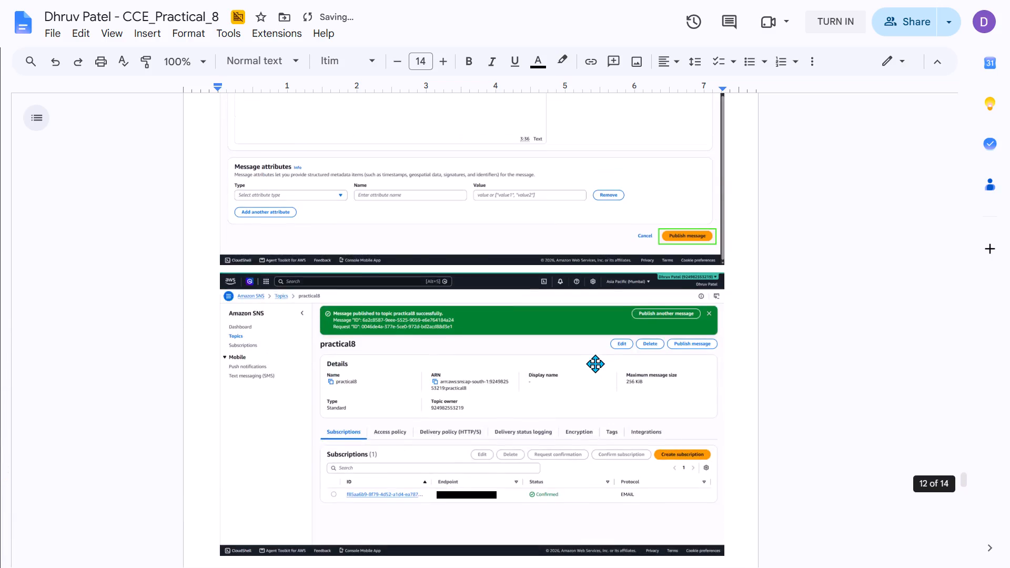
scroll(595, 363, up, 2)
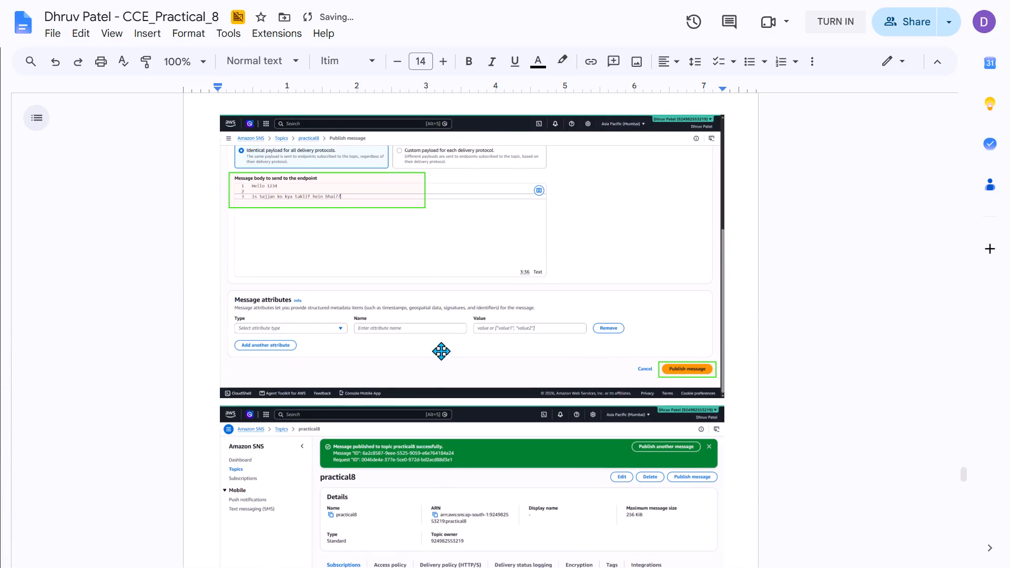
scroll(441, 351, up, 1)
scroll(441, 351, down, 1)
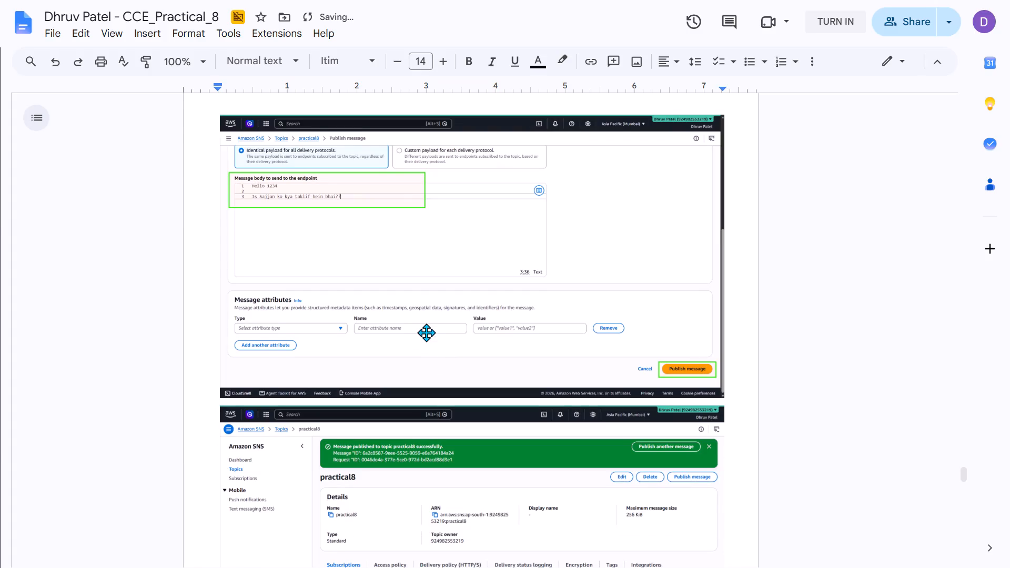
click(377, 345)
scroll(377, 344, down, 2)
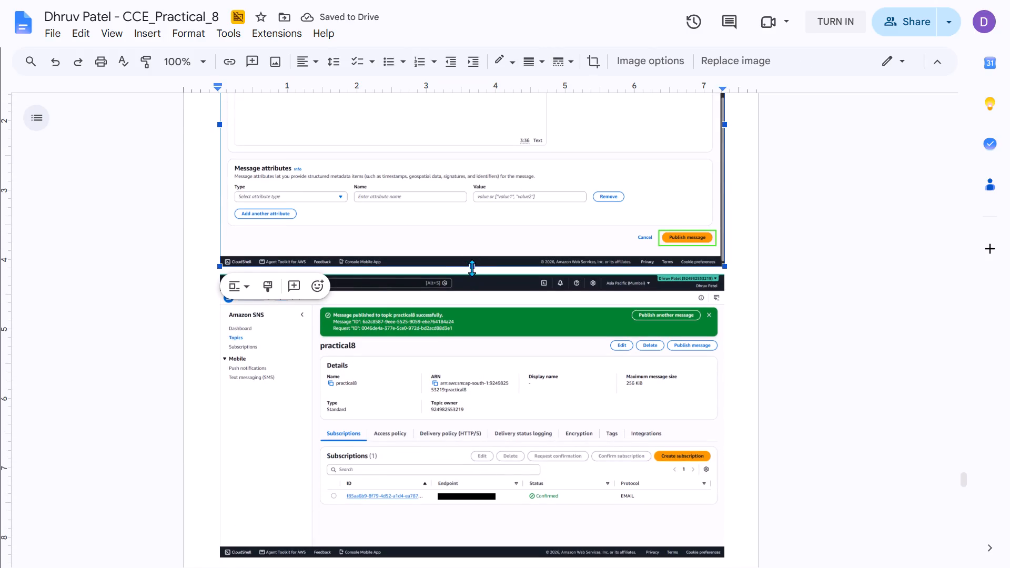
drag(469, 267, 469, 259)
Crop the bottom of the practical8 topic page screenshot to just below the subscription row.
scroll(469, 259, down, 3)
double_click(459, 286)
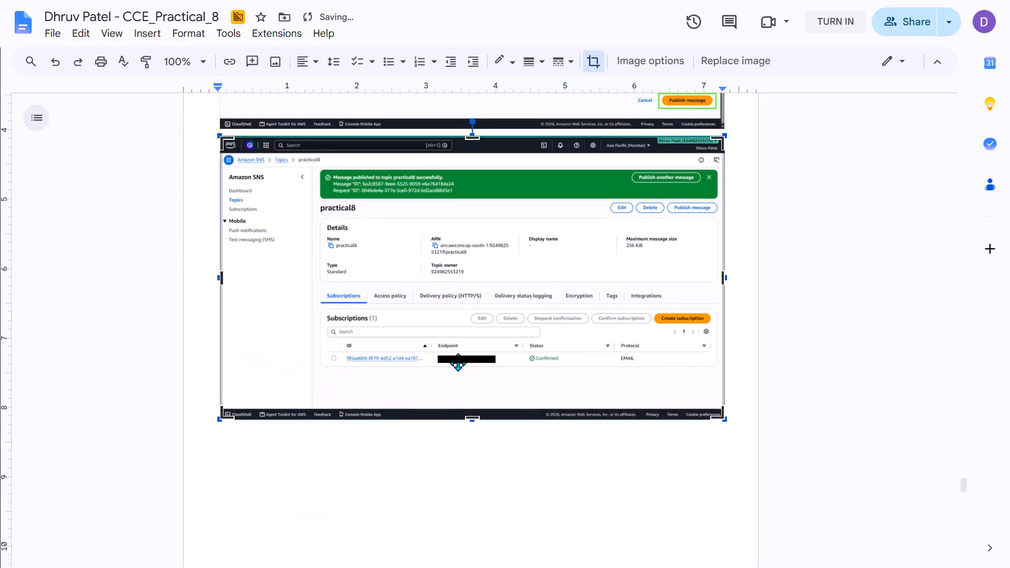
drag(472, 417, 474, 338)
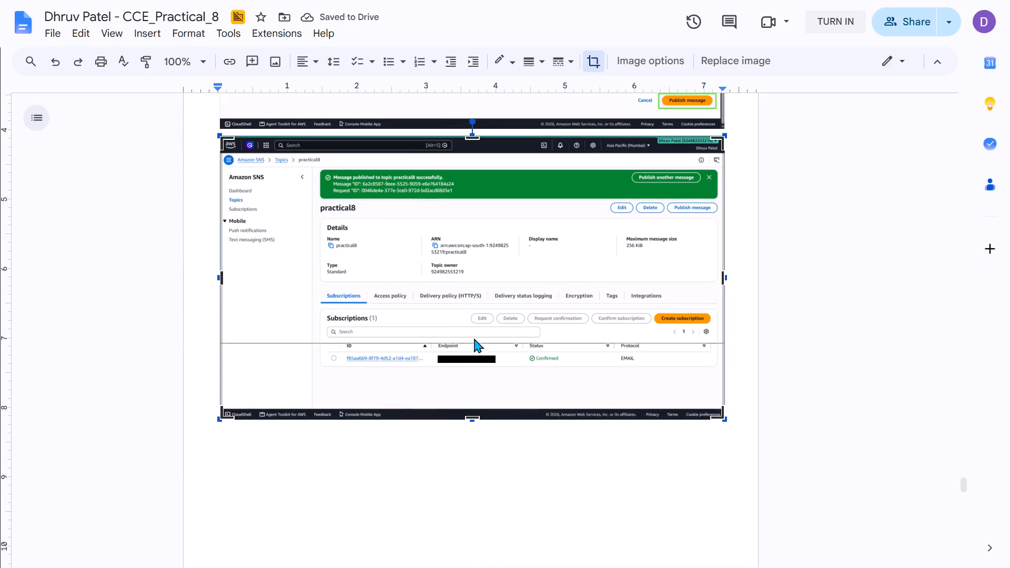
drag(474, 338, 477, 365)
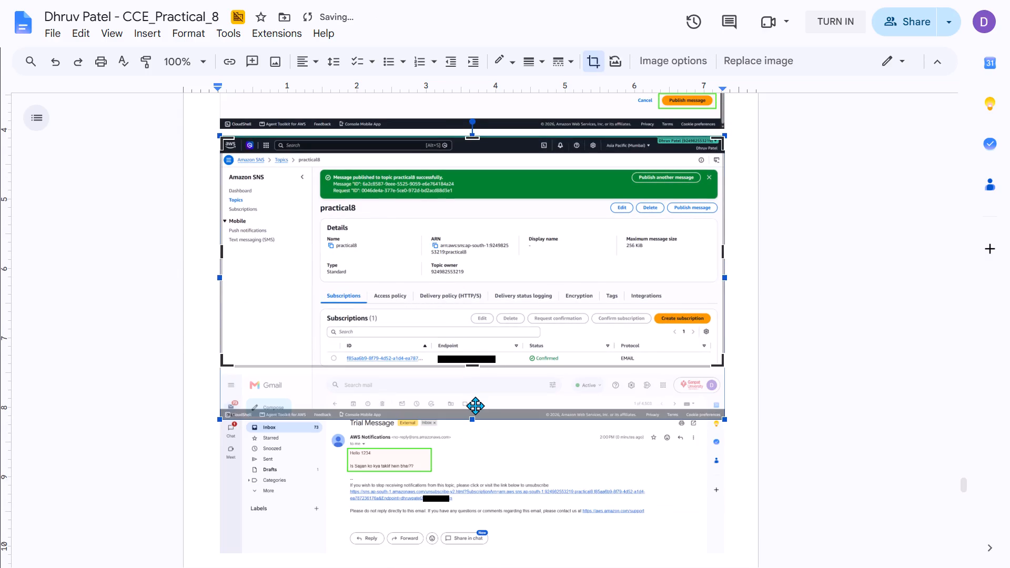
key(Escape)
Insert a page break after the Trial Message email screenshot.
scroll(475, 405, down, 2)
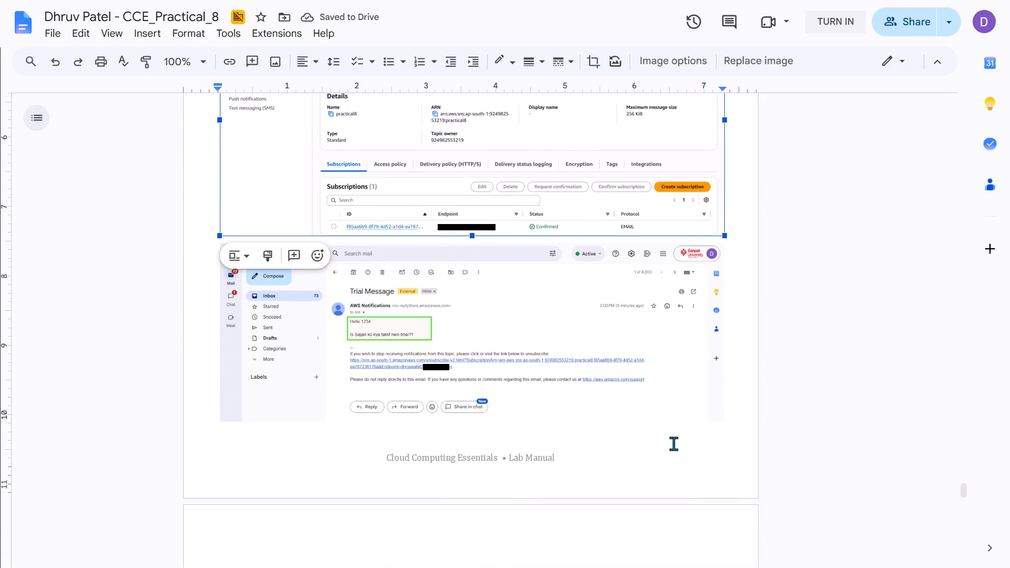
click(755, 405)
key(ctrl+Return)
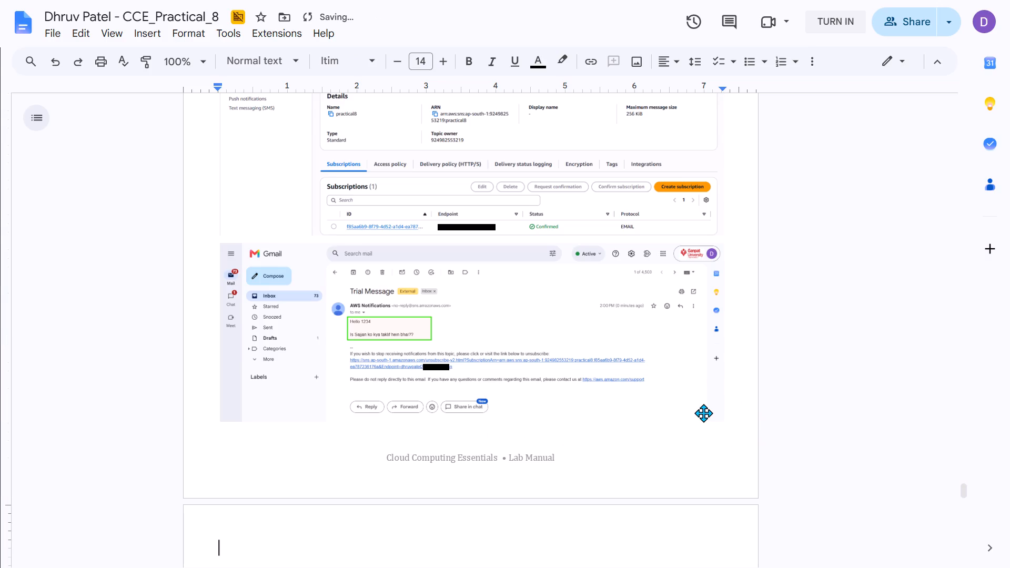
scroll(634, 455, up, 2)
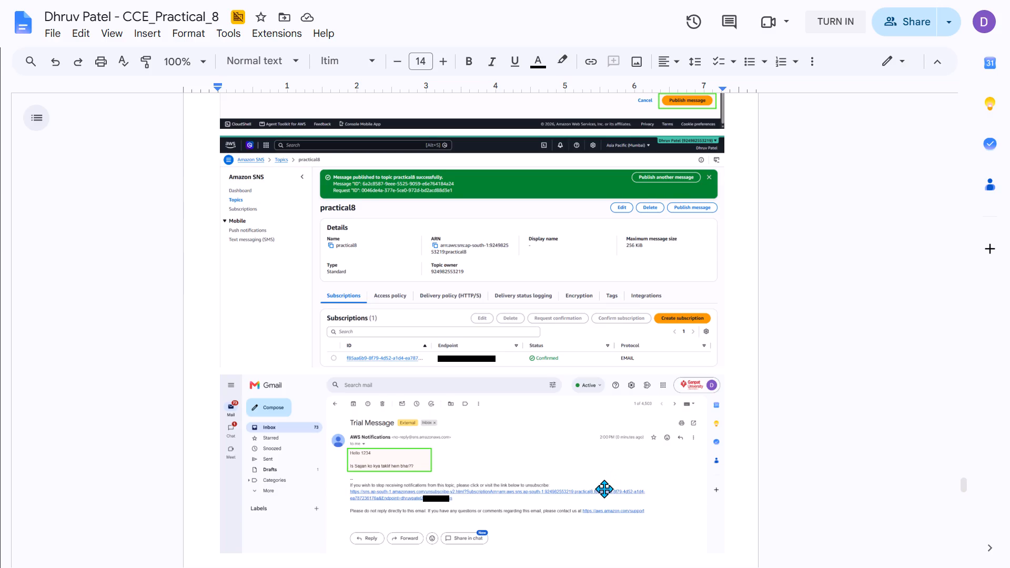
scroll(591, 537, down, 5)
Check which section follows the email screenshot in the reference CCE_Practical_8 PDF, and return to the Google Docs lab document.
key(alt+Tab)
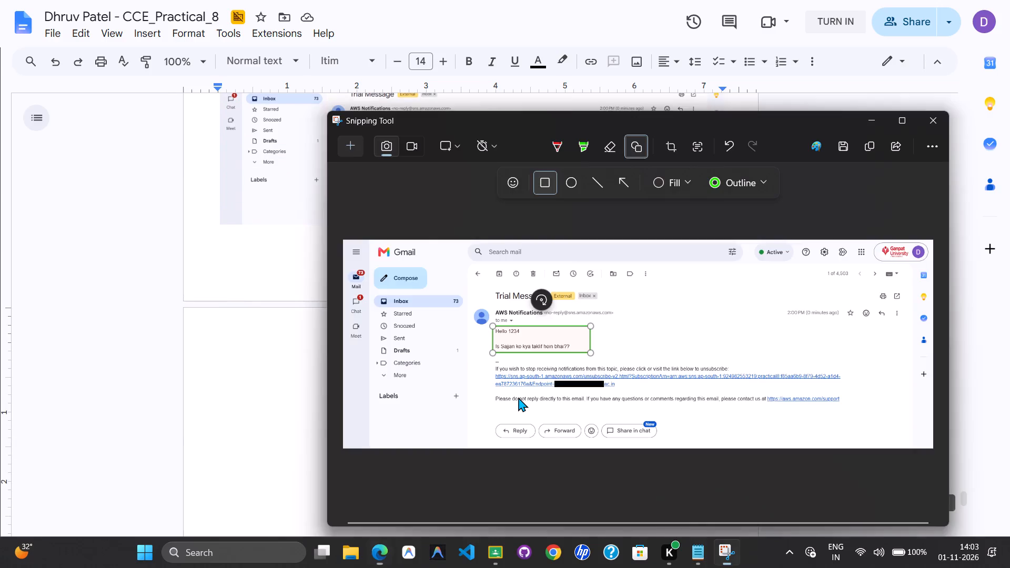
key(alt+Tab)
key(alt+Tab)
key(alt+Tab)
key(alt+Tab)
key(alt+Tab)
key(alt+Tab)
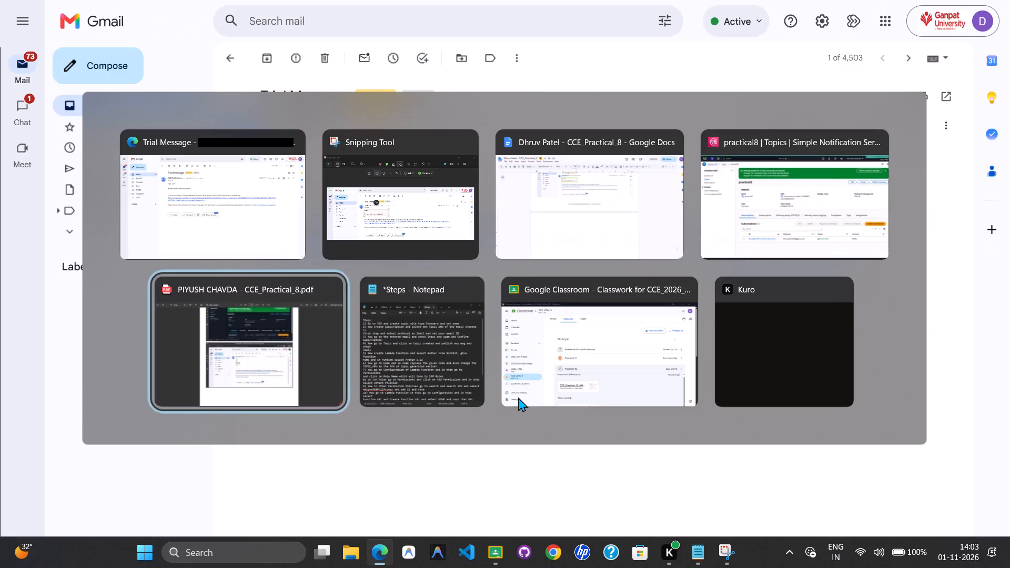
scroll(512, 371, down, 7)
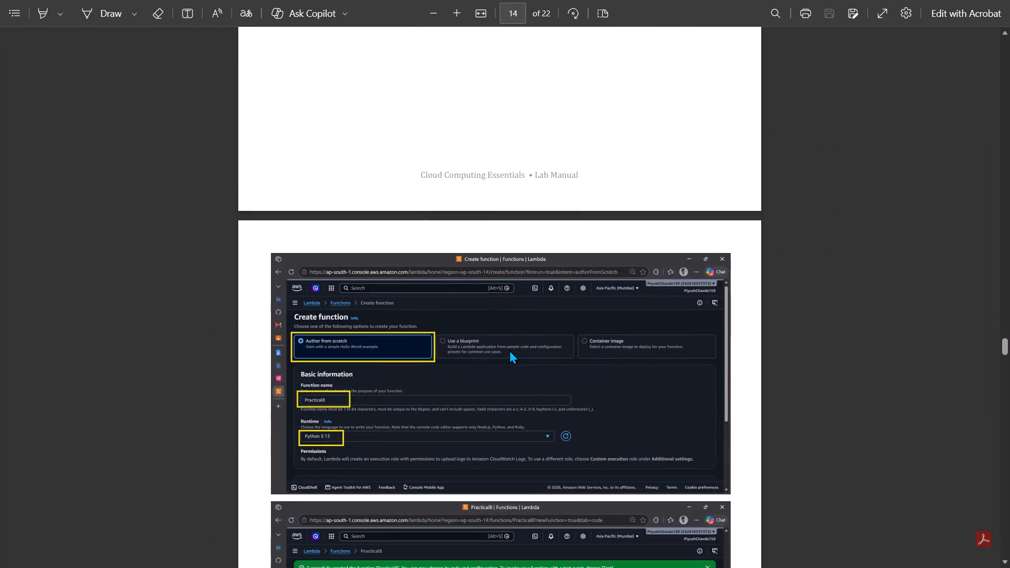
key(alt+Tab)
key(alt+Tab)
key(alt+Tab)
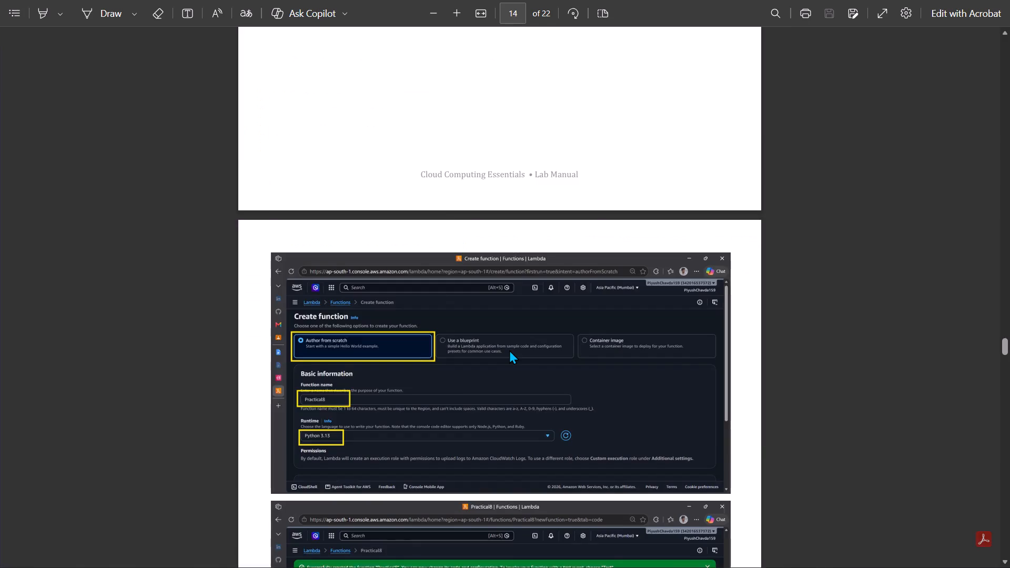
key(alt+Tab)
key(alt+Tab)
key(alt+Tab)
key(alt+Tab)
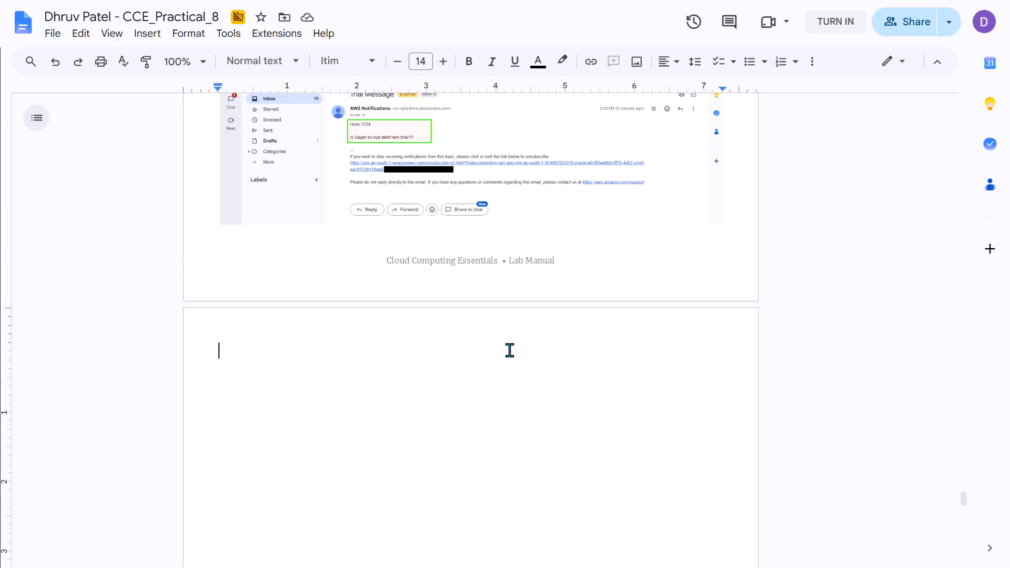
Copy the numbered heading "Publishing Message:" and paste it at the top of the new page after the email screenshot.
scroll(509, 350, up, 16)
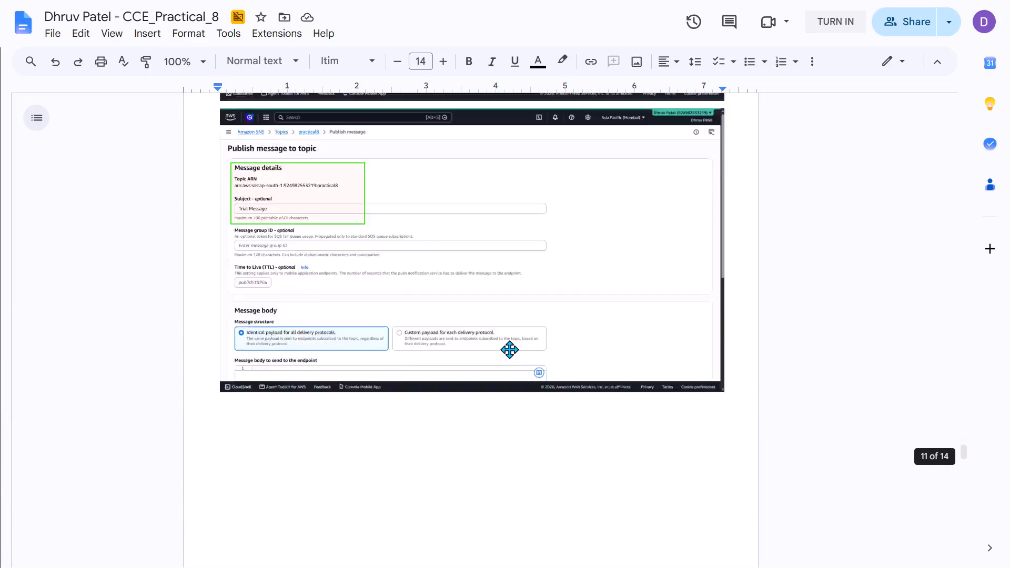
scroll(509, 349, up, 8)
triple_click(211, 295)
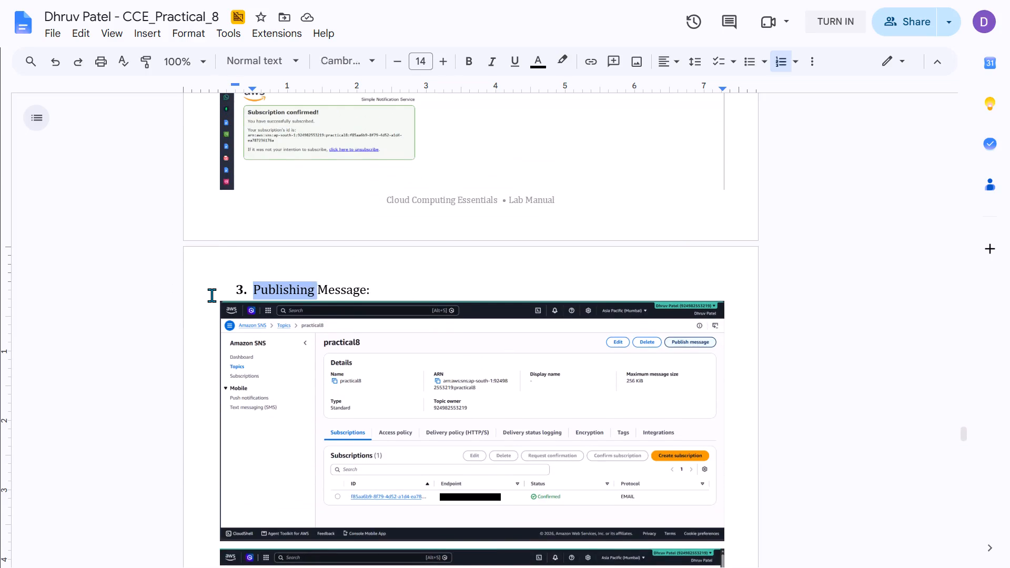
key(ctrl+c)
scroll(211, 295, down, 11)
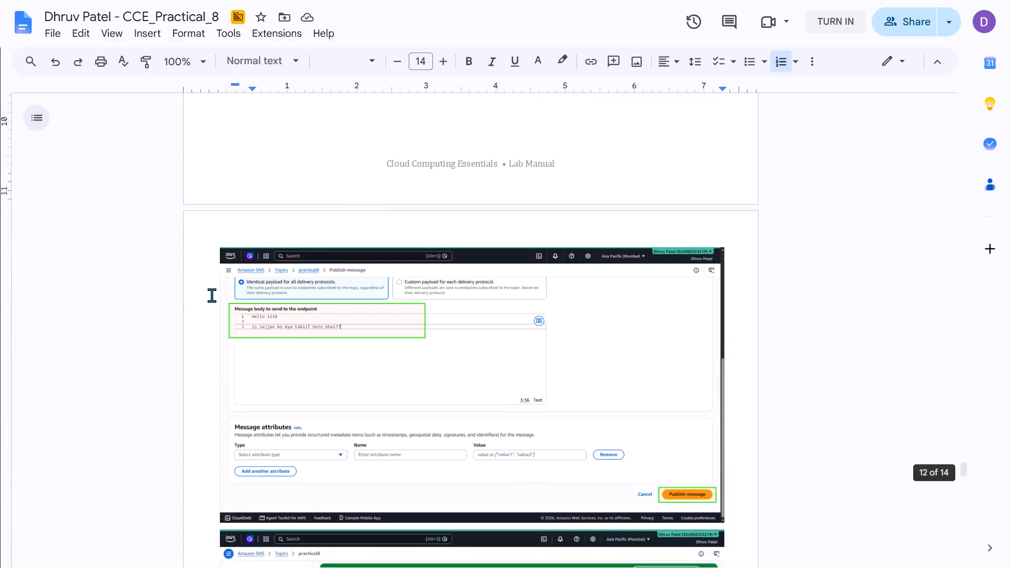
scroll(211, 295, down, 11)
scroll(225, 251, down, 1)
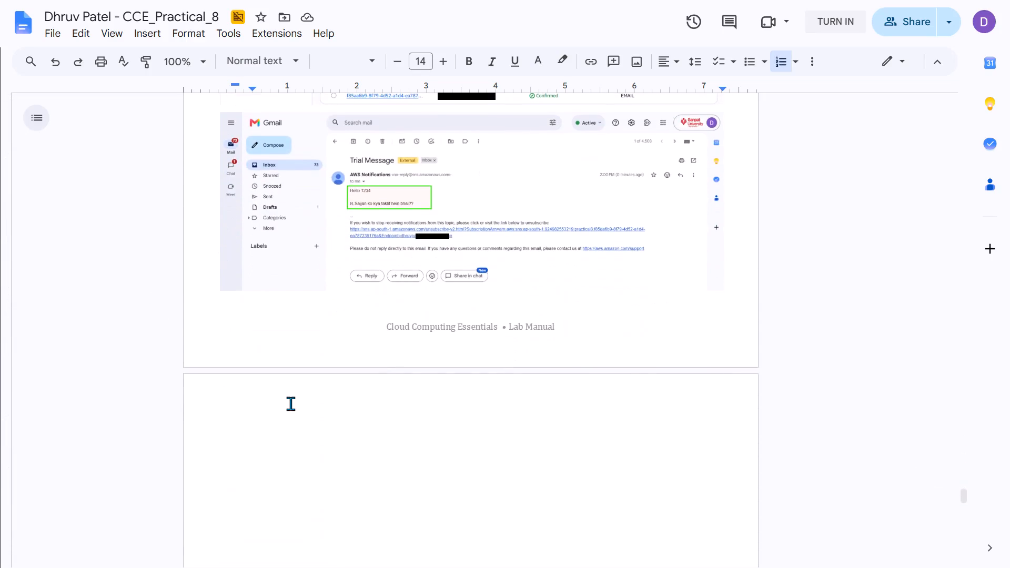
click(290, 403)
click(265, 409)
key(ctrl+v)
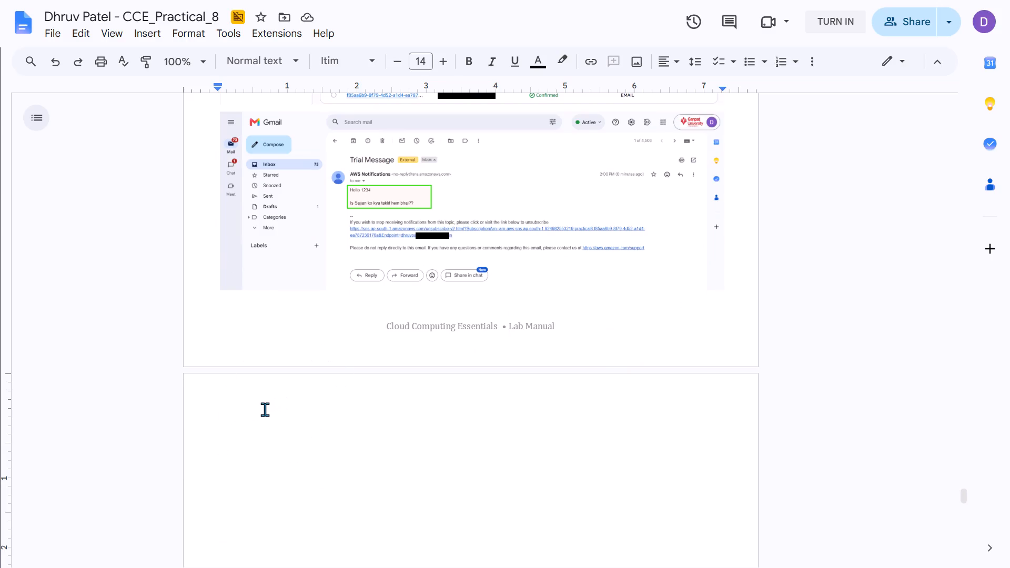
Replace the text of the pasted "Publishing Message:" heading on the new page with "Now, Creating a Lambda Function:".
click(258, 415)
key(Left)
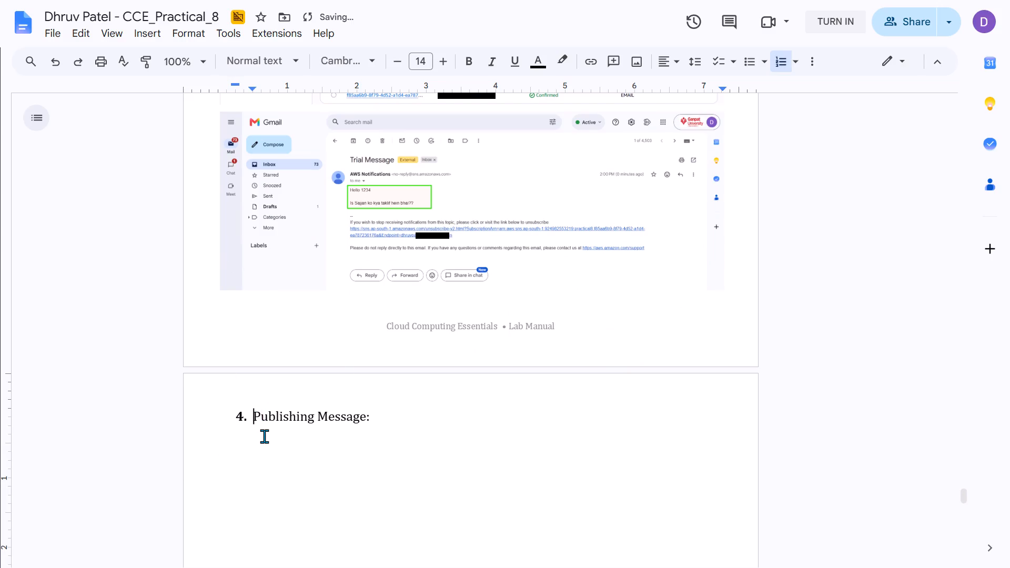
key(ctrl+shift+Down)
key(shift+Left)
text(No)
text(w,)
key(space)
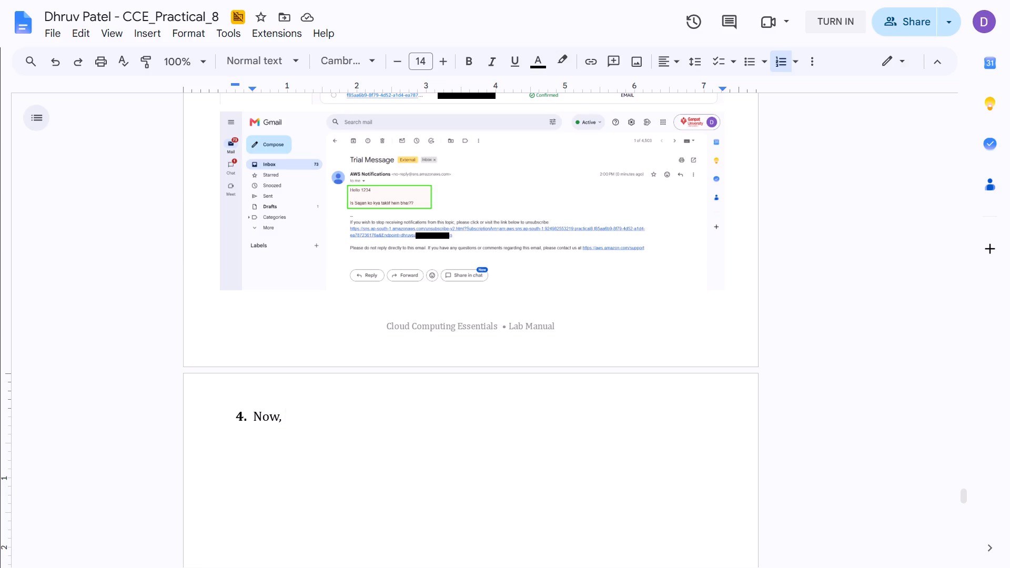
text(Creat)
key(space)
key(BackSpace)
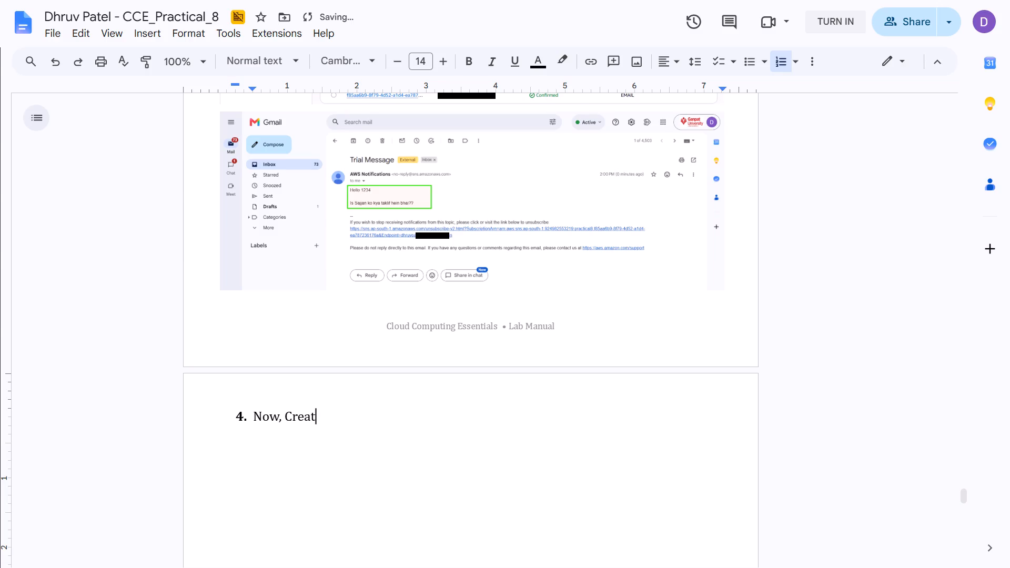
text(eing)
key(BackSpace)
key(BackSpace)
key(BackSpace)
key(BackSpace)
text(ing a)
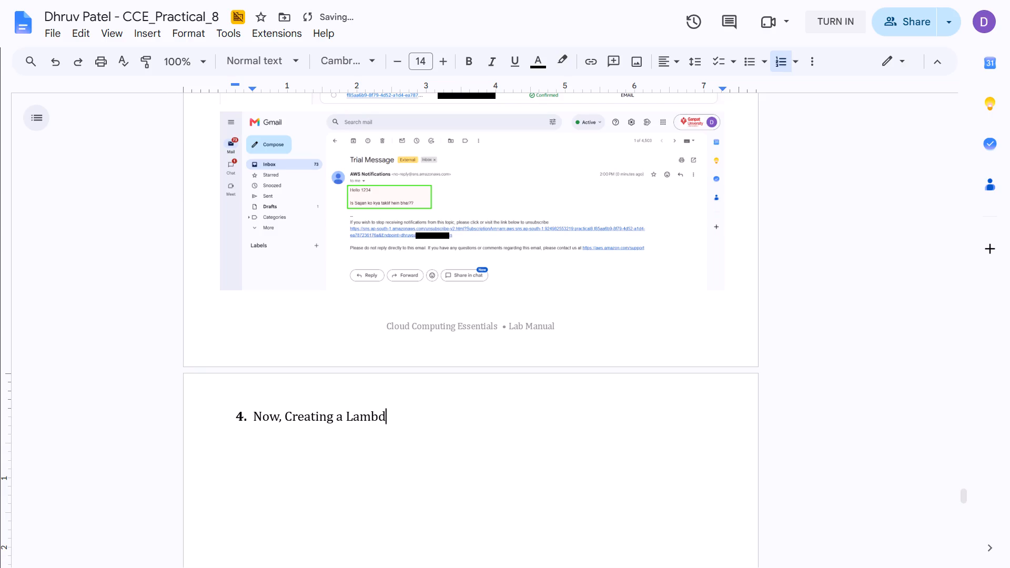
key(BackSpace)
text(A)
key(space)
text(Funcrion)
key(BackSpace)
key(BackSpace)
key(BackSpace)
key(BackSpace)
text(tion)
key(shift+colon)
Check which Lambda function screenshots follow in the reference CCE_Practical_8 PDF, and return to the Google Docs lab document.
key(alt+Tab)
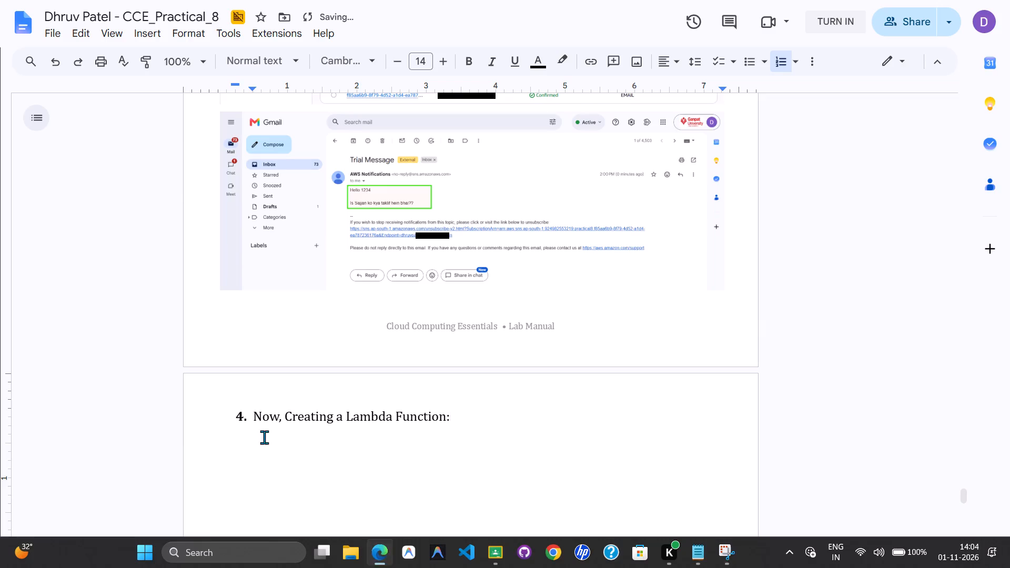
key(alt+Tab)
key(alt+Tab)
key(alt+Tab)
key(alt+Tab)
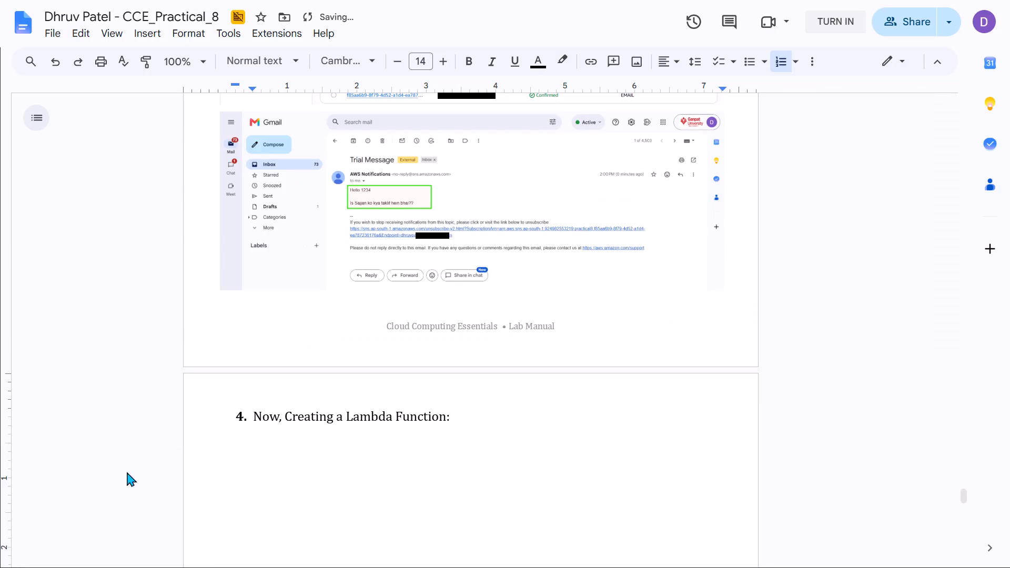
scroll(420, 422, down, 1)
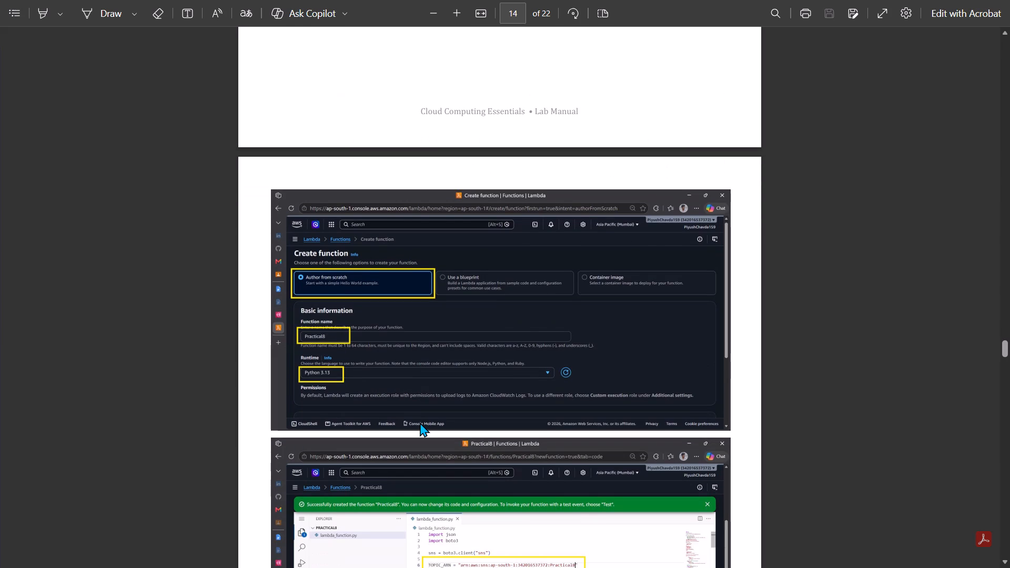
key(alt+Tab)
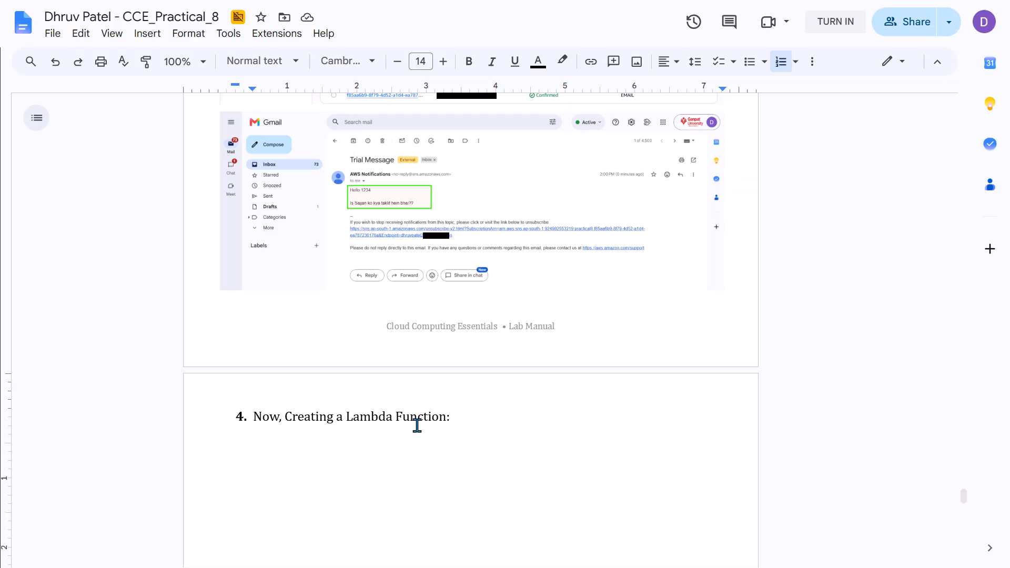
Add "(Python)" before the colon in the step 4 heading "Now, Creating a Lambda Function:".
key(Left)
key(space)
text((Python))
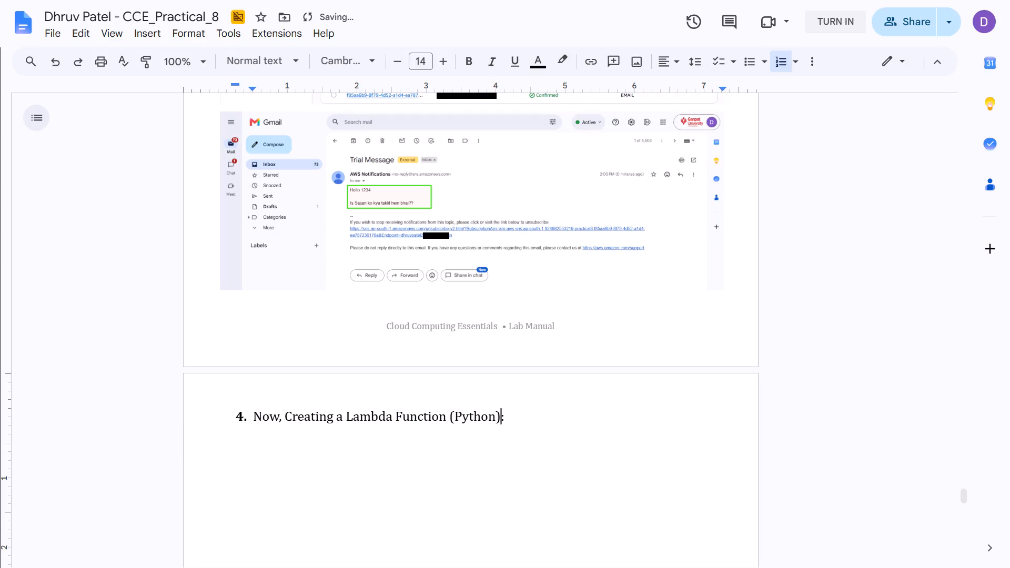
Check the reference PDF and add the version 3.13 after "Python" inside the parentheses of the step 4 Lambda function heading.
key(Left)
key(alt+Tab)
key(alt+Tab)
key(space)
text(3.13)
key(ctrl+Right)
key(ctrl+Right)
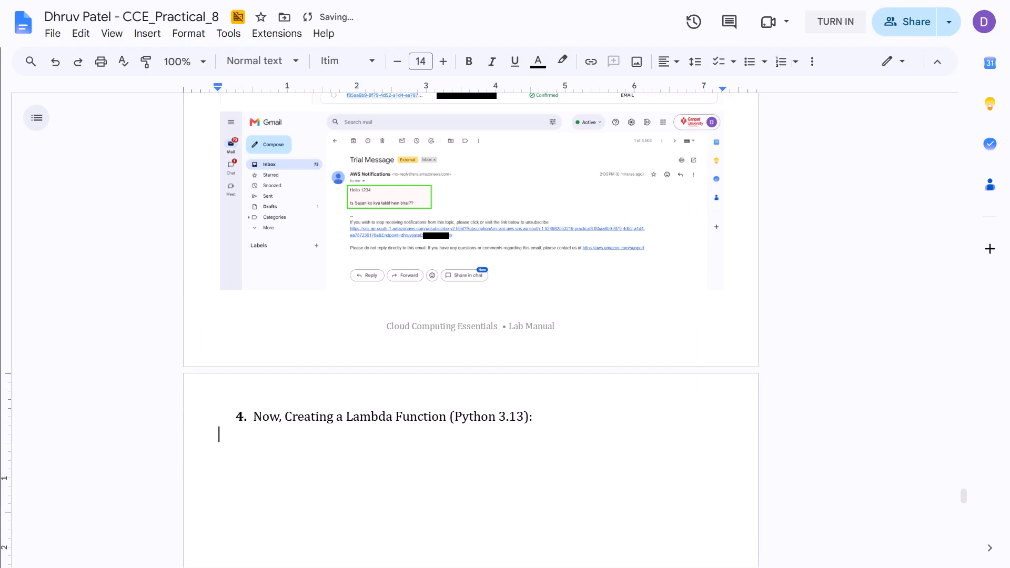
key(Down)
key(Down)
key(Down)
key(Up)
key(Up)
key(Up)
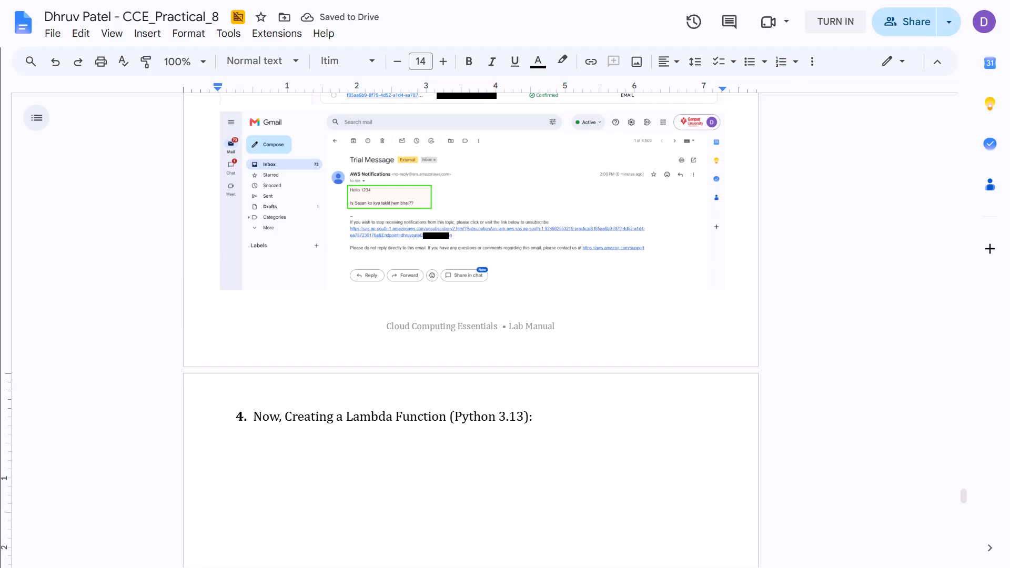
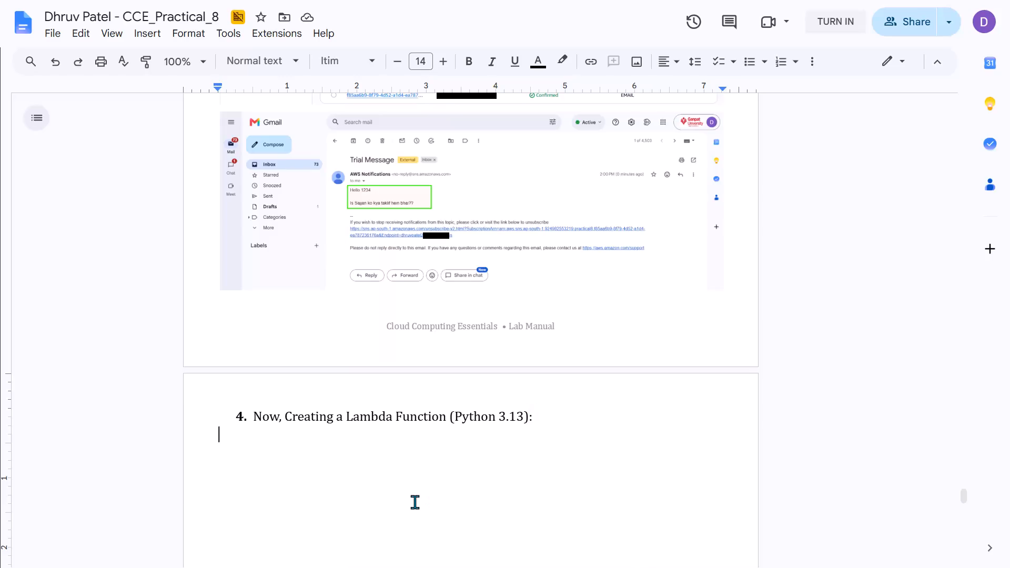
Switch from the lab document to the practical8 topic page in the SNS console and leave full-screen view.
key(alt+Tab)
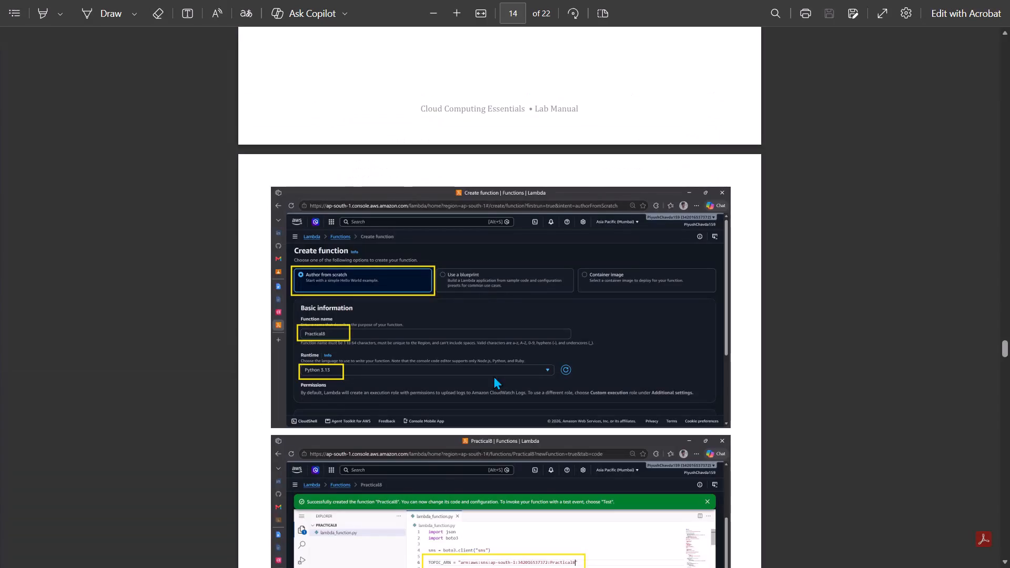
scroll(462, 289, down, 1)
key(alt+Tab)
key(alt+Tab)
key(alt+Tab)
key(alt+Tab)
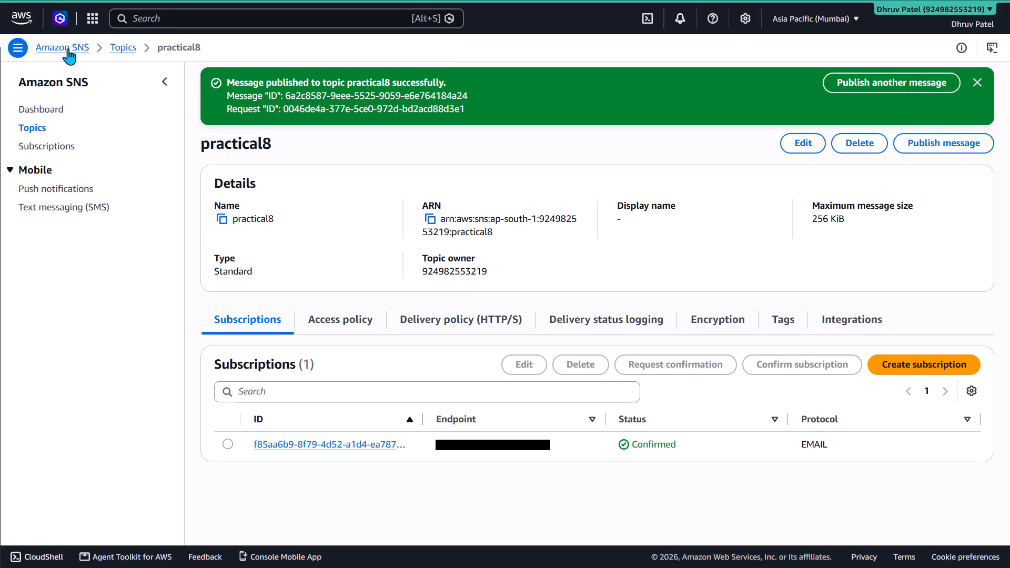
click(161, 12)
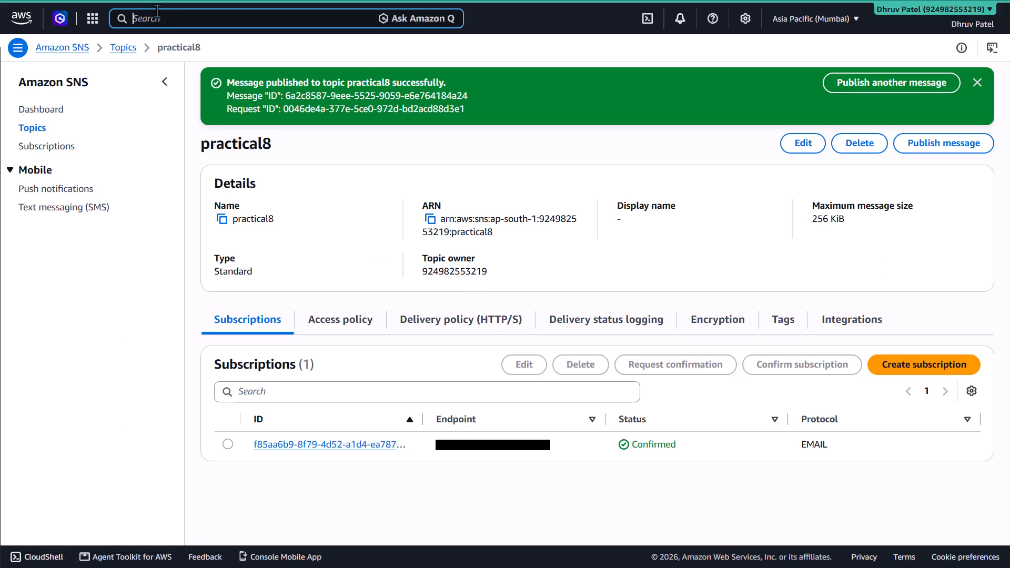
key(Escape)
key(Escape)
key(Escape)
key(Escape)
key(Escape)
key(Escape)
key(Escape)
key(Escape)
key(Escape)
key(Escape)
key(Escape)
key(Escape)
key(Escape)
key(Escape)
key(Escape)
key(Escape)
key(Escape)
key(Escape)
key(Escape)
key(Escape)
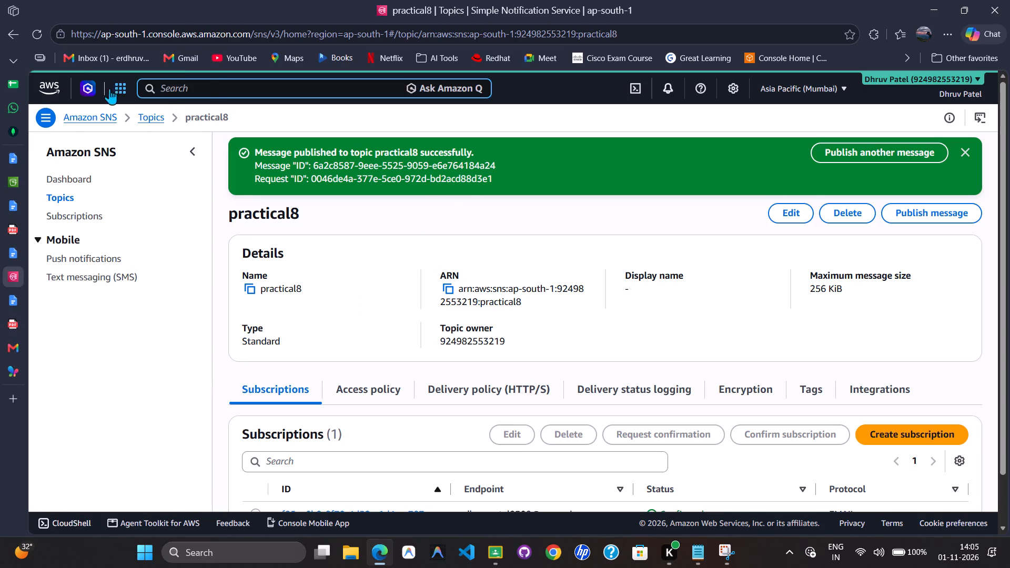
Search the AWS services for "lam" and open Lambda in a separate browser tab.
click(206, 89)
text(lam)
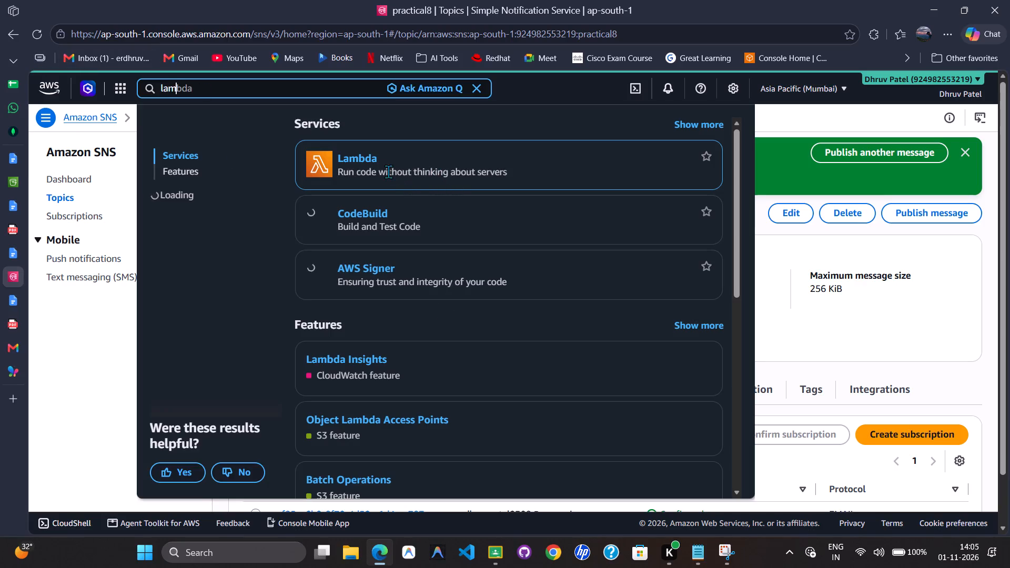
ctrl+click(367, 163)
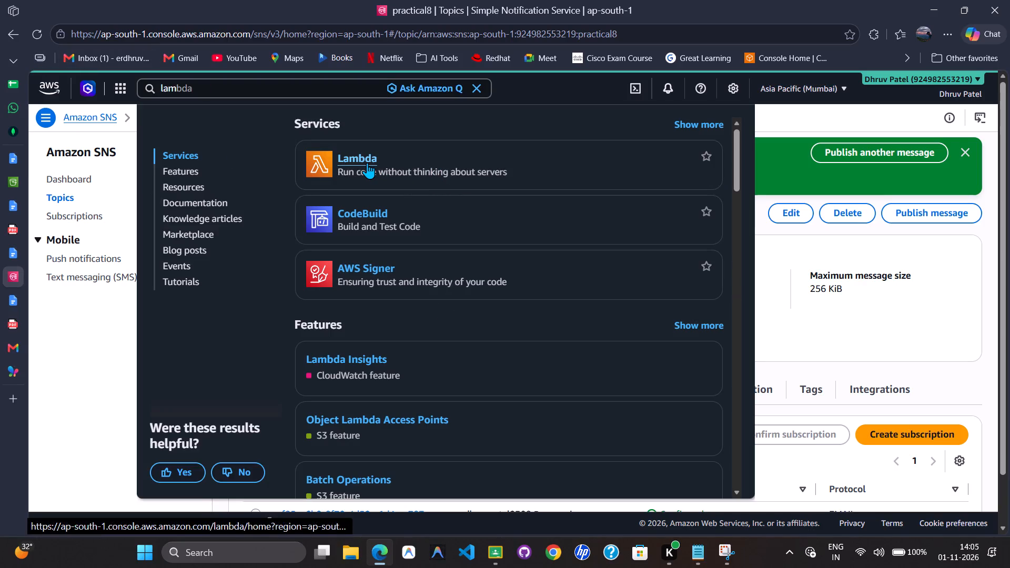
click(13, 307)
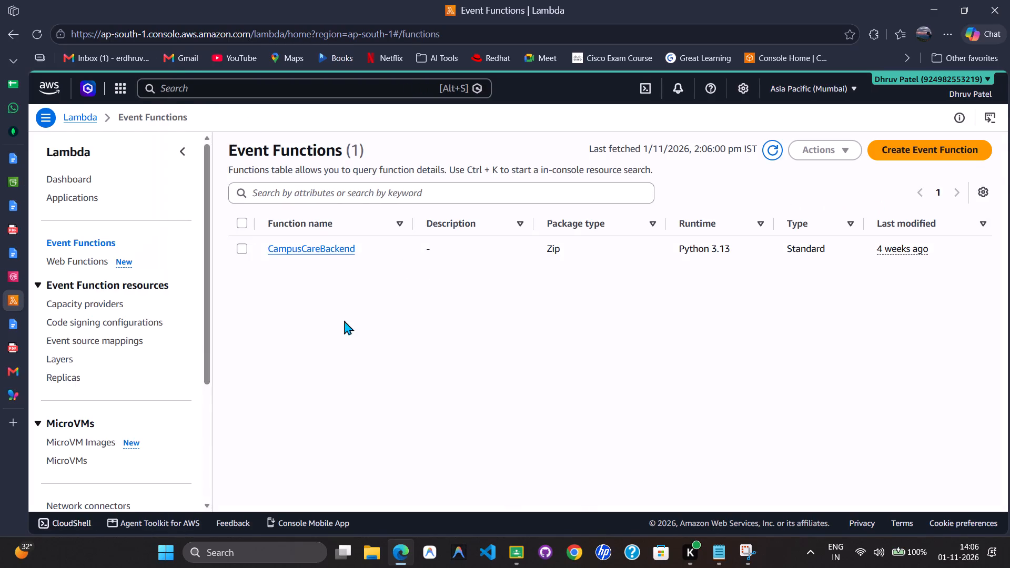
key(x)
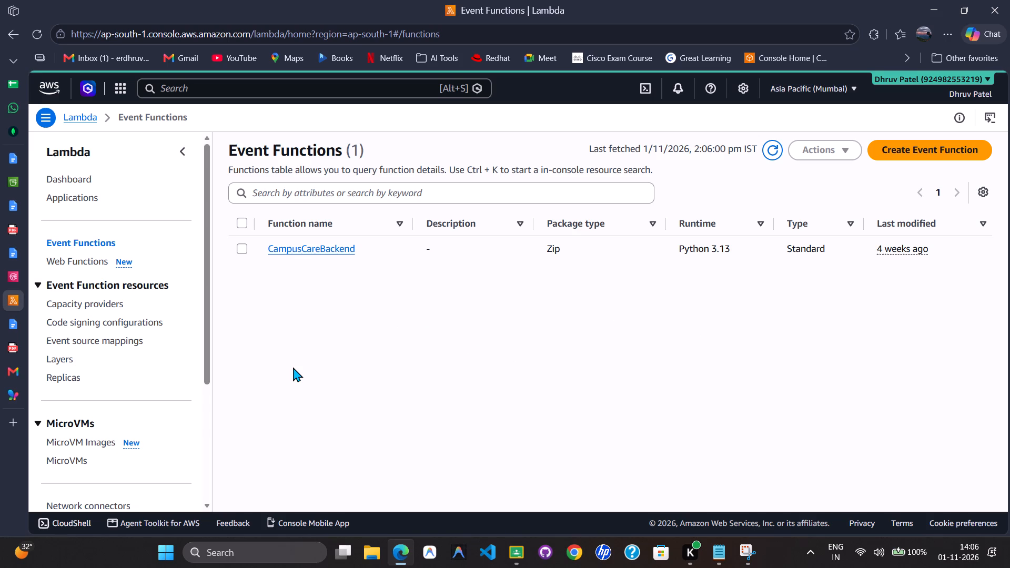
Return to the SNS practical8 topic page and clear the leftover service search.
key(alt+Tab)
key(alt+Tab)
key(alt+Tab)
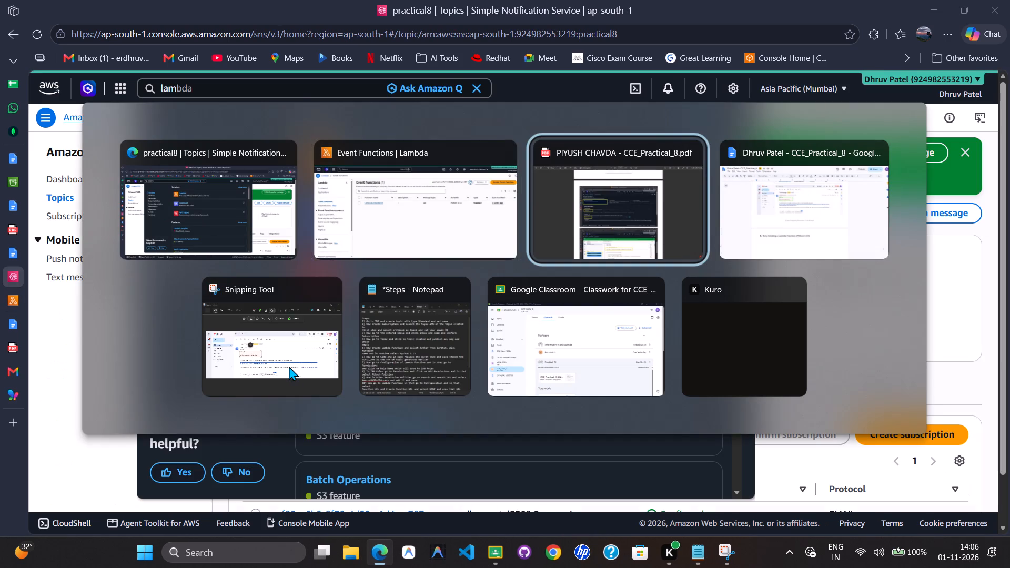
alt+click(167, 227)
click(468, 89)
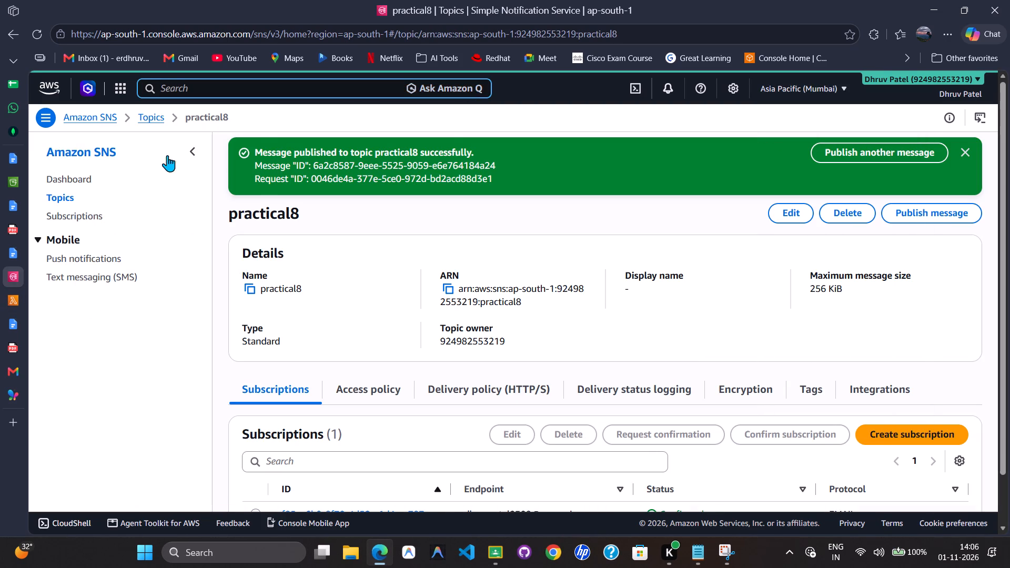
click(280, 157)
Switch to Lambda's Event Functions page and start creating a new event function.
key(alt+Tab)
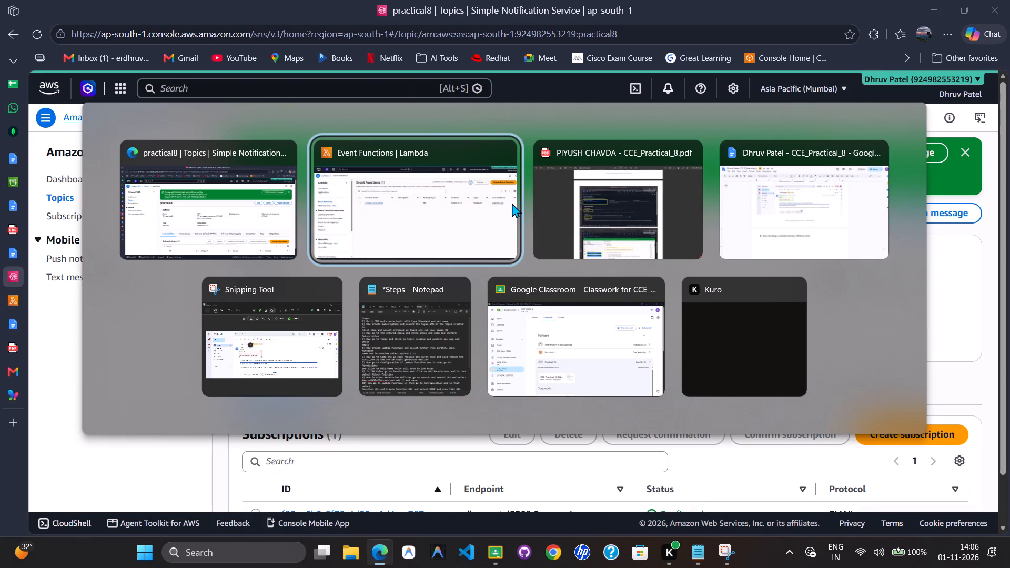
key(alt+Tab)
key(alt+Tab)
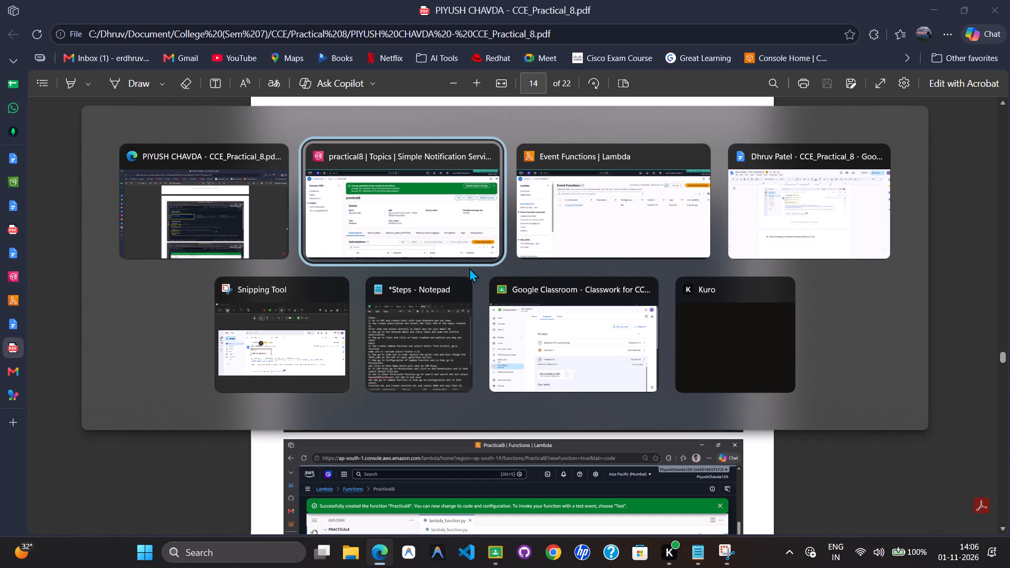
key(alt+Tab)
click(928, 148)
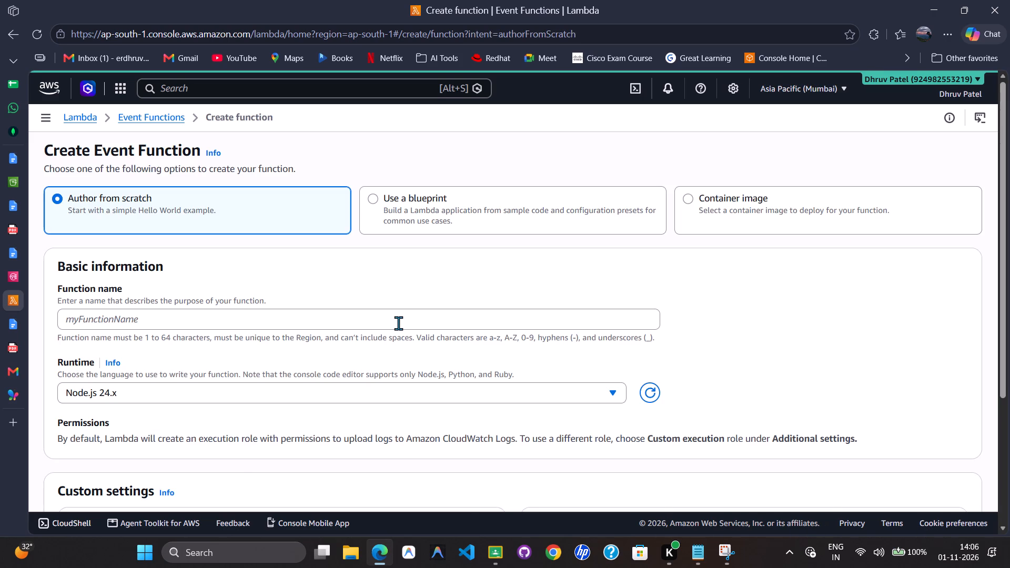
Check the create-function screenshot in the reference practical PDF for the authoring option, function name and runtime.
key(alt+Tab)
key(alt+Tab)
key(alt+Tab)
key(alt+Tab)
key(alt+Tab)
key(alt+Tab)
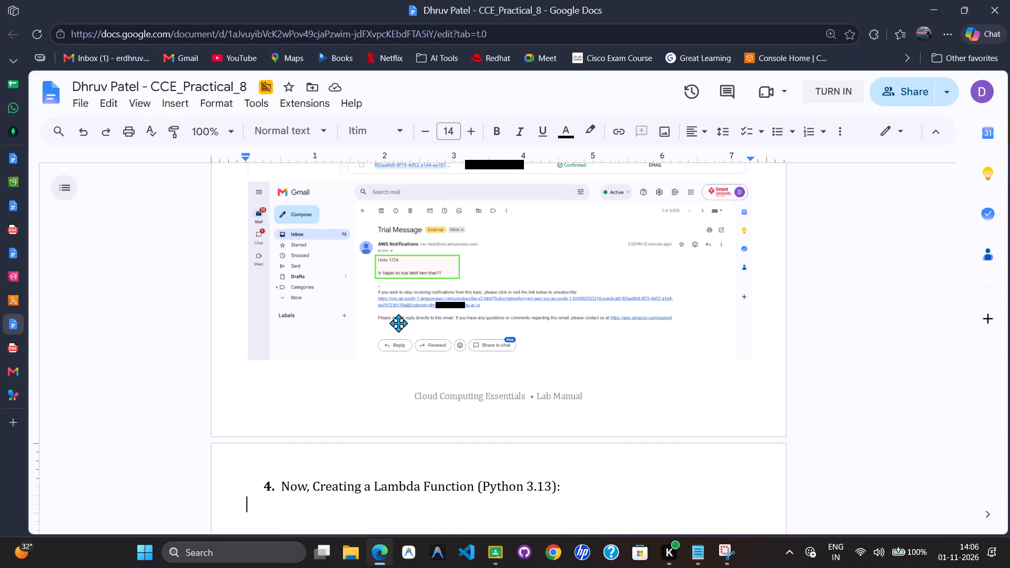
key(alt+Tab)
key(alt+Tab)
key(alt+Tab)
key(alt+Tab)
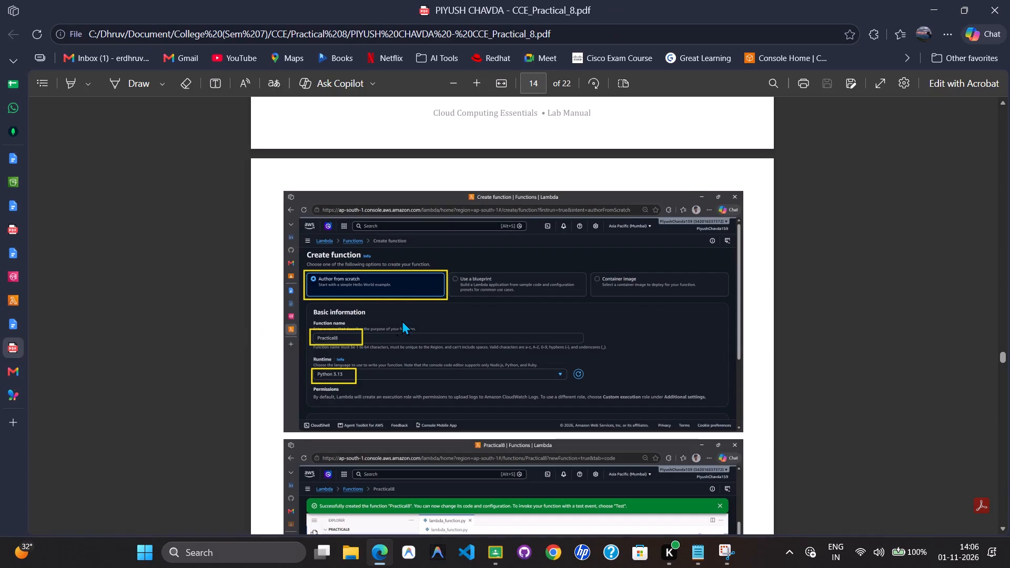
key(alt+Tab)
key(alt+Tab)
key(alt+Tab)
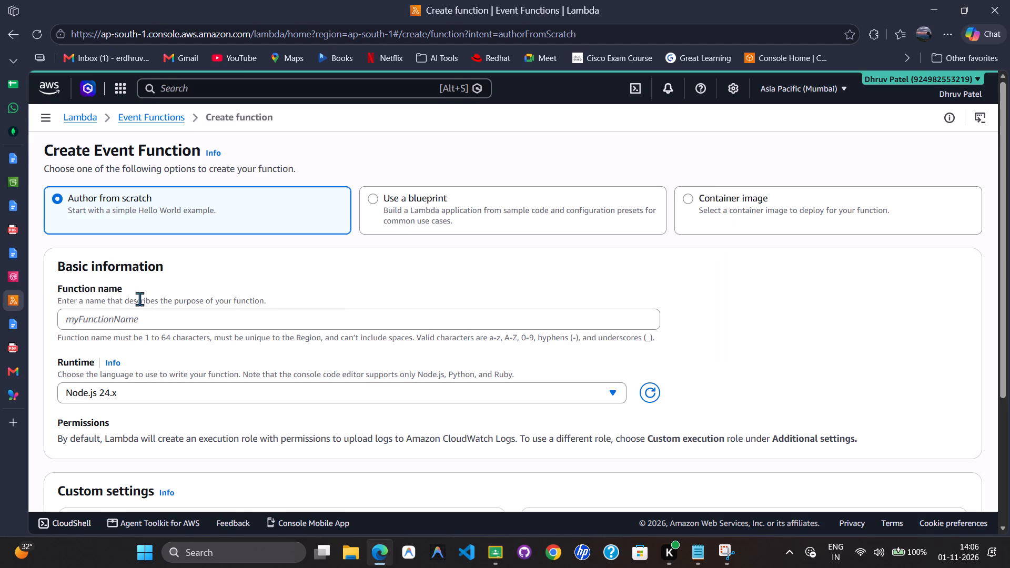
Name the new Lambda function practical8.
click(132, 314)
text(practiac)
key(BackSpace)
key(BackSpace)
text(cal)
key(space)
key(BackSpace)
key(8)
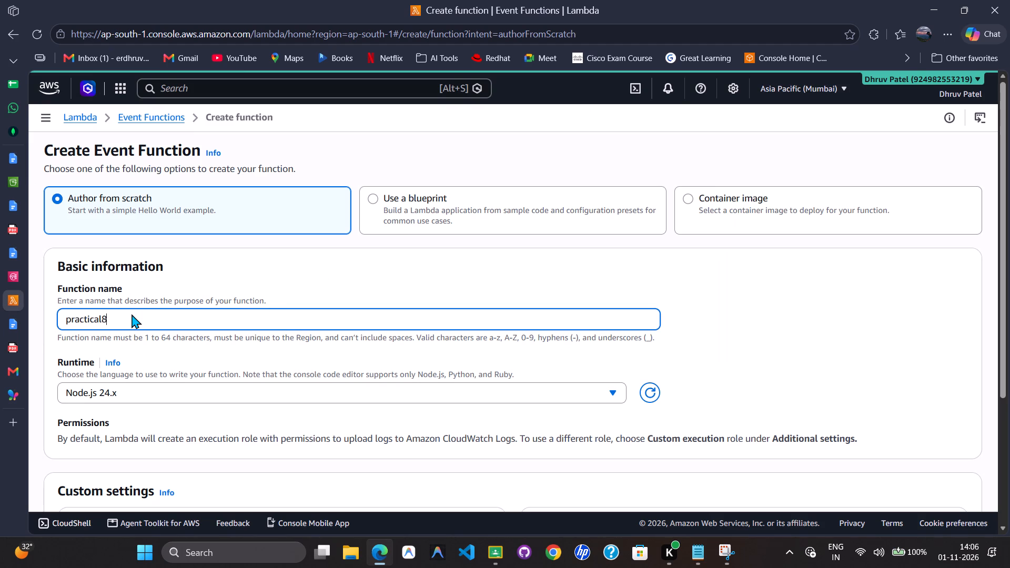
Set the function's runtime to Python 3.13.
key(alt+Tab)
key(alt+Tab)
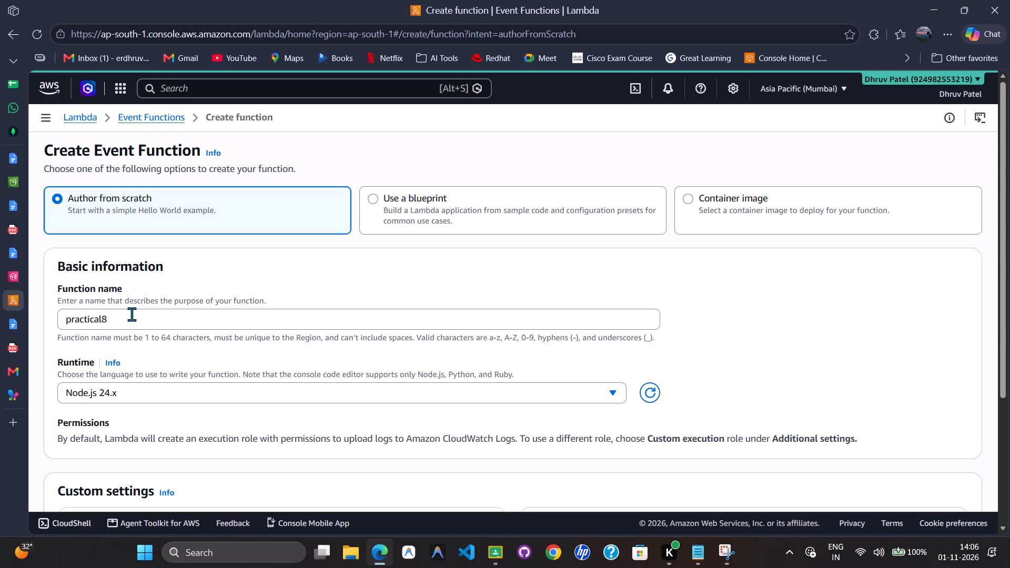
click(145, 394)
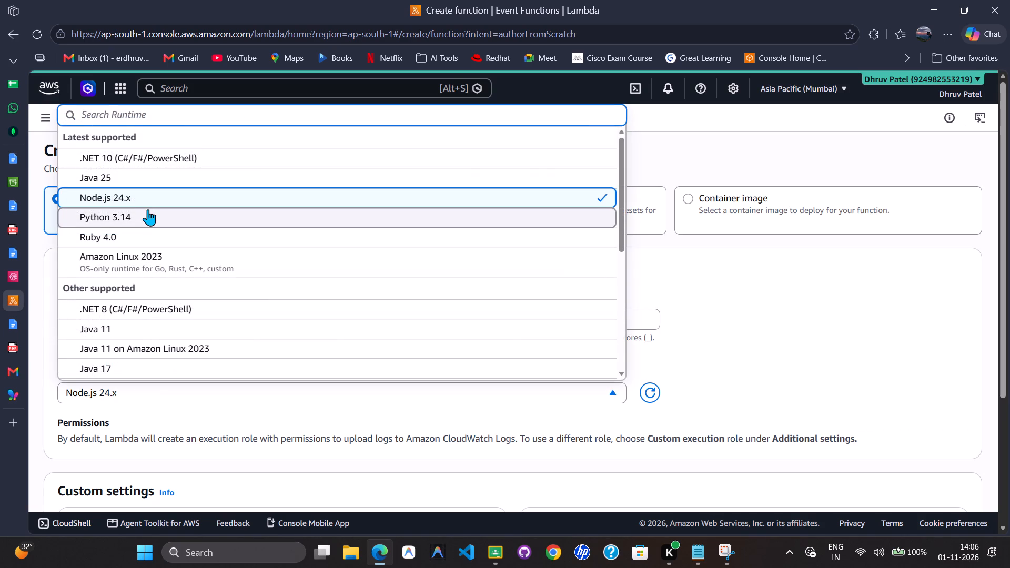
scroll(148, 211, down, 2)
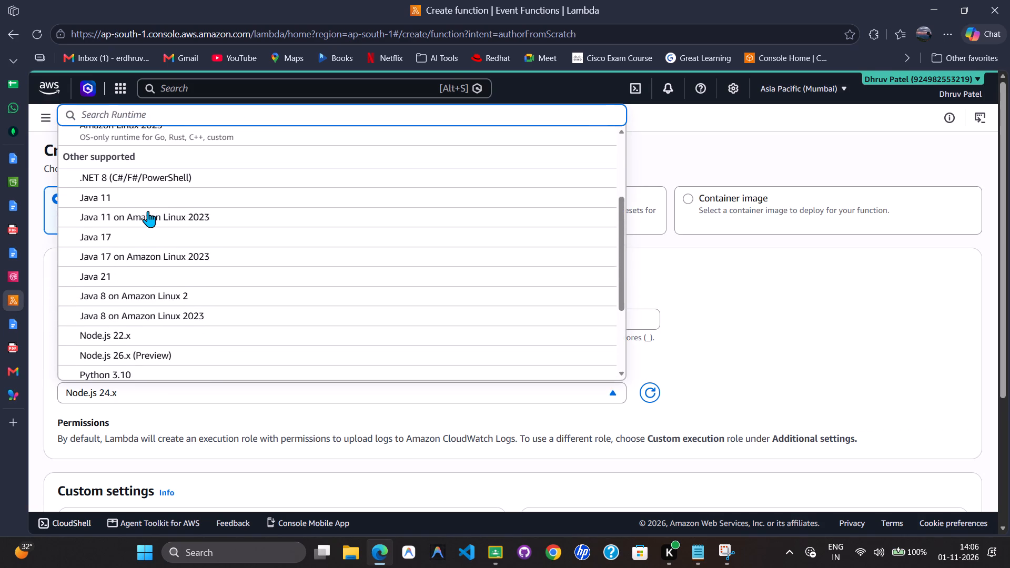
scroll(148, 211, down, 4)
click(147, 292)
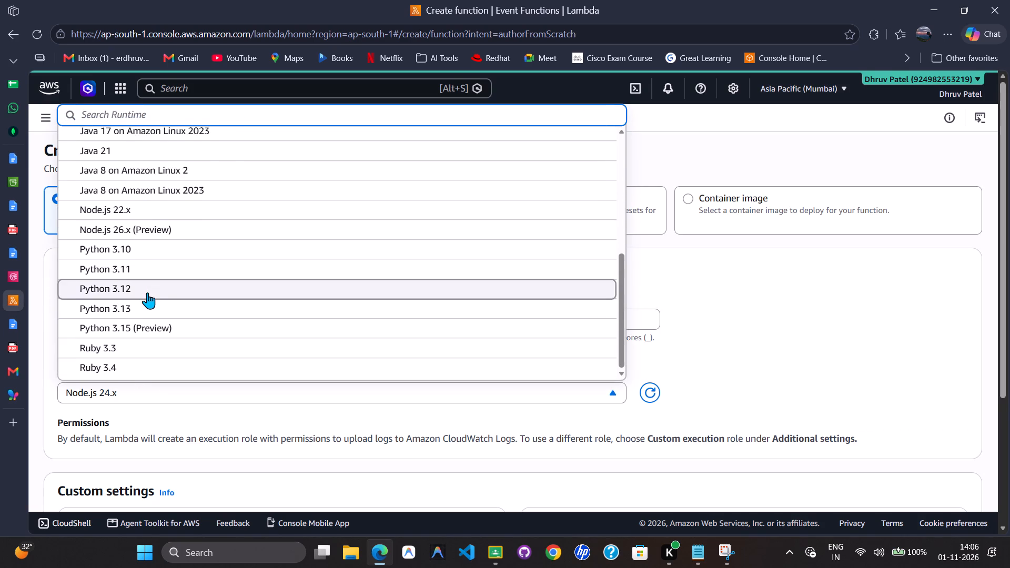
click(122, 388)
scroll(125, 324, down, 3)
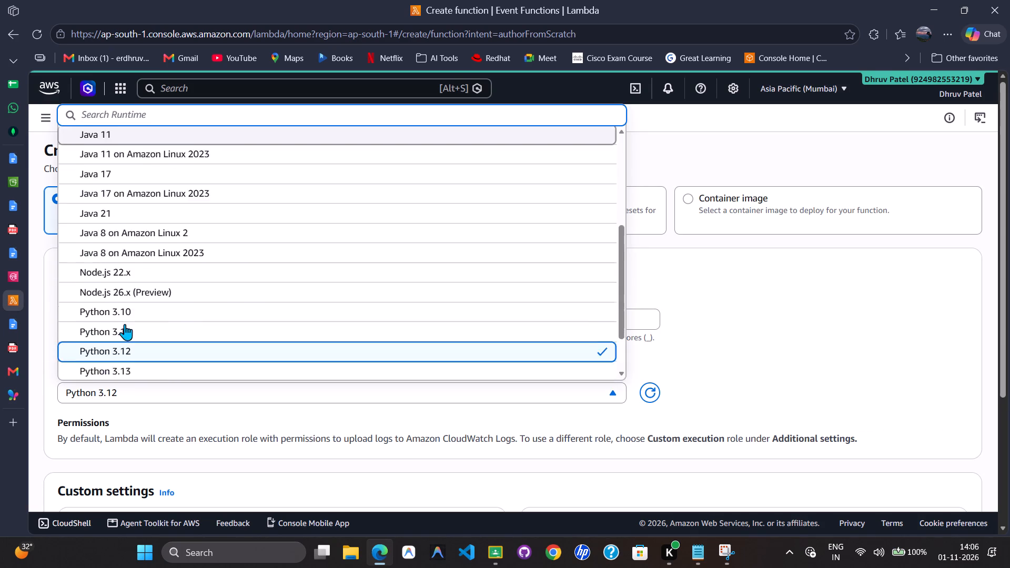
scroll(125, 324, down, 2)
click(123, 303)
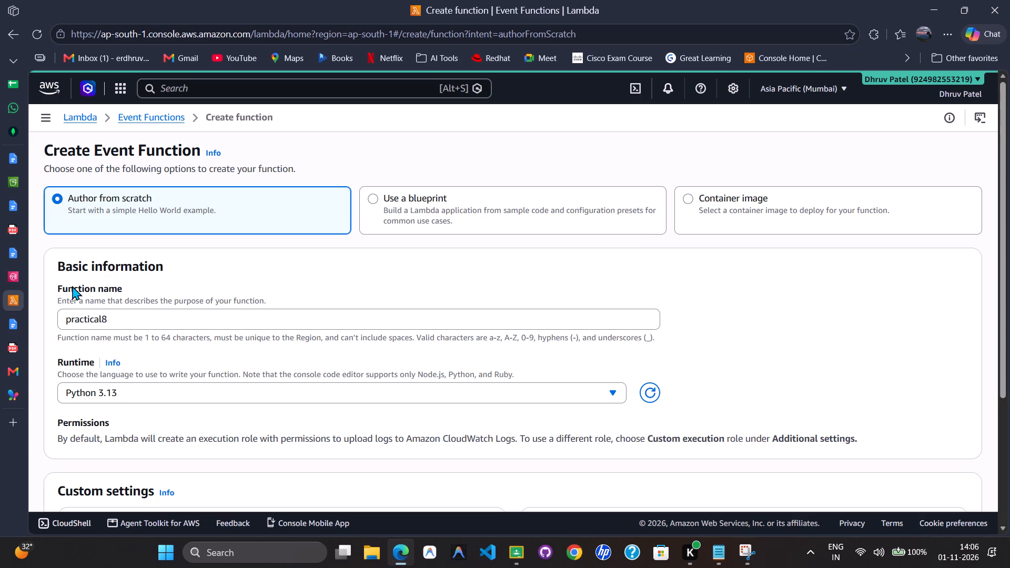
Review the reference PDF's function screenshots, and examine the Additional settings of the function form in full-screen view.
key(alt+Tab)
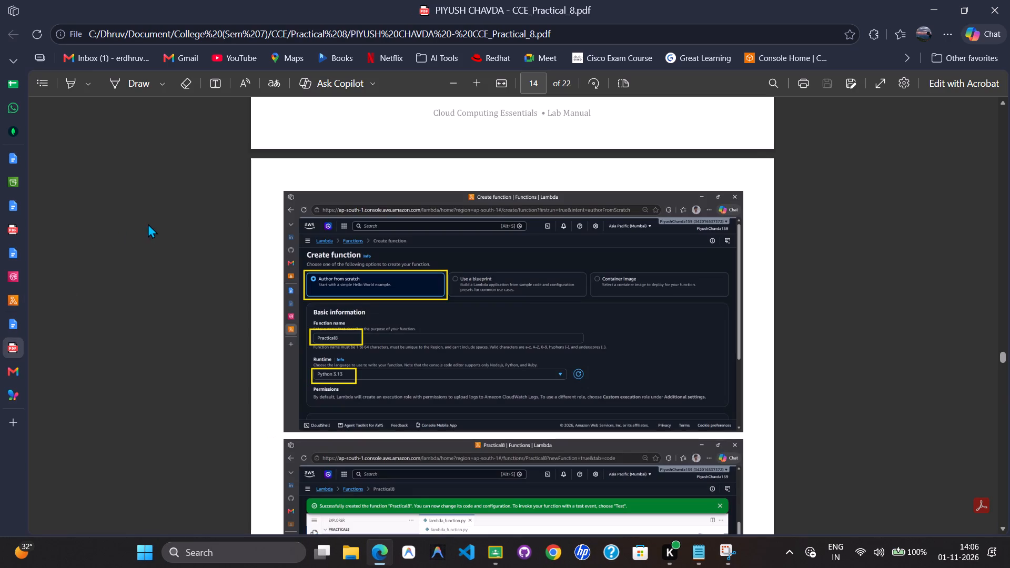
scroll(313, 365, down, 2)
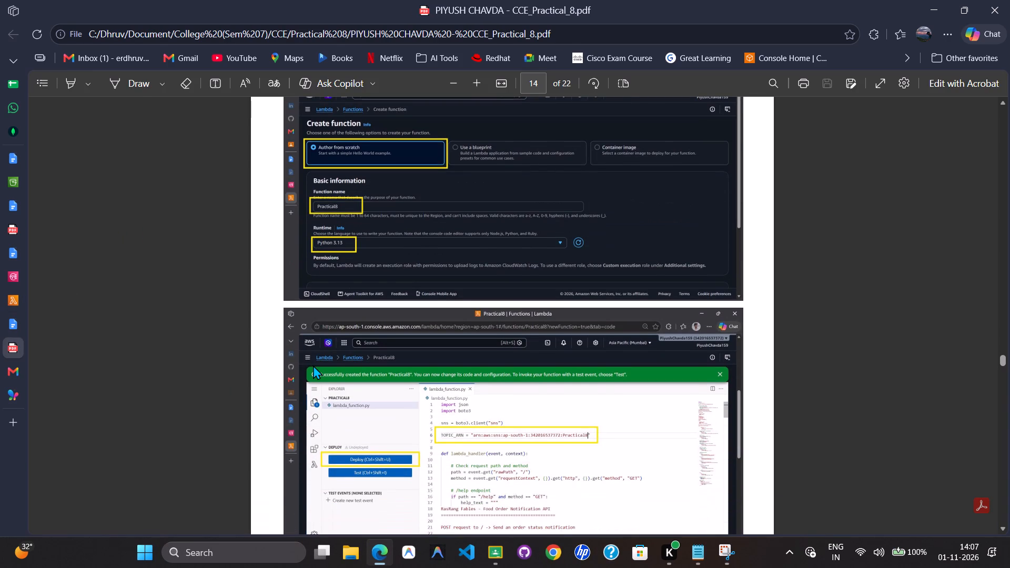
key(alt+Tab)
key(F11)
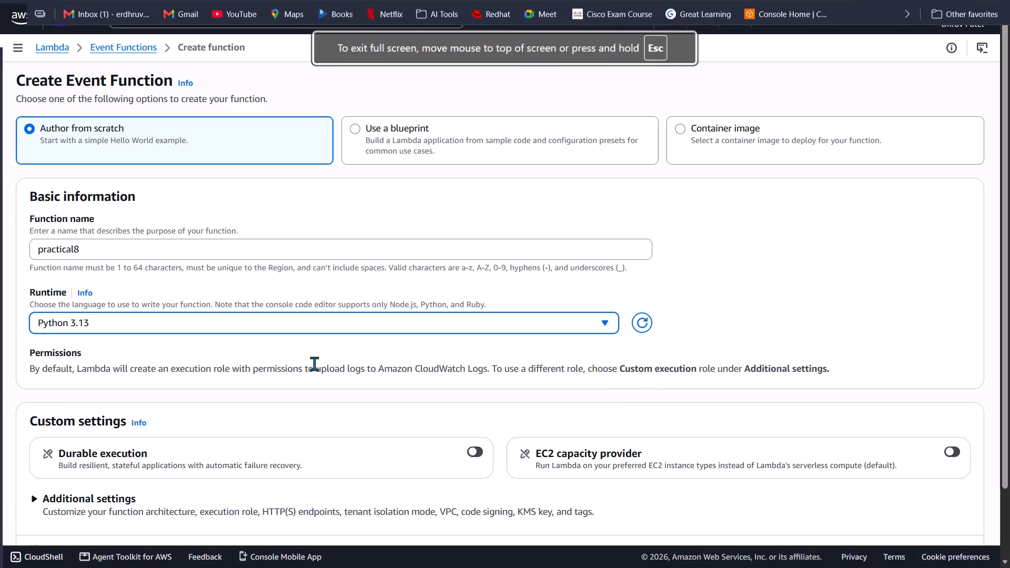
scroll(312, 361, down, 3)
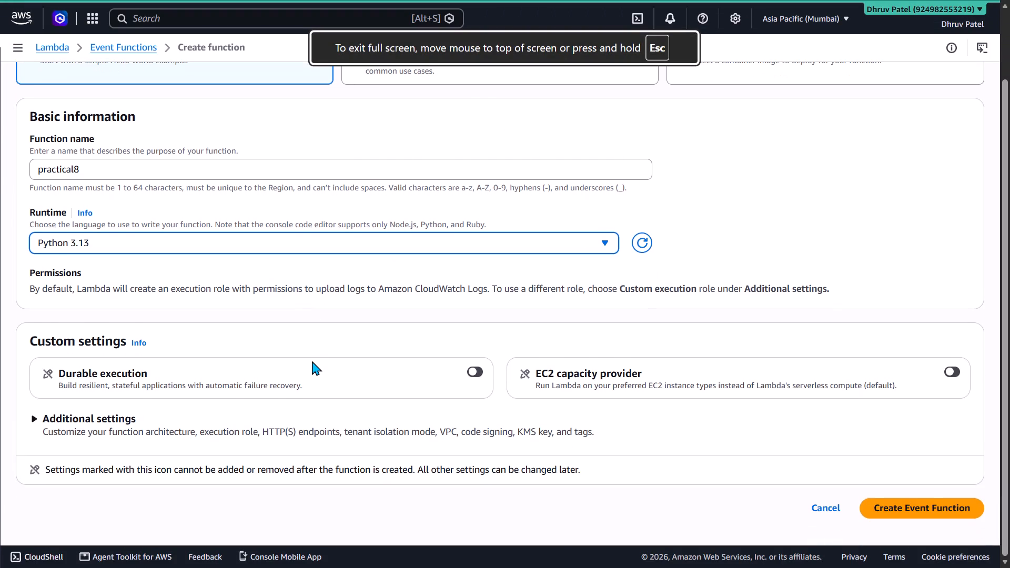
scroll(312, 361, down, 2)
click(29, 416)
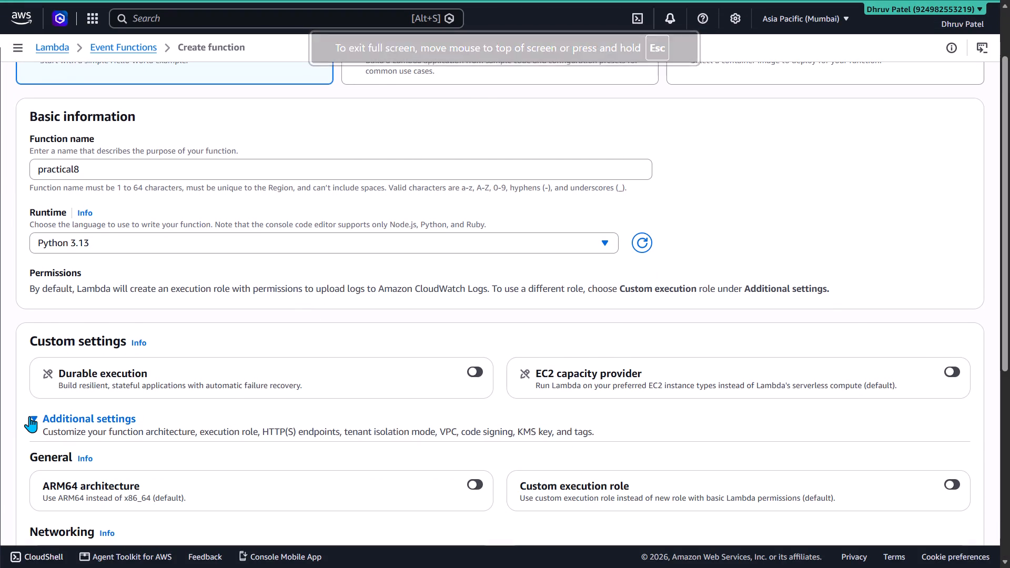
scroll(29, 416, down, 4)
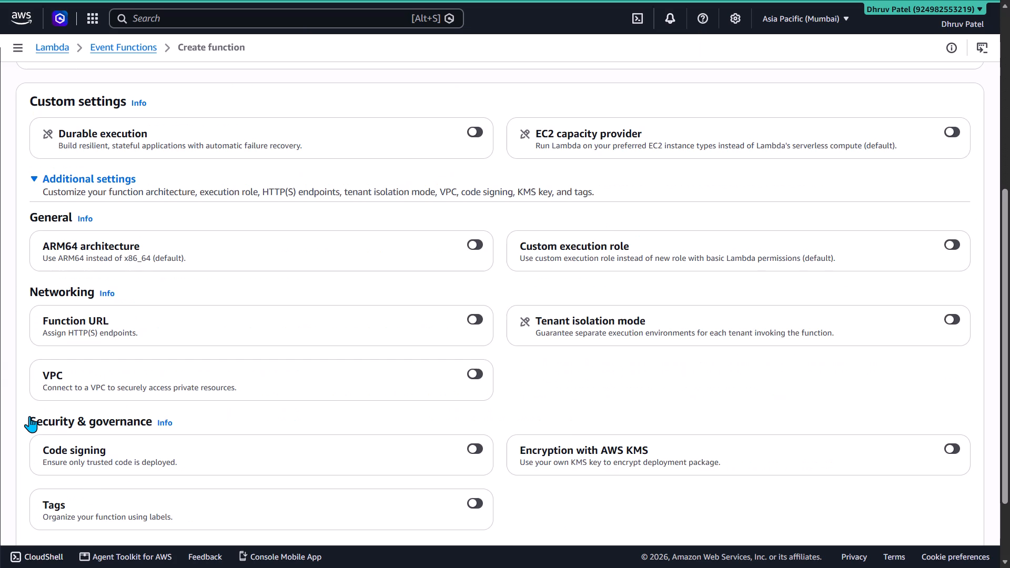
scroll(29, 416, down, 2)
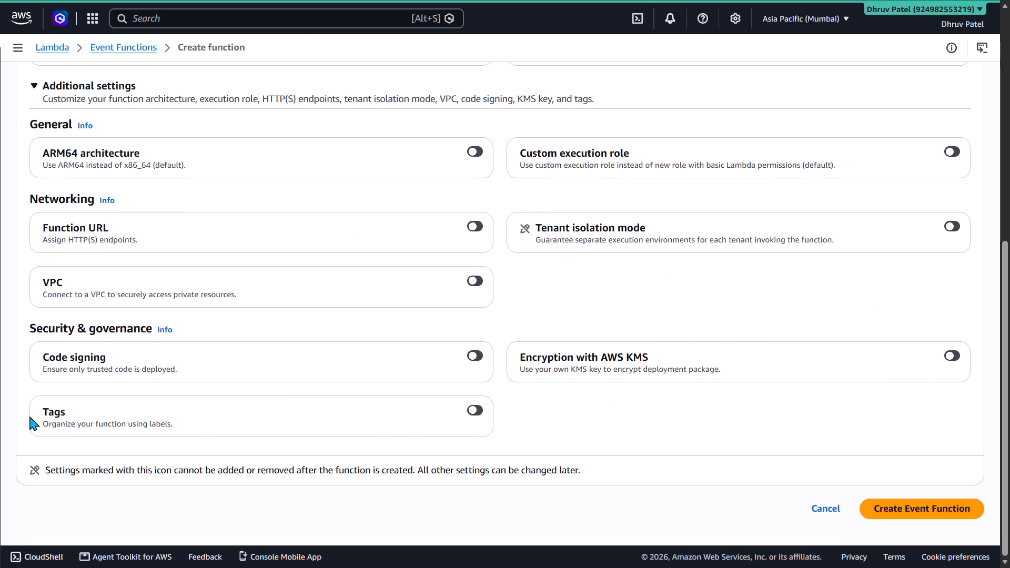
scroll(29, 416, up, 2)
click(38, 214)
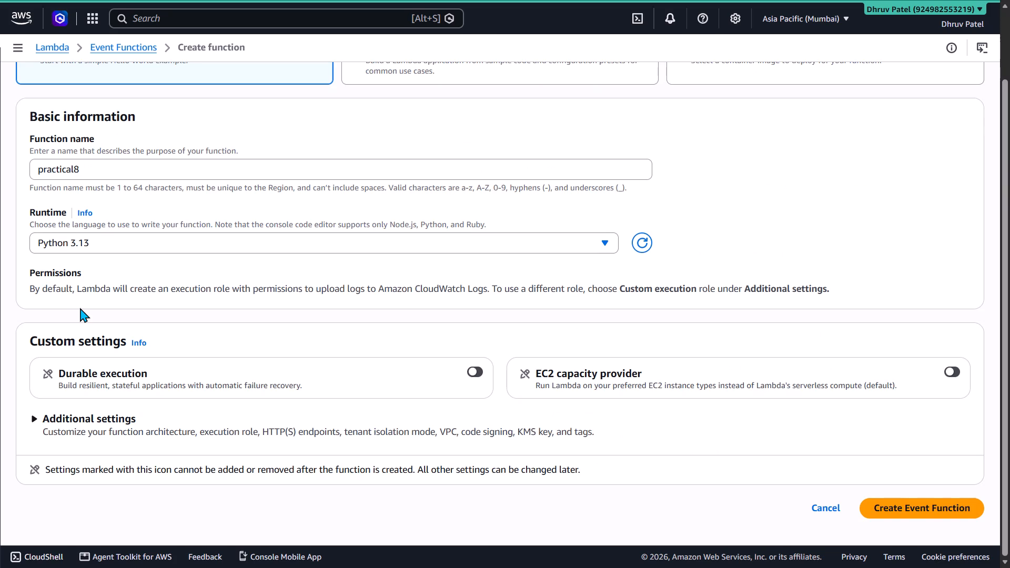
scroll(80, 308, up, 3)
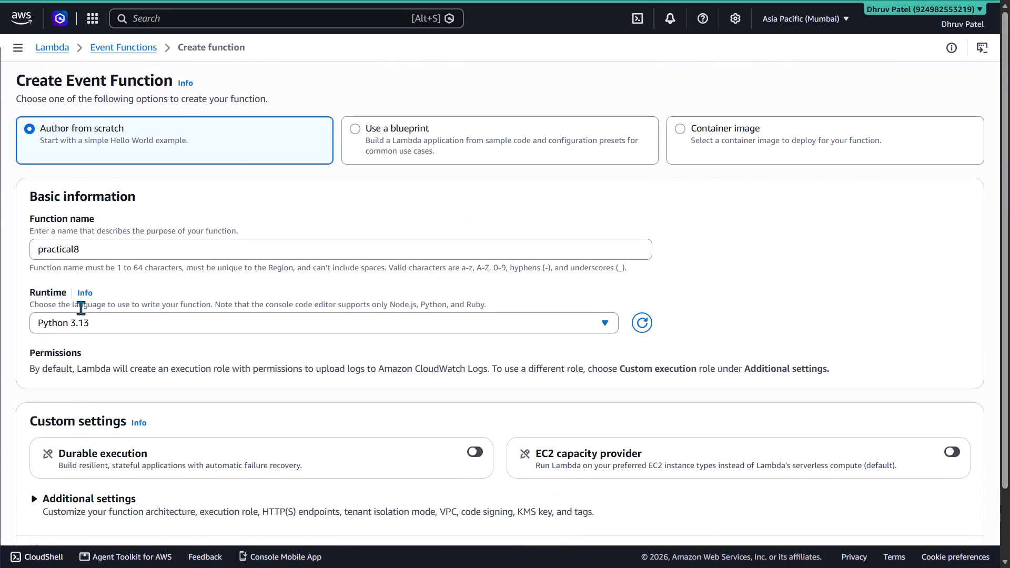
Capture a full-page screenshot of the Create Event Function page and check it over.
key(ctrl+shift+s)
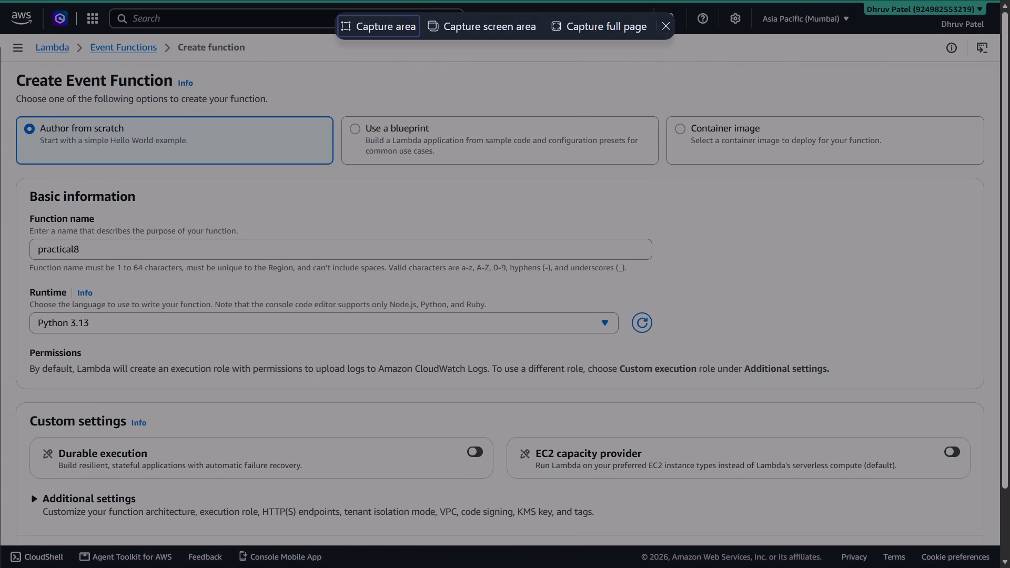
click(605, 24)
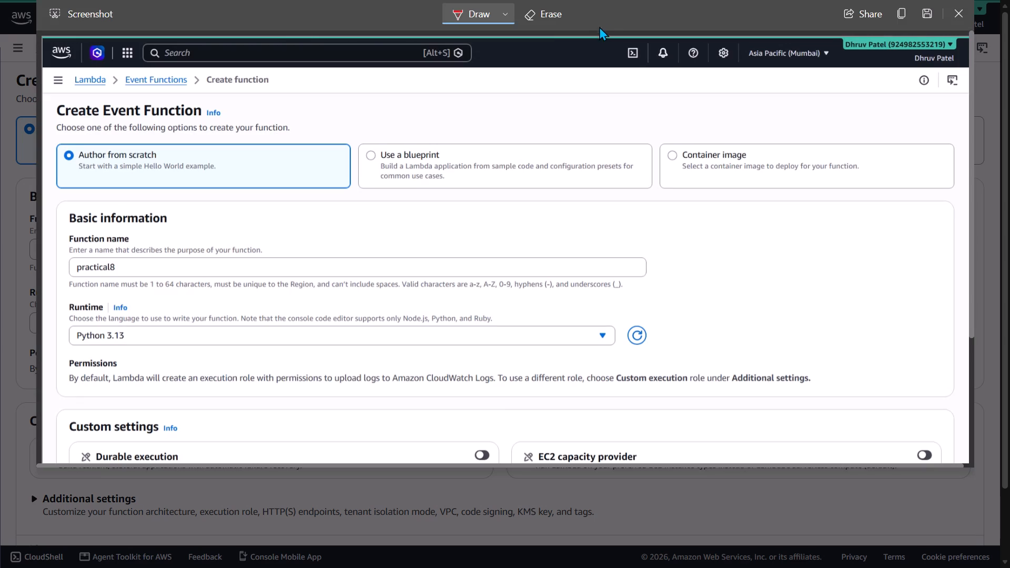
scroll(788, 335, down, 3)
scroll(788, 334, up, 3)
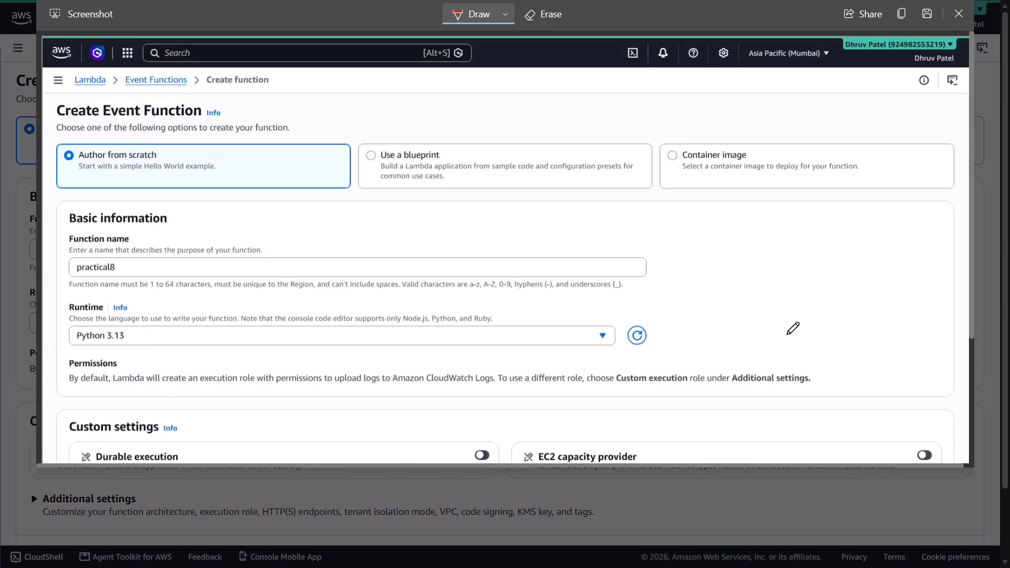
scroll(788, 334, down, 3)
scroll(788, 334, up, 6)
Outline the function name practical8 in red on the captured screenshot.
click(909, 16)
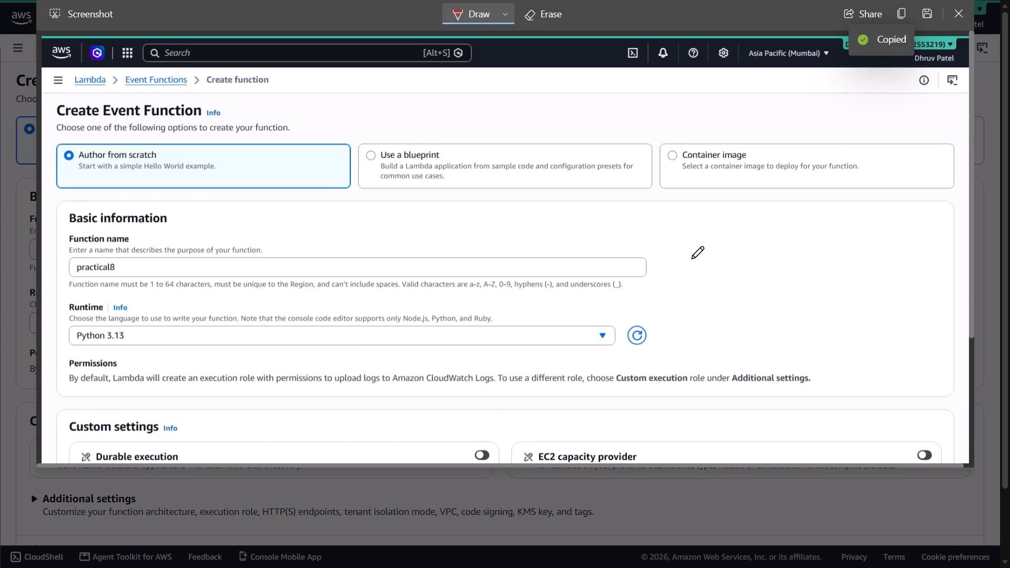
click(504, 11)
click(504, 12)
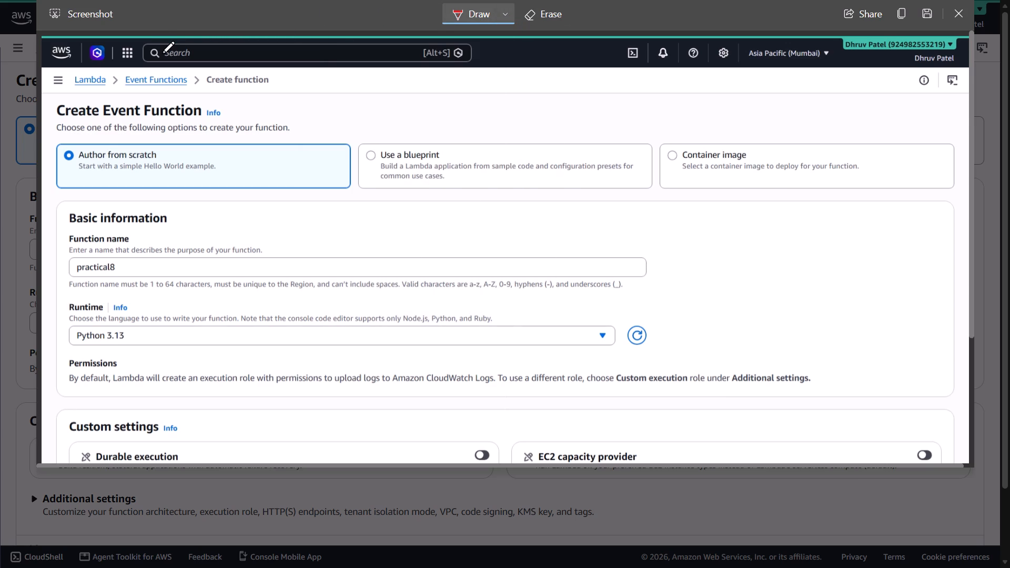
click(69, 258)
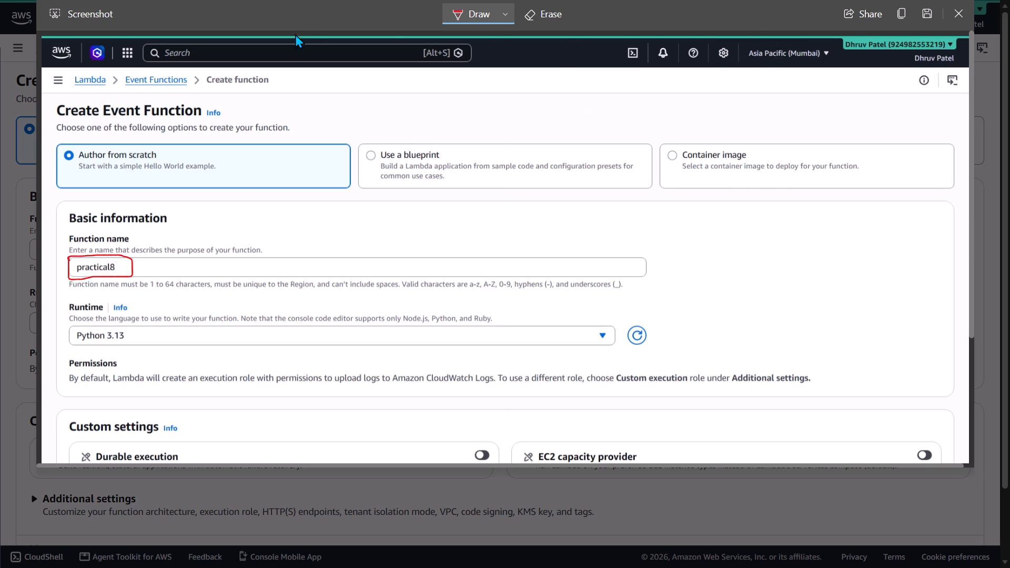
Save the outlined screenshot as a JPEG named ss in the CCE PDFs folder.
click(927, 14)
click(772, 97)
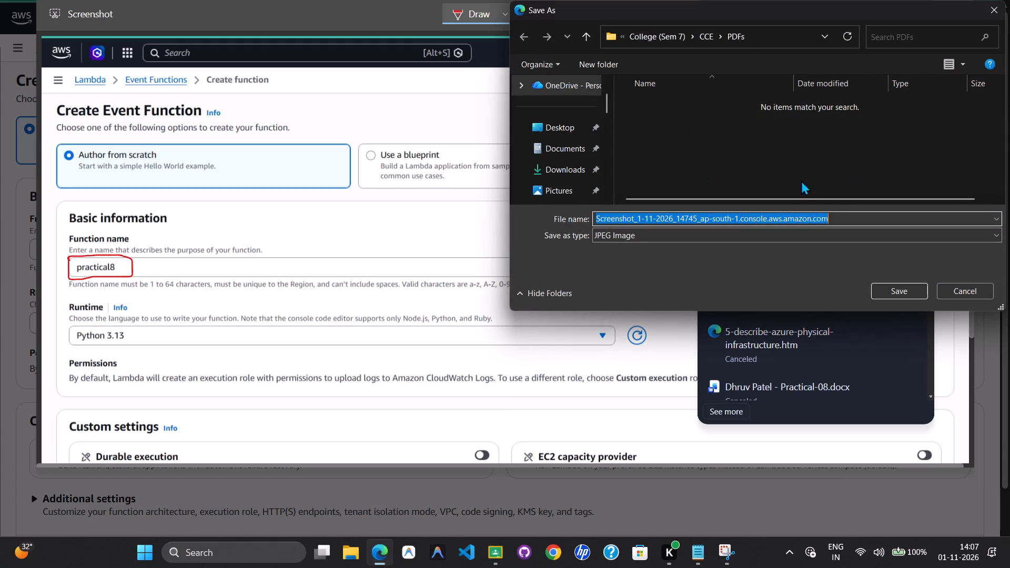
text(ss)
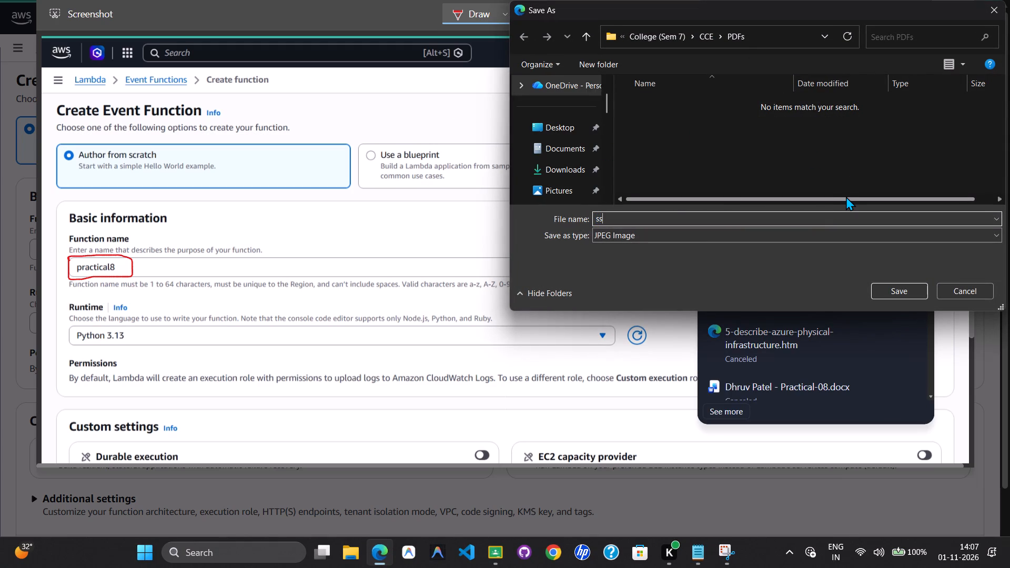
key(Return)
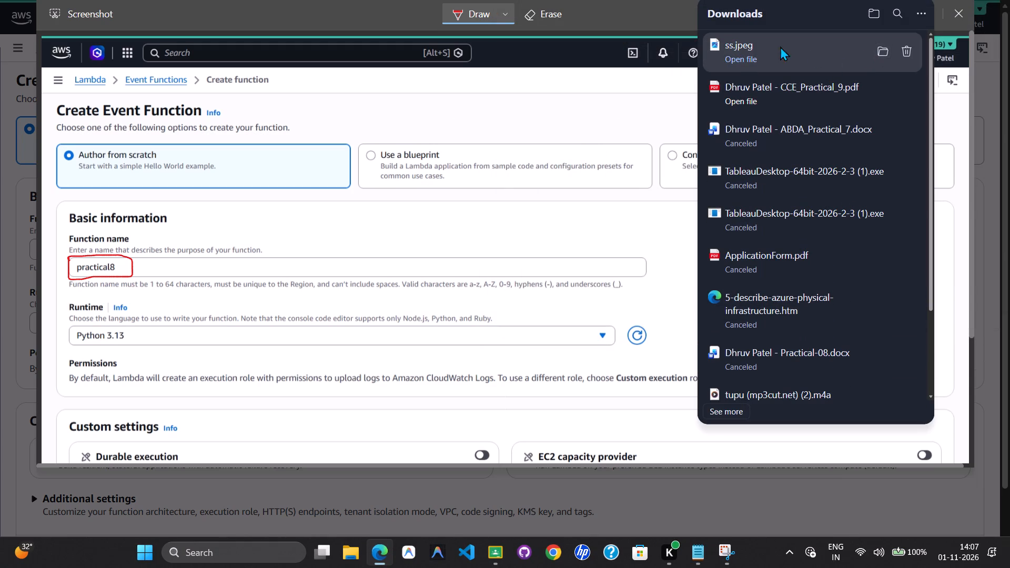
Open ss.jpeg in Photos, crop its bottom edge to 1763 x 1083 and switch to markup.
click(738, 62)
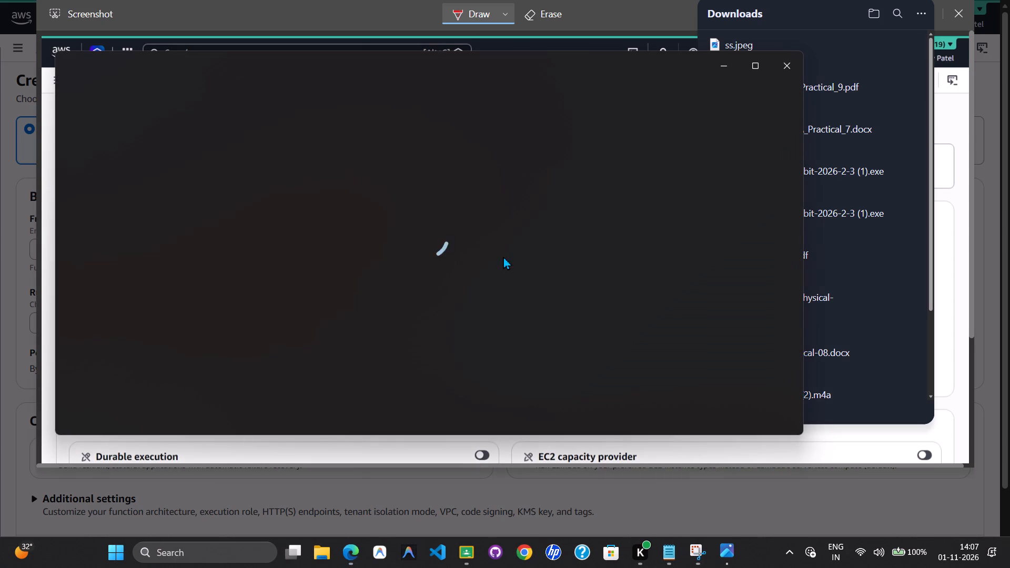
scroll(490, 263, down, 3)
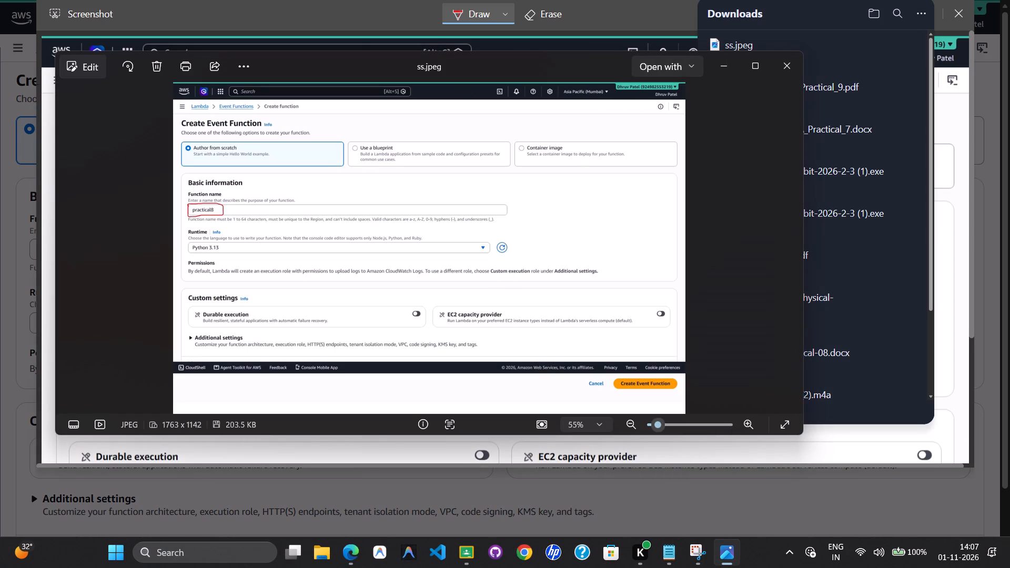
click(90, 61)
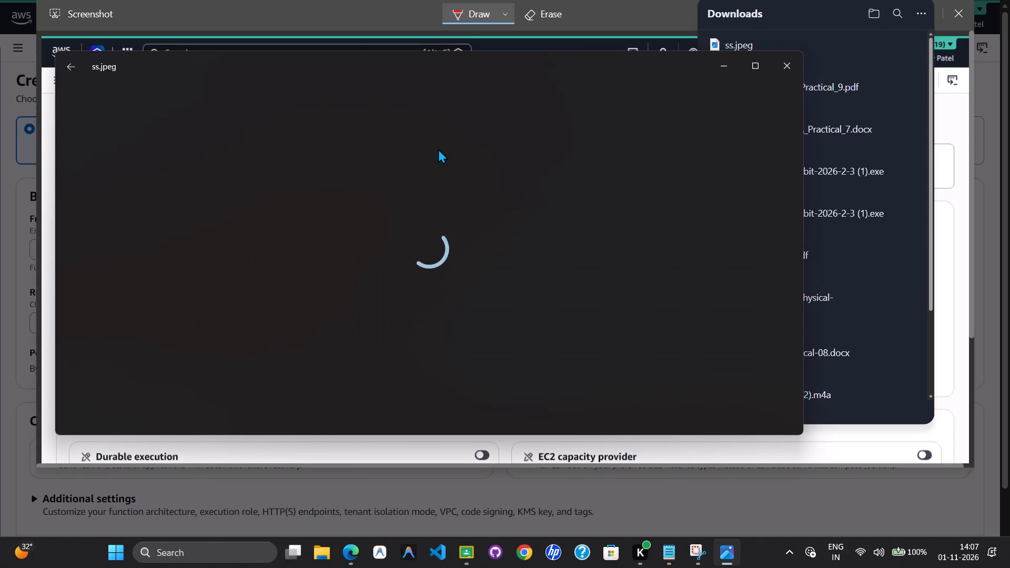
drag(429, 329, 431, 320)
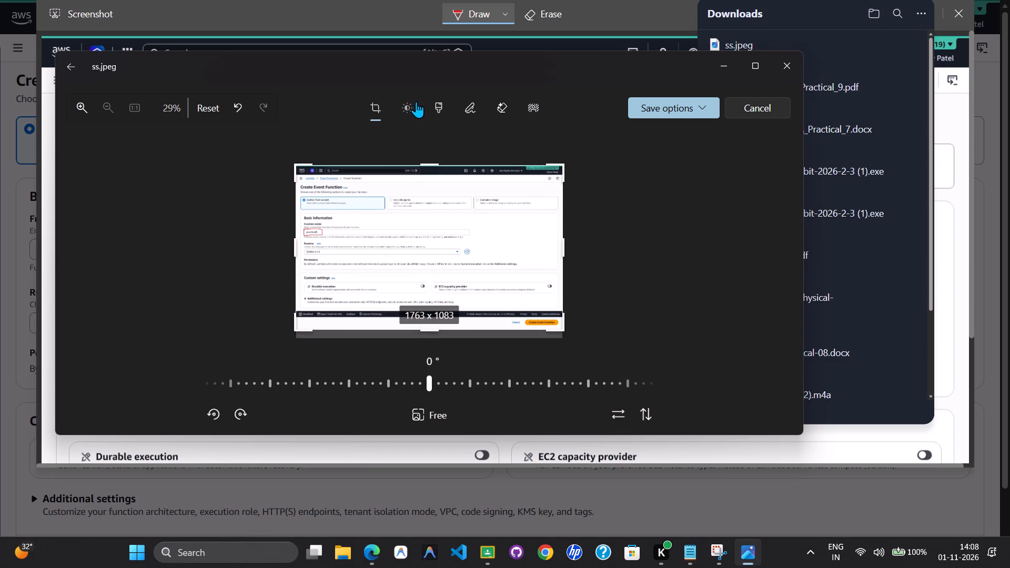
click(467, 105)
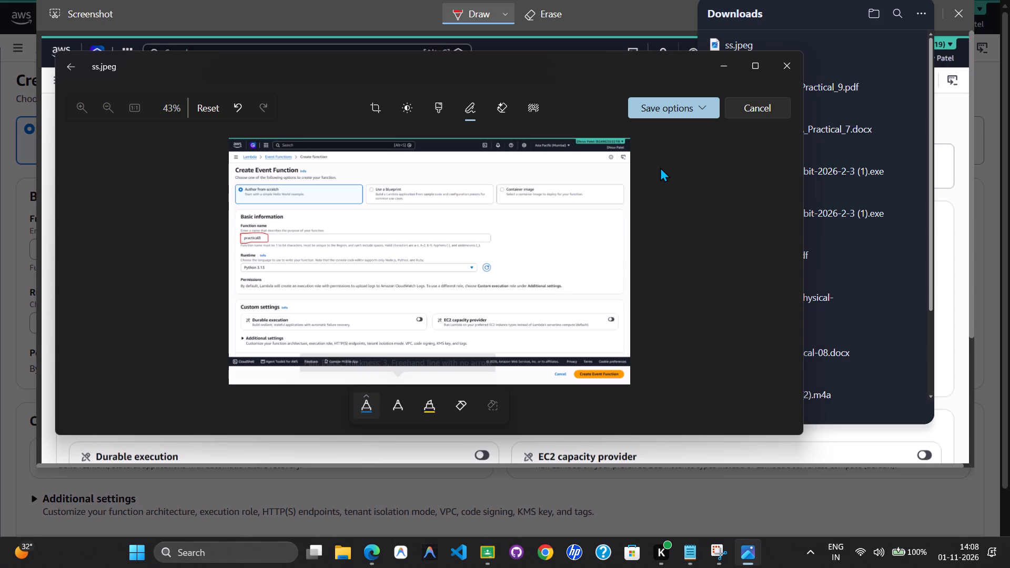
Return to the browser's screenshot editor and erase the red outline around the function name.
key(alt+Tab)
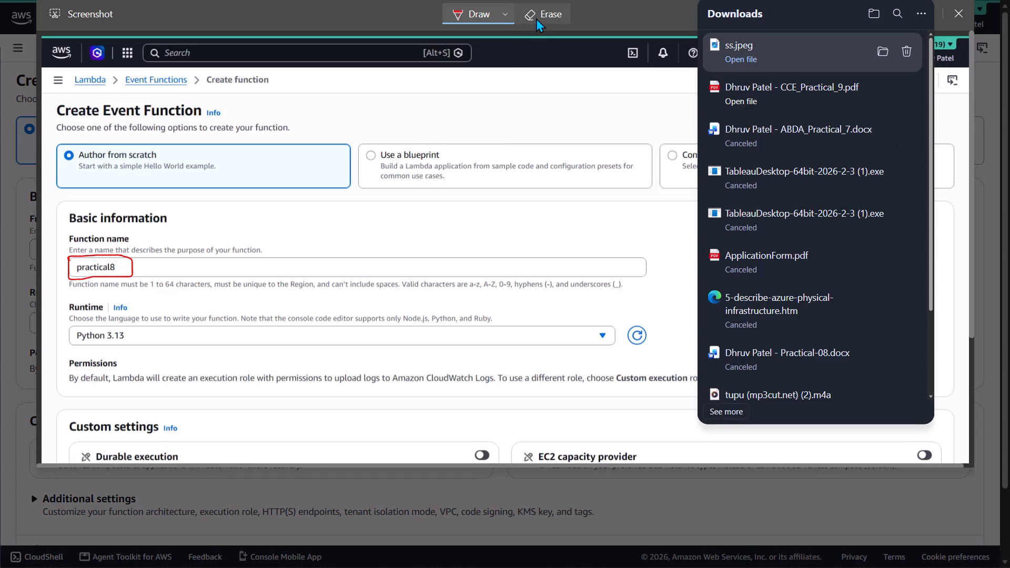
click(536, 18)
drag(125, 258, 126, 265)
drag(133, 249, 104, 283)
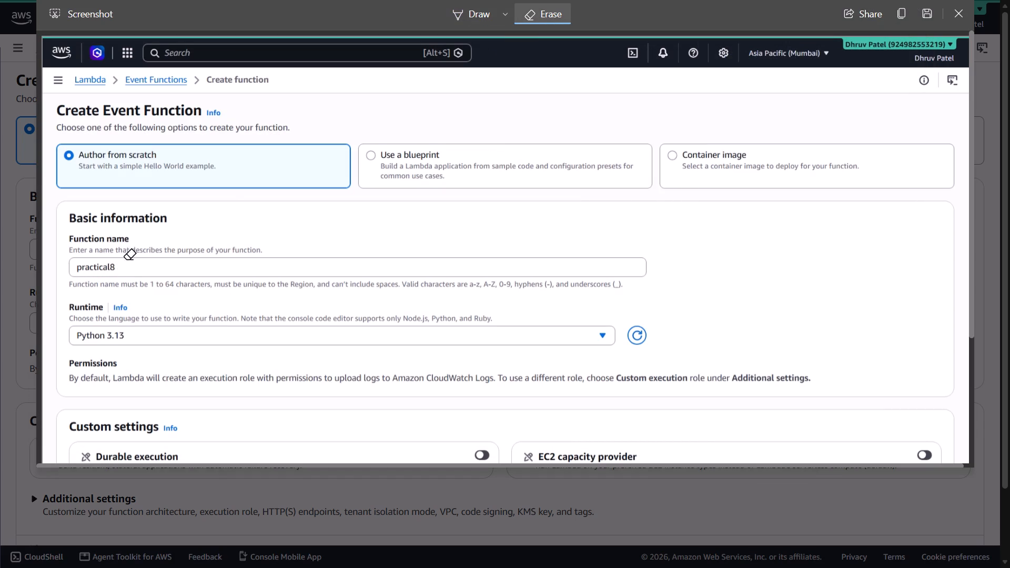
Save the clean screenshot in the PDFs folder over the existing ss.jpeg.
click(926, 12)
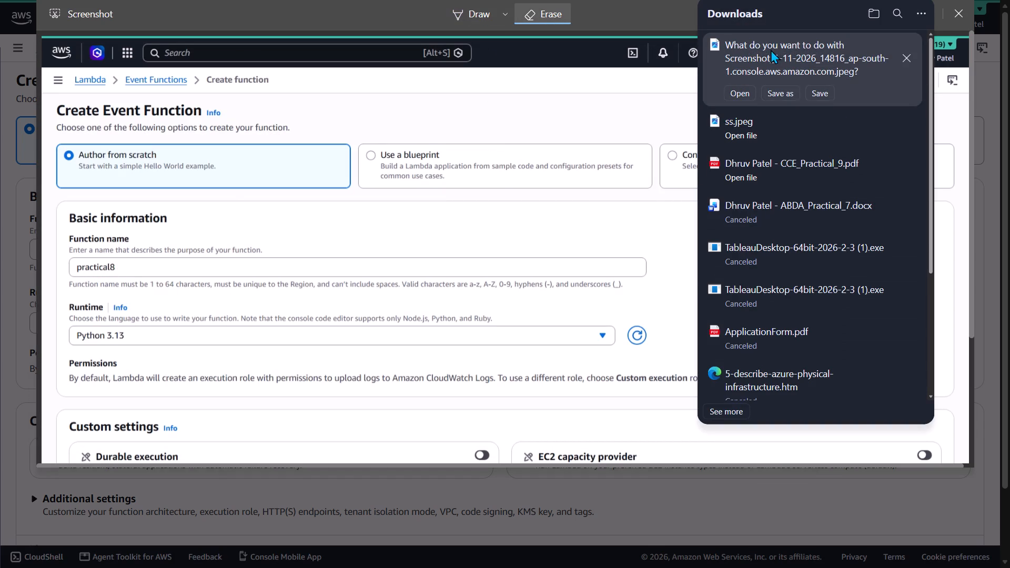
click(787, 89)
double_click(681, 126)
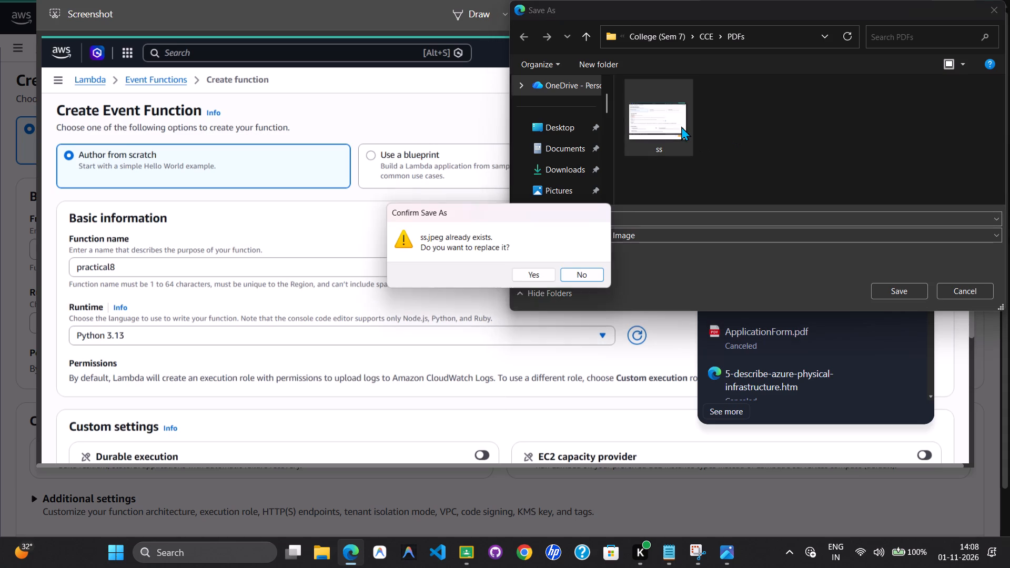
click(540, 281)
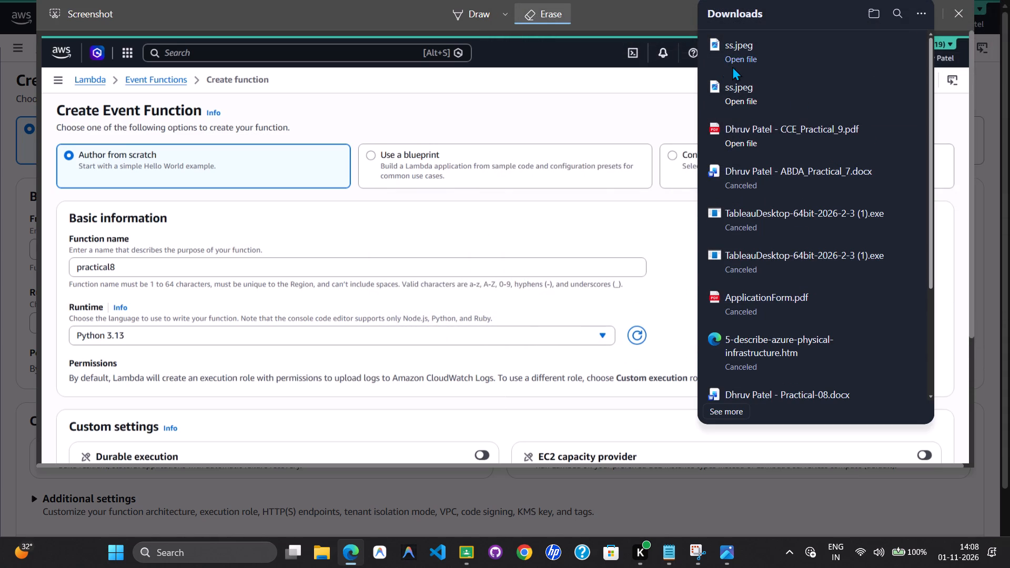
Open the newly saved ss.jpeg in Photos, and close the outdated editing window and the duplicate view.
click(723, 62)
click(735, 57)
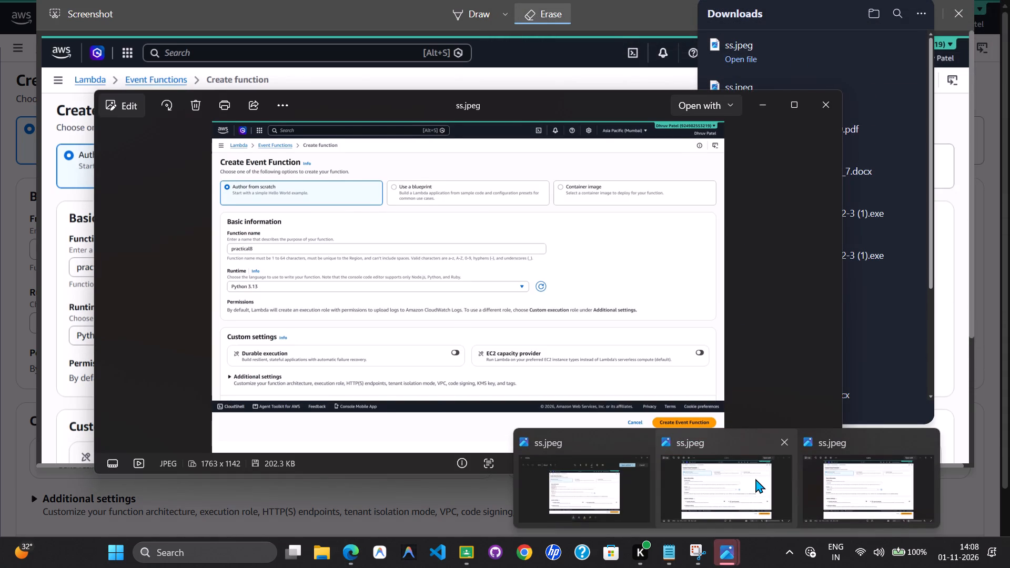
click(755, 479)
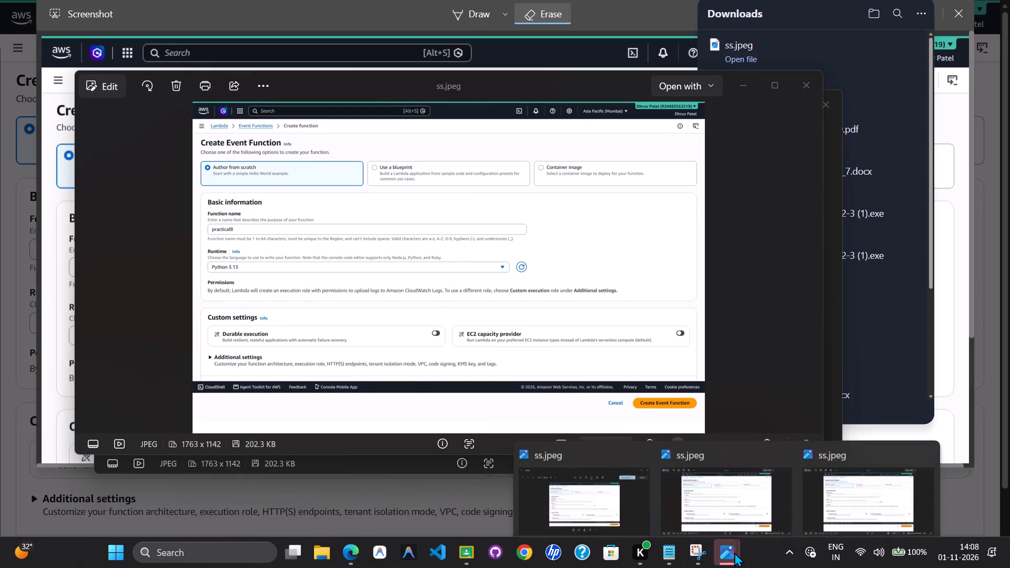
click(631, 493)
click(777, 66)
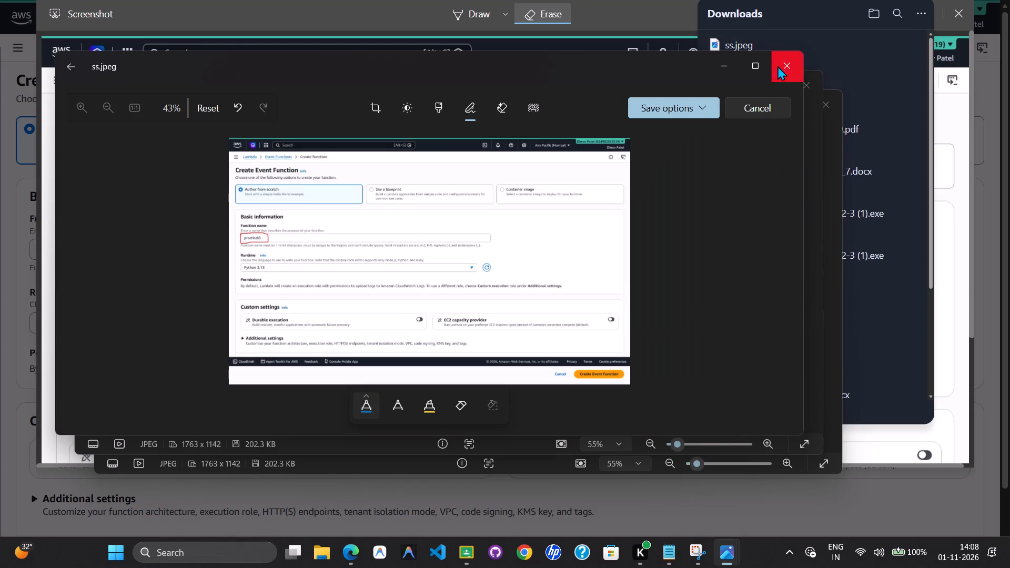
click(396, 272)
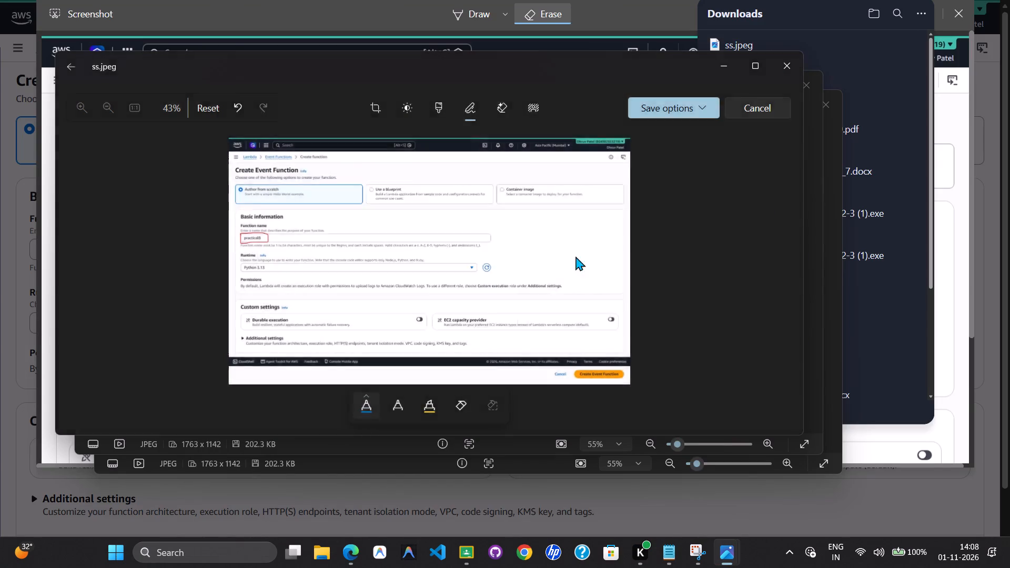
click(790, 85)
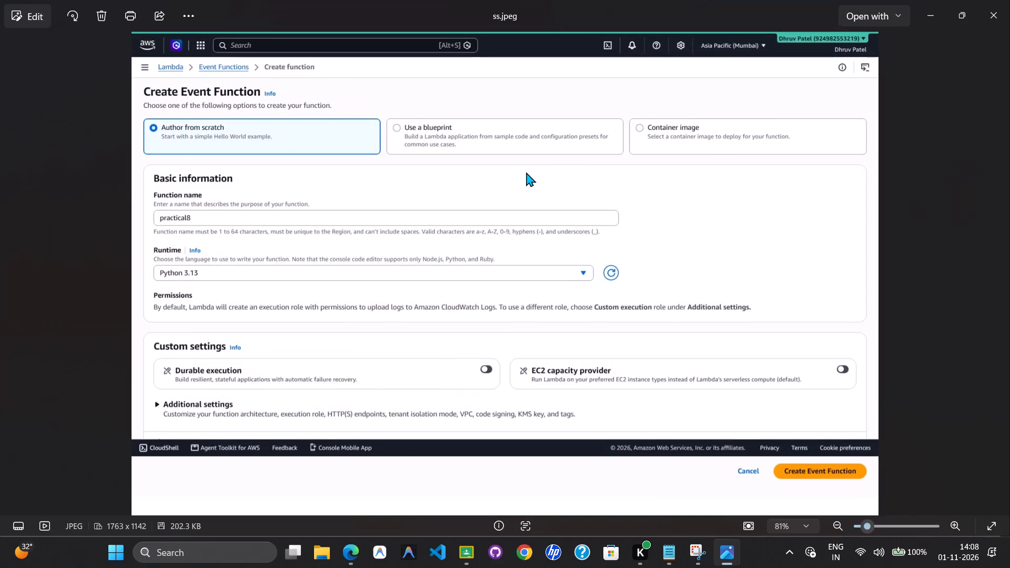
click(1009, 0)
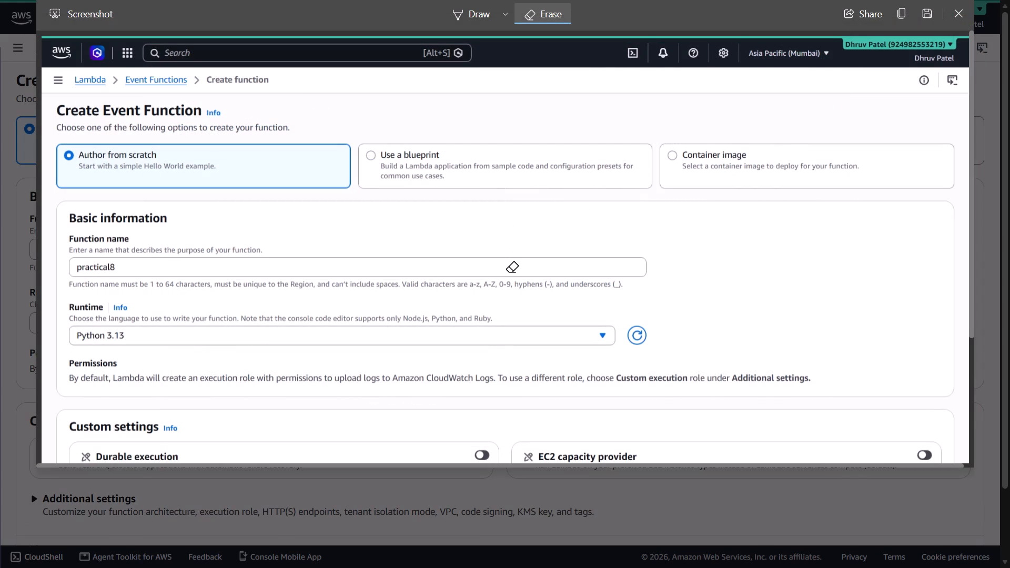
Crop the blank strip off the bottom of ss.jpeg in Photos, to 1763 x 1065.
key(alt+Tab)
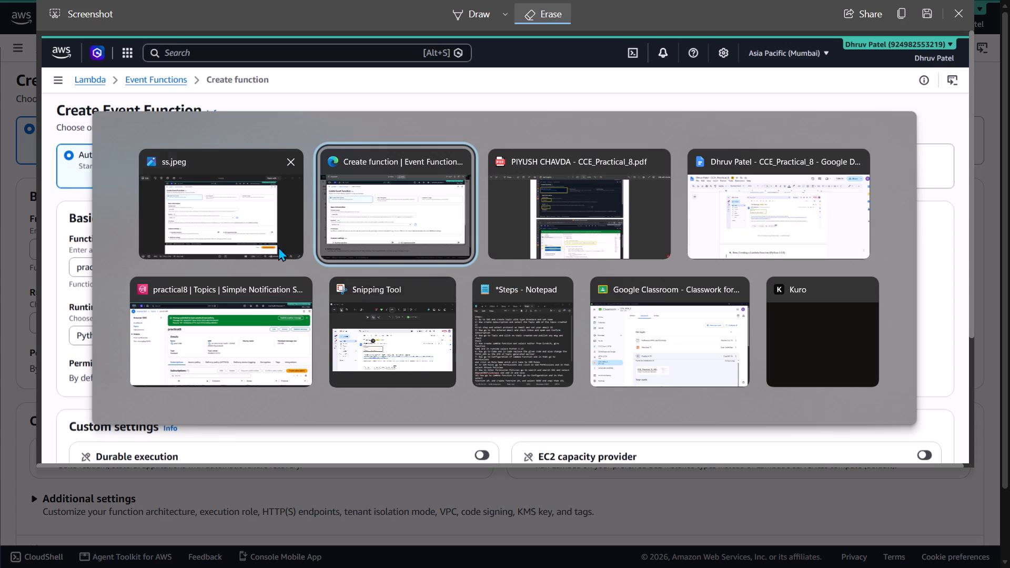
alt+click(247, 236)
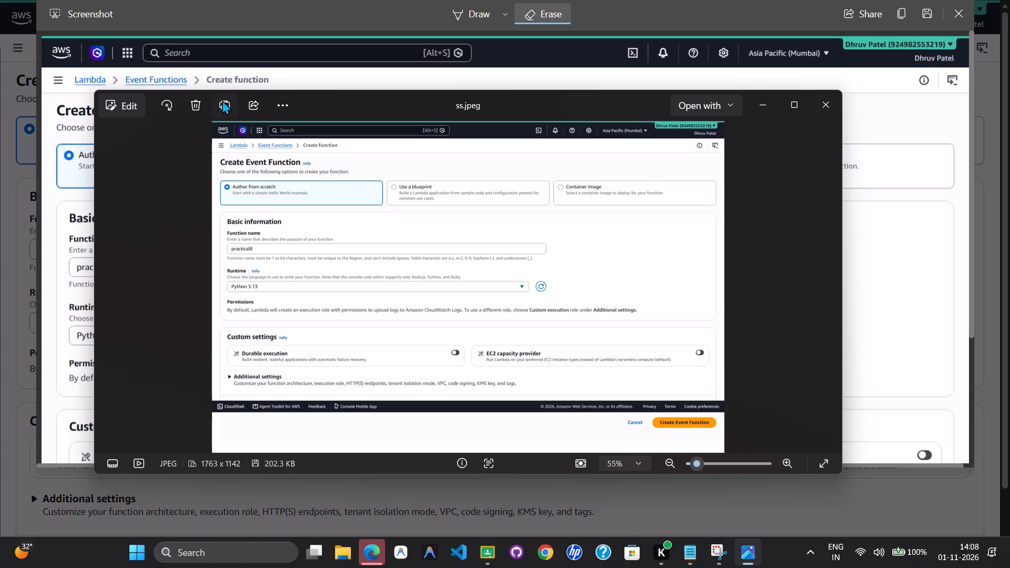
click(127, 101)
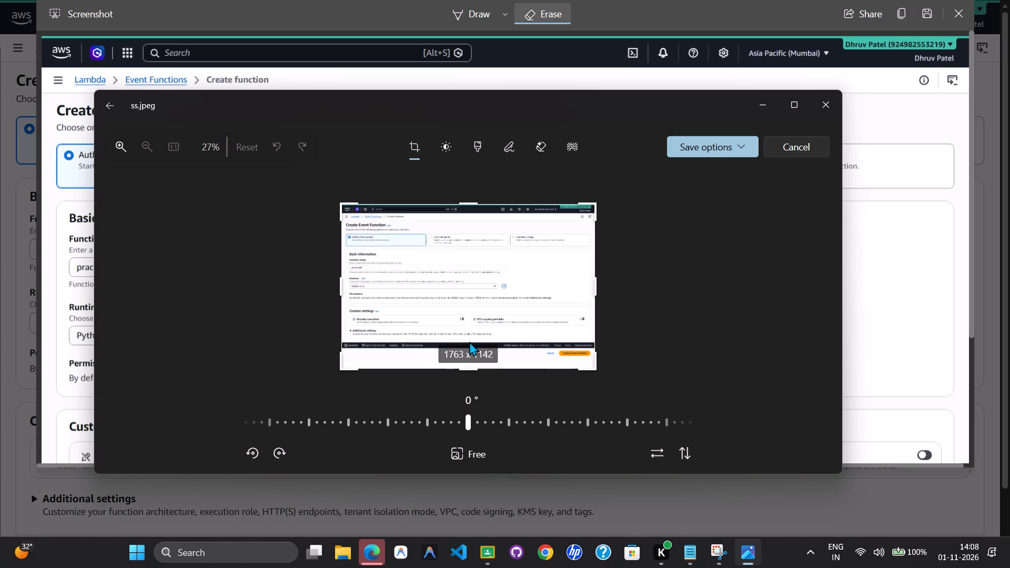
drag(468, 367, 468, 361)
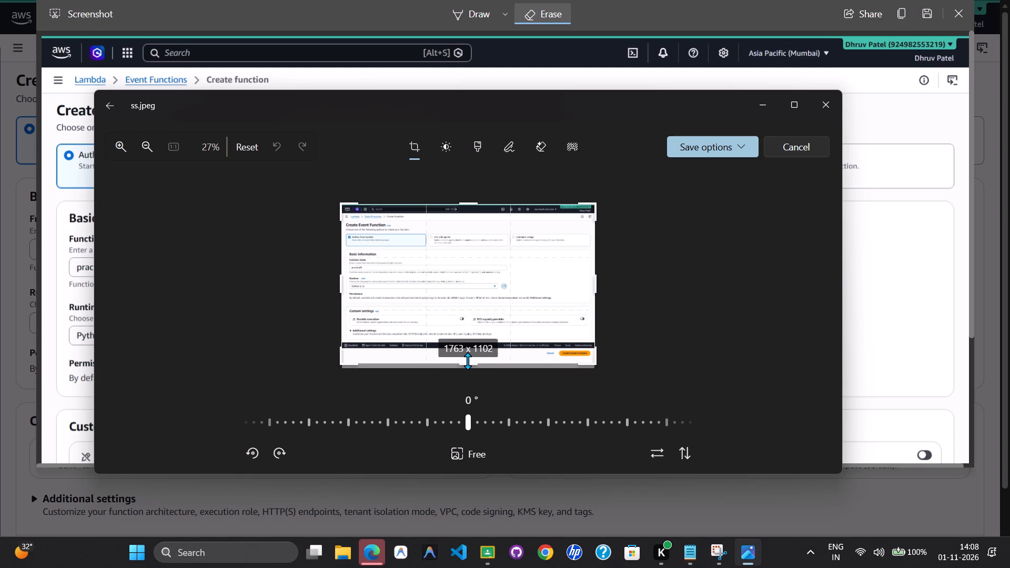
drag(468, 361, 468, 356)
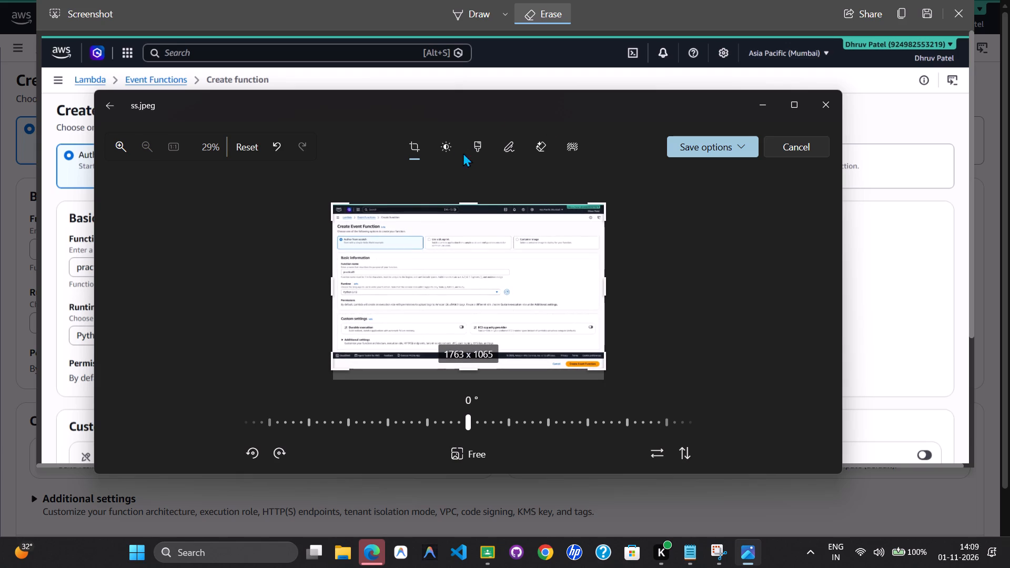
Look through the photo editor's adjustment, filter and markup tools, examining the pens' line and arrow styles for annotating ss.jpeg.
click(446, 148)
click(481, 148)
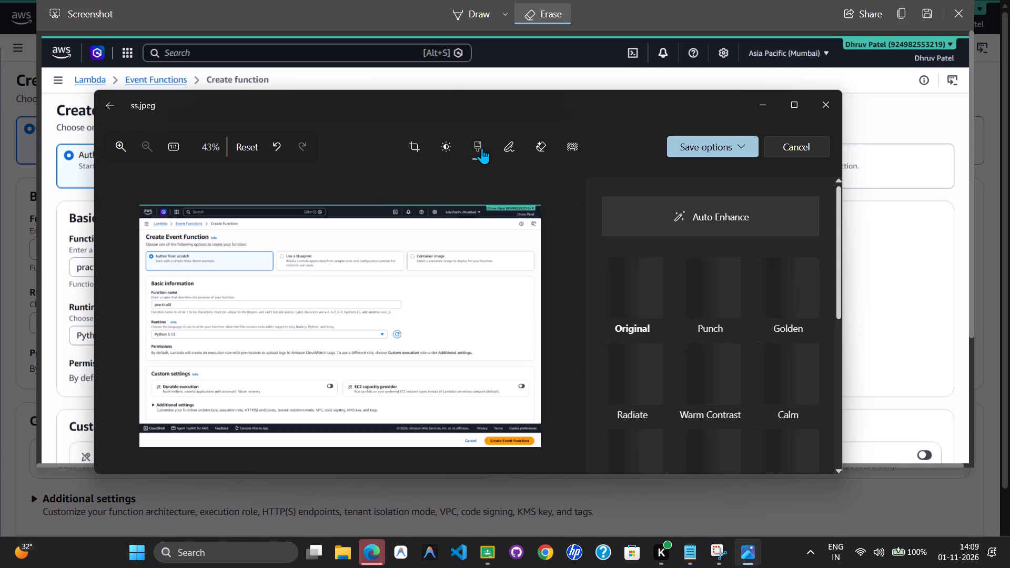
click(502, 143)
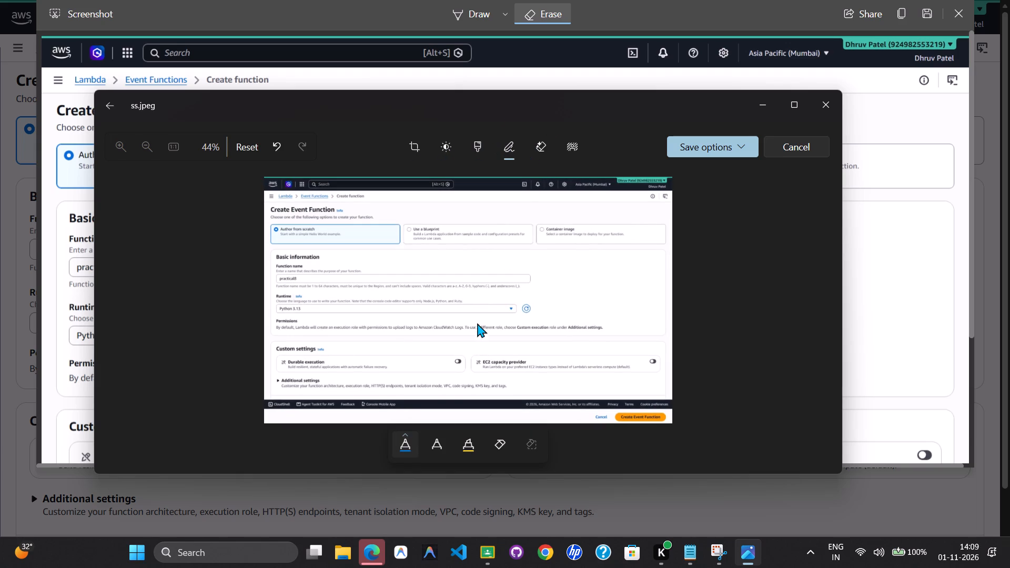
click(405, 434)
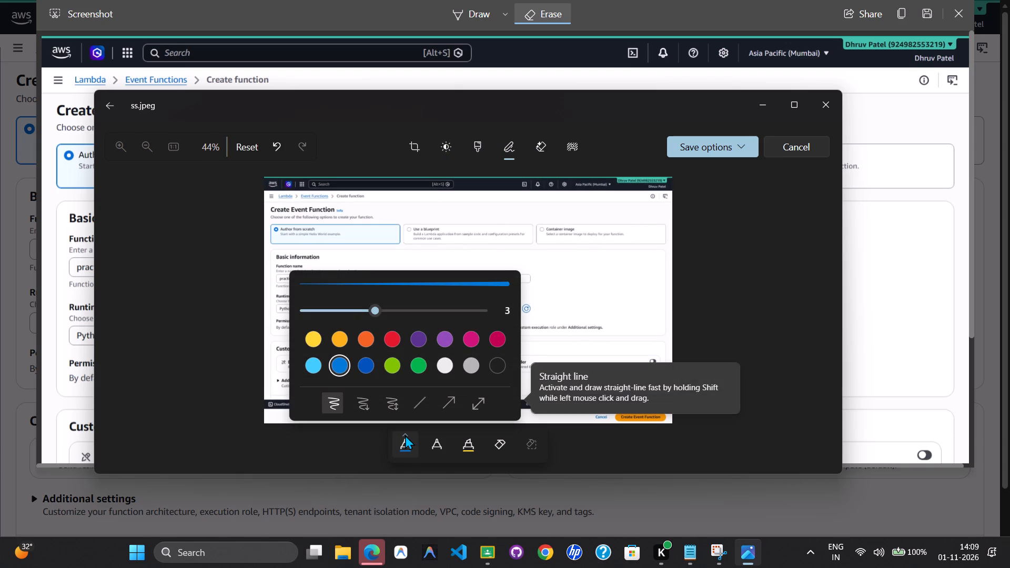
click(419, 401)
click(448, 401)
click(467, 401)
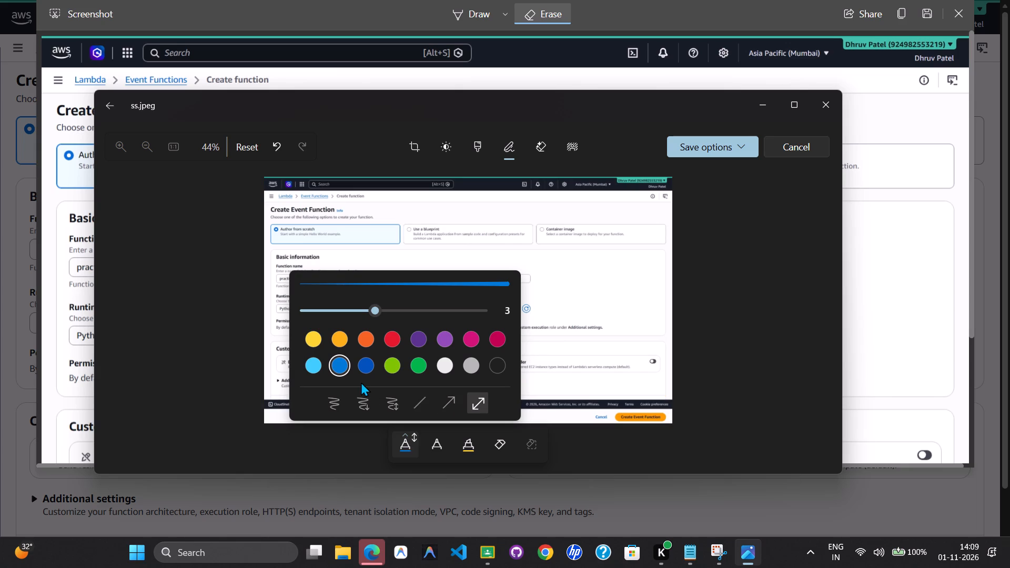
scroll(402, 400, down, 2)
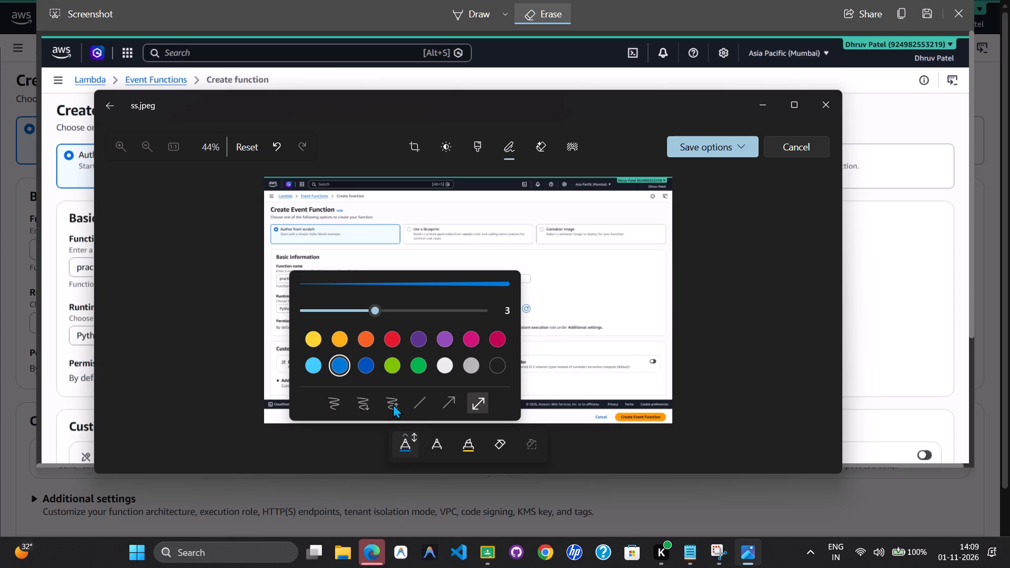
click(393, 404)
click(358, 405)
click(330, 401)
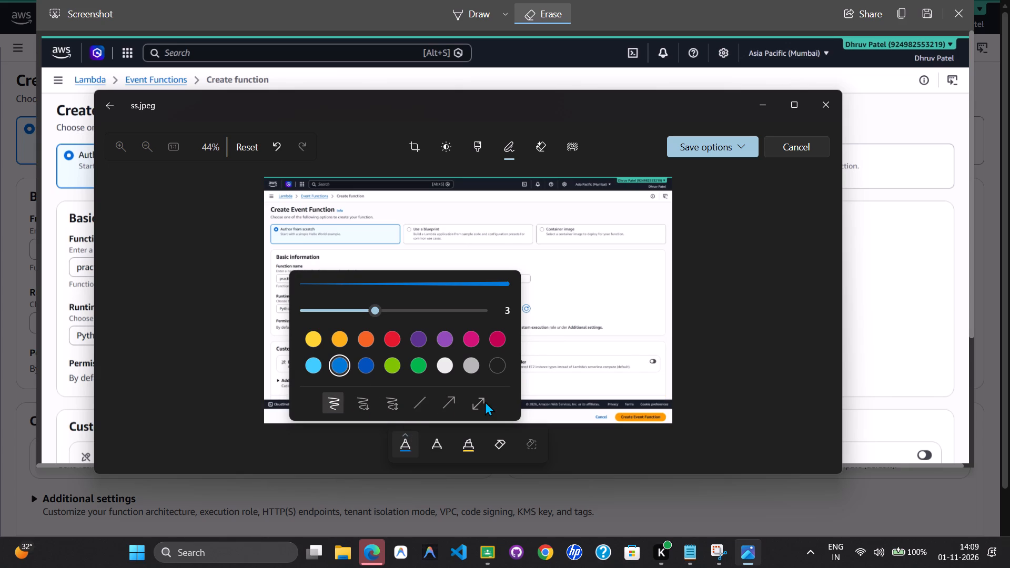
click(485, 401)
click(430, 445)
click(439, 430)
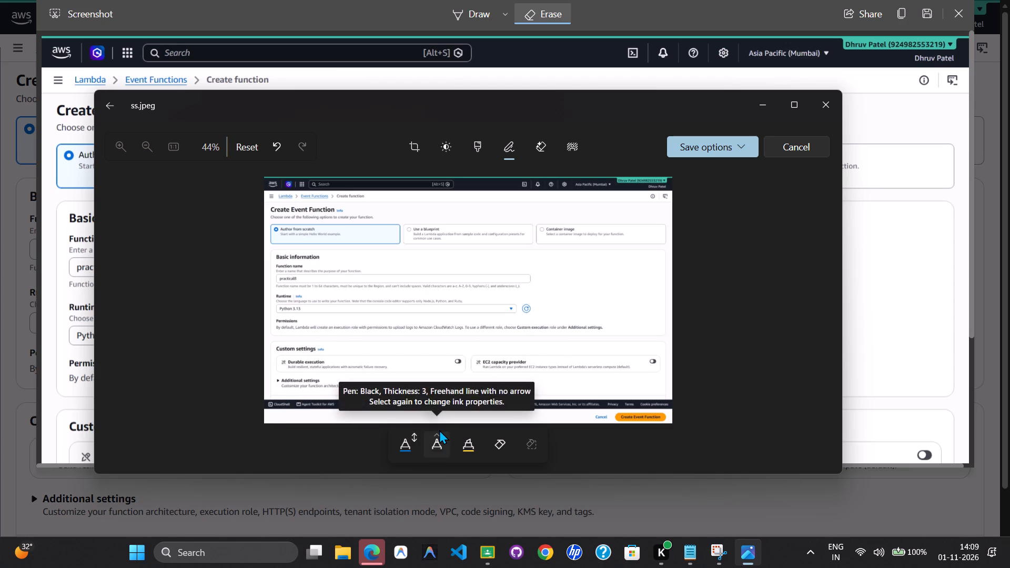
click(463, 447)
click(465, 431)
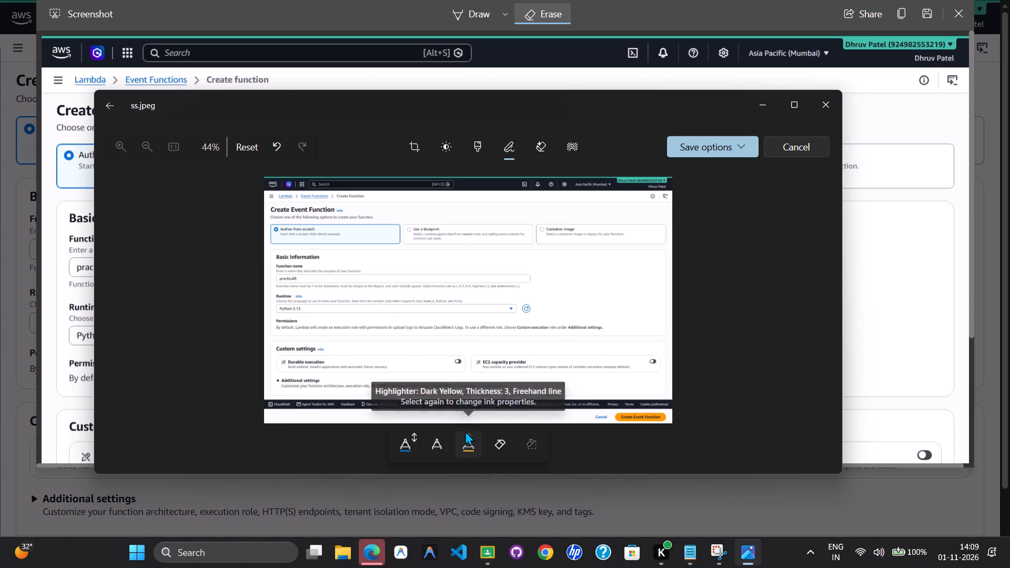
click(497, 447)
click(411, 440)
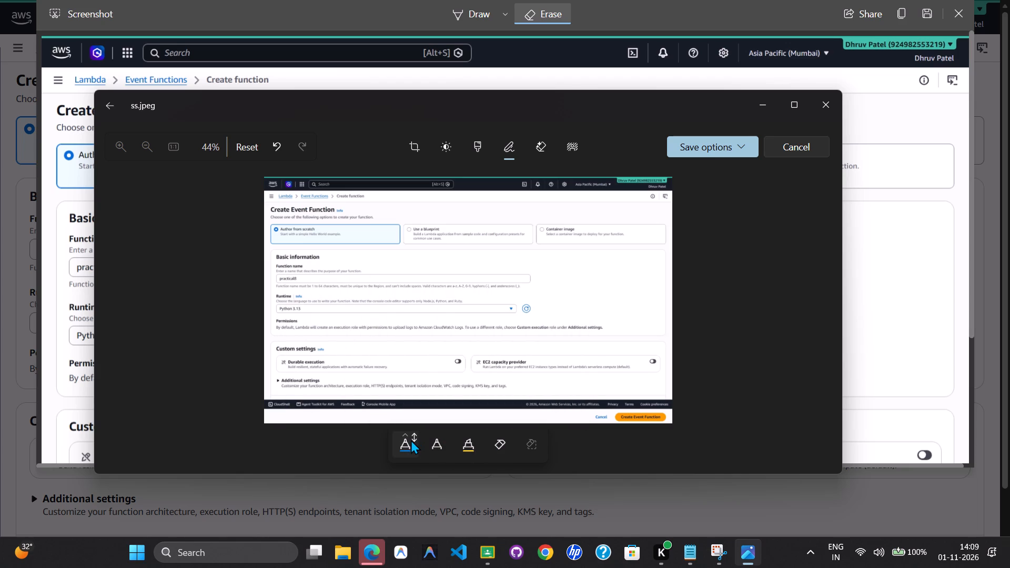
click(406, 437)
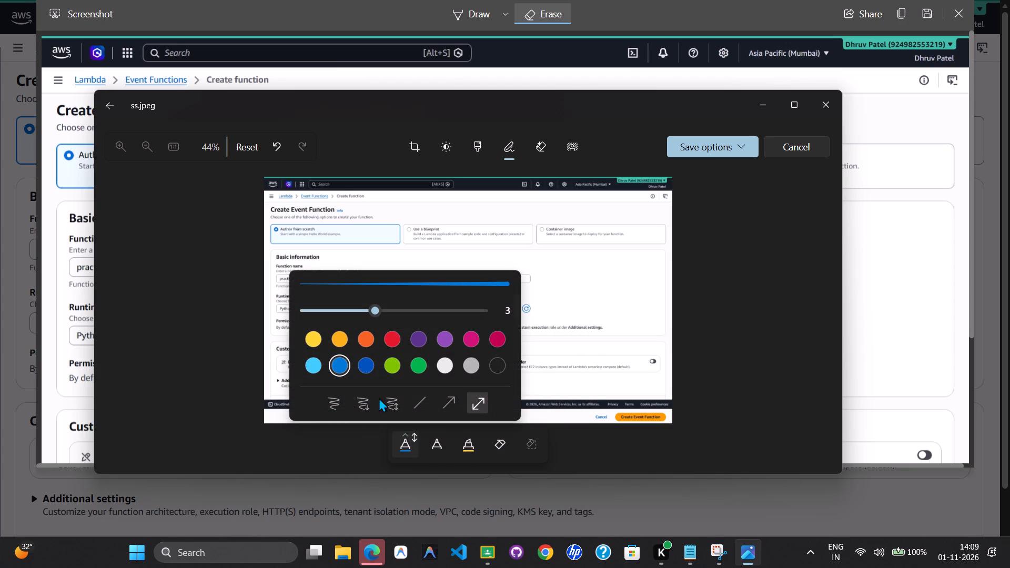
click(341, 400)
click(324, 403)
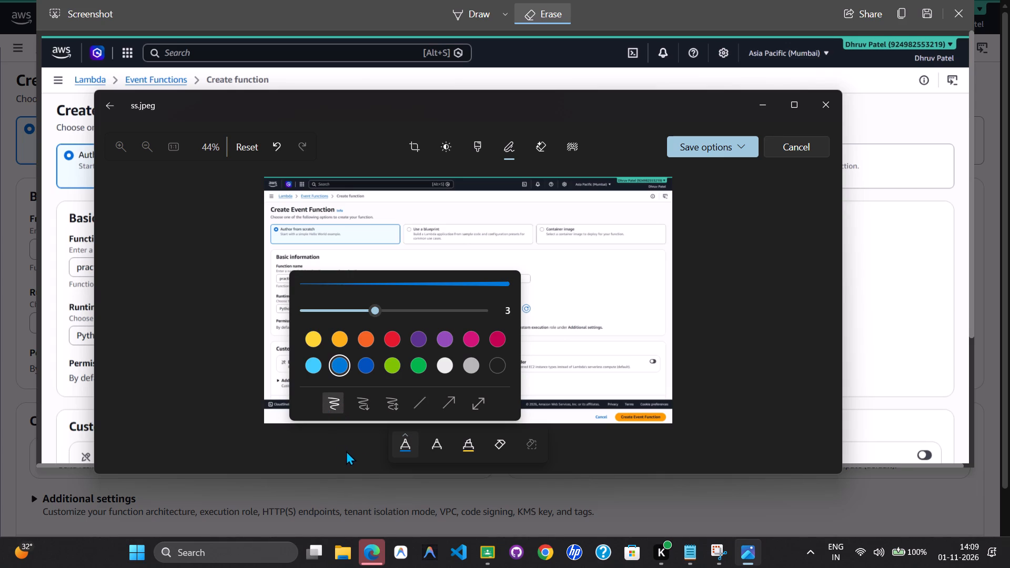
click(344, 454)
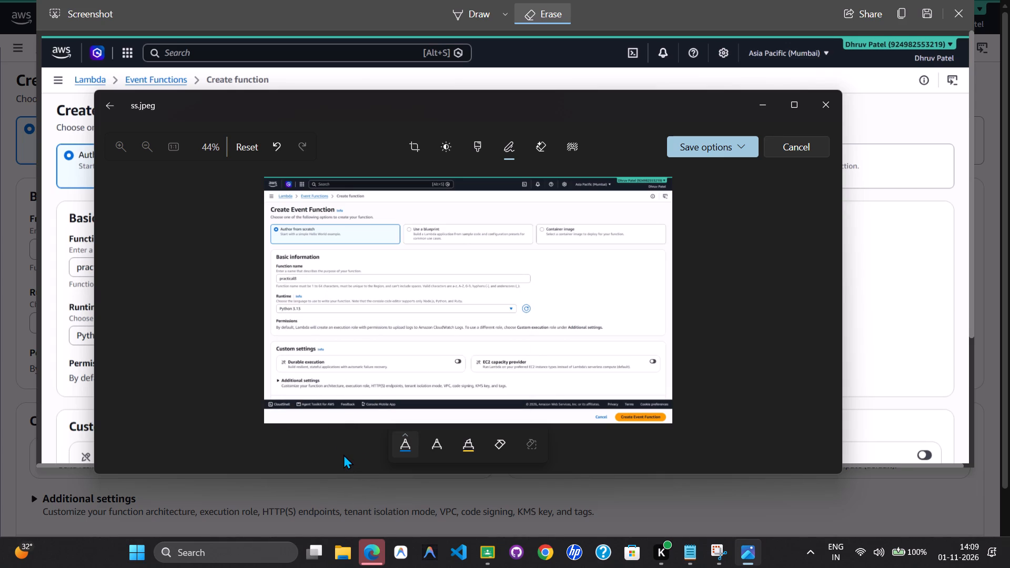
Save the cropped image over the original ss.jpeg.
click(748, 146)
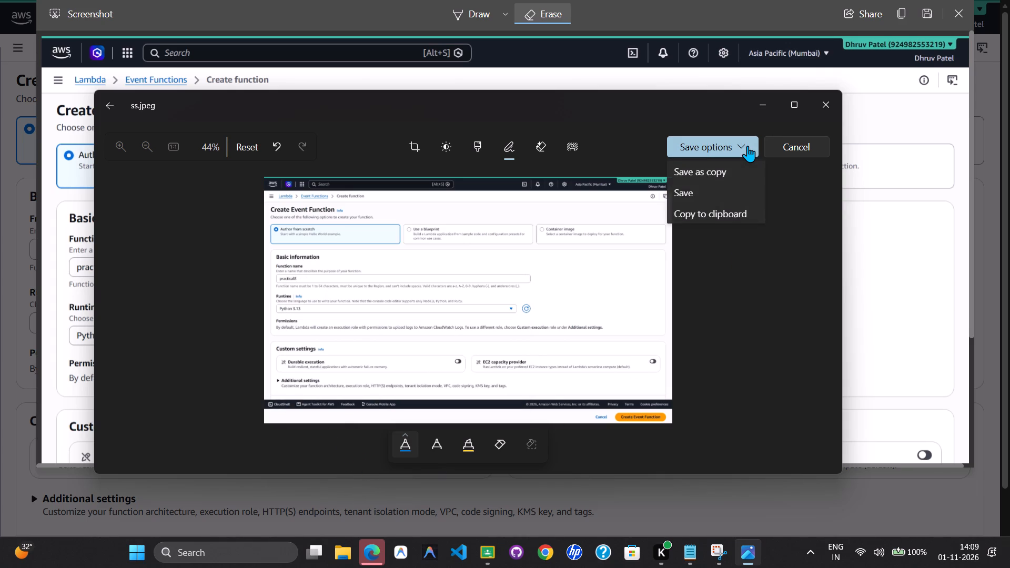
click(705, 191)
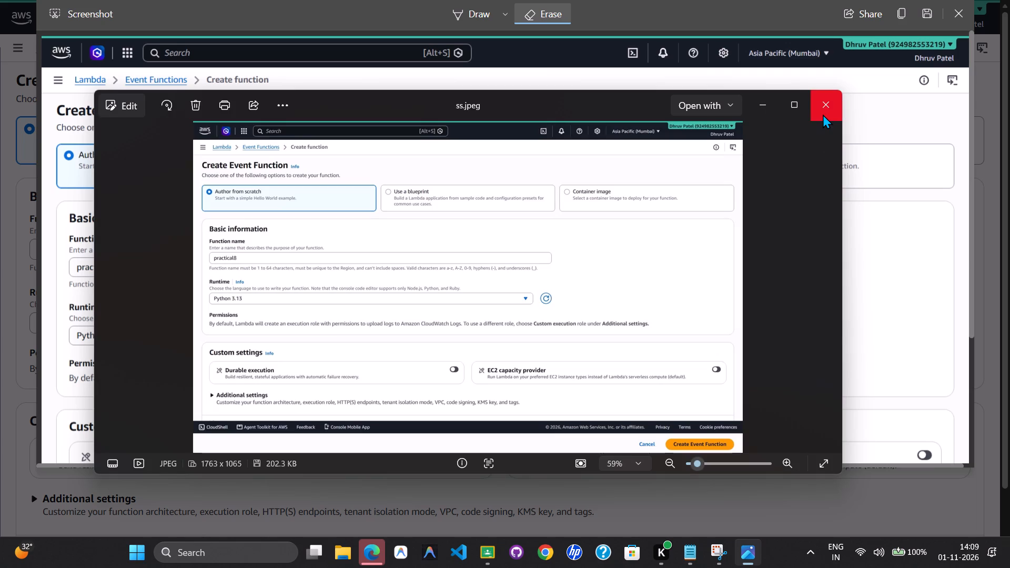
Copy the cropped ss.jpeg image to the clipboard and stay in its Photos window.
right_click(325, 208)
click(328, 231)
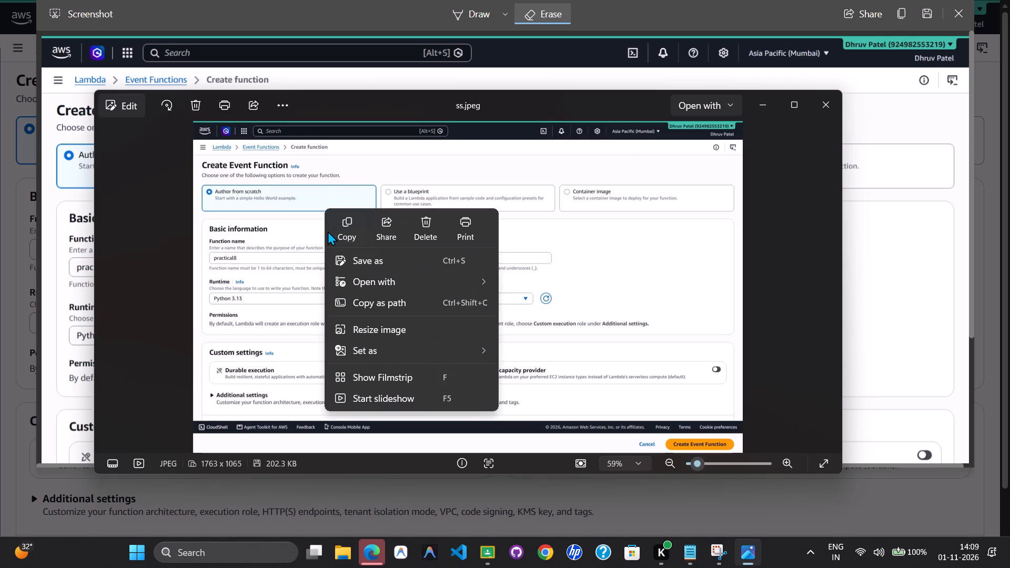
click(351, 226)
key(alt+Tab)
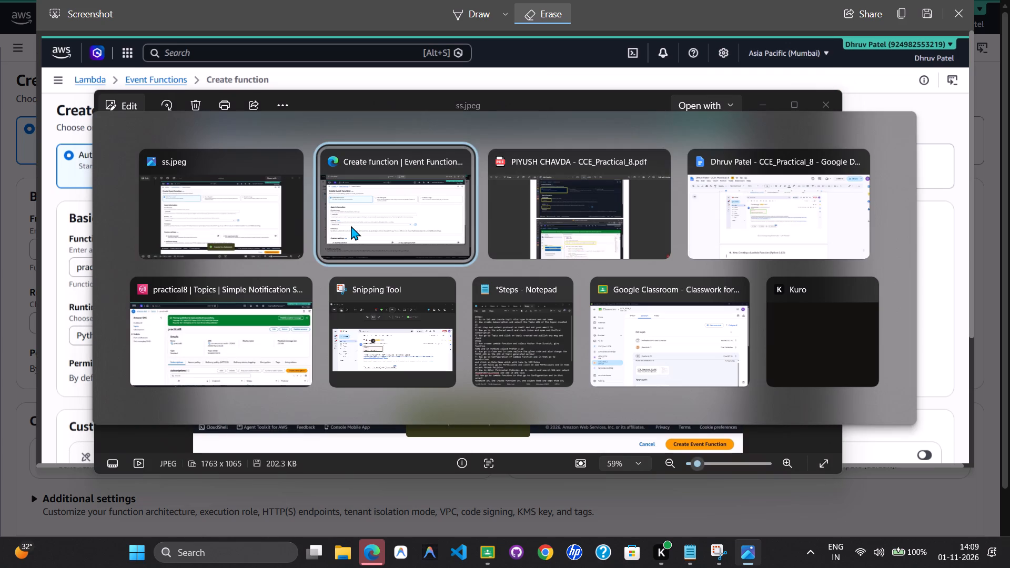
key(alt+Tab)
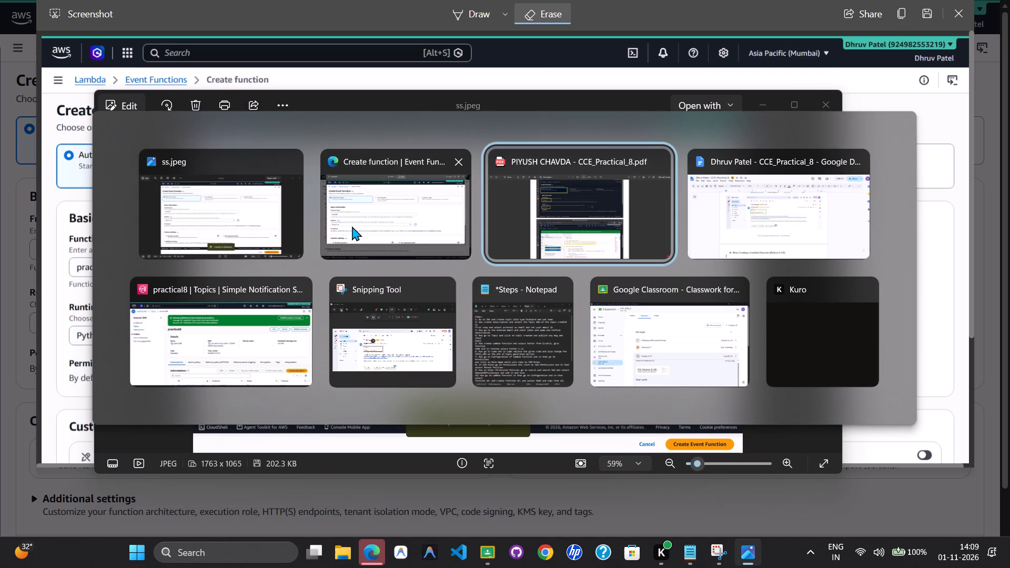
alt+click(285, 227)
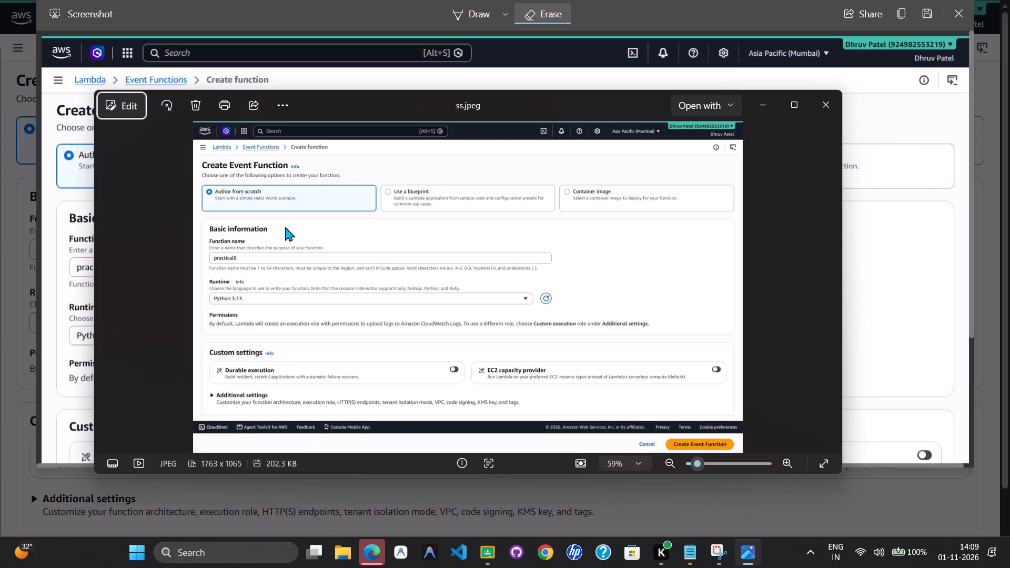
Maximize ss.jpeg, capture the whole create-function image as a new screenshot, and open it in Snipping Tool for markup.
click(795, 106)
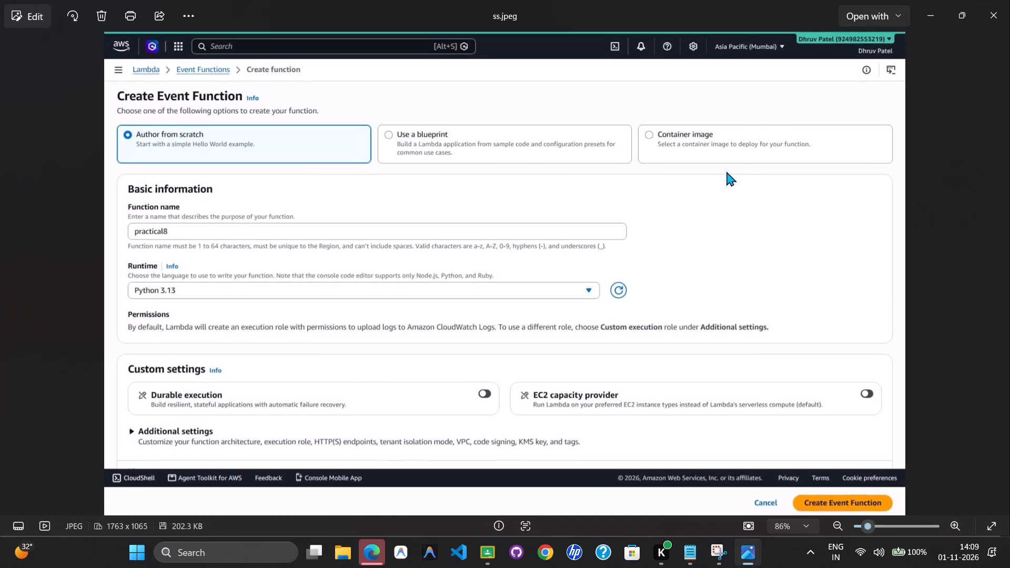
key(shift+super+s)
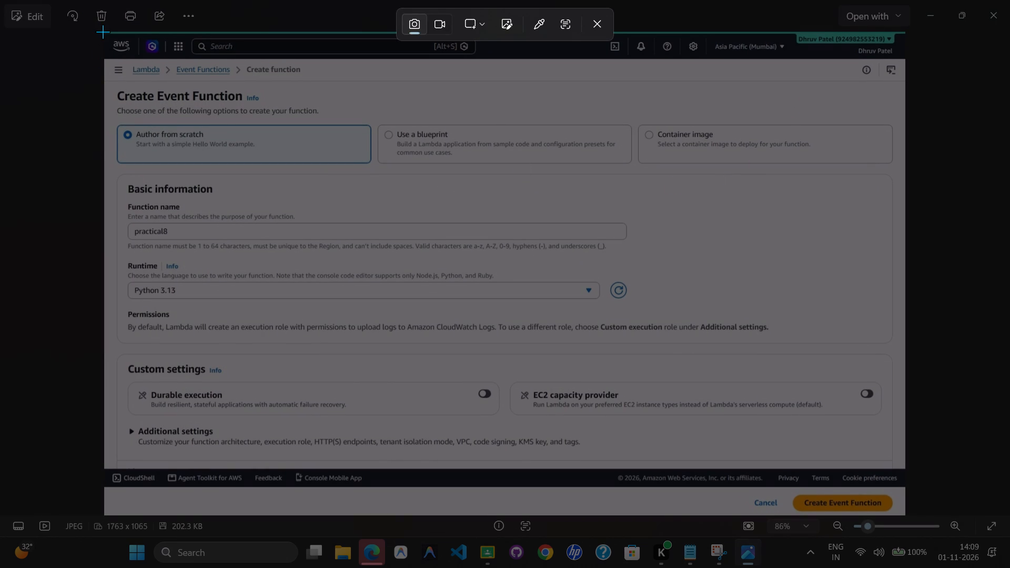
drag(103, 32, 898, 414)
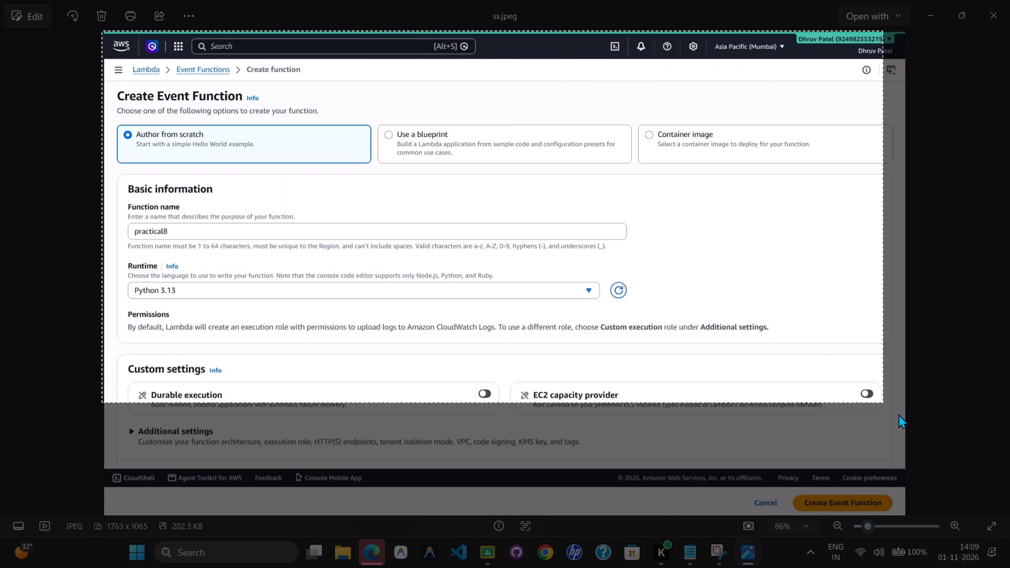
drag(898, 414, 905, 515)
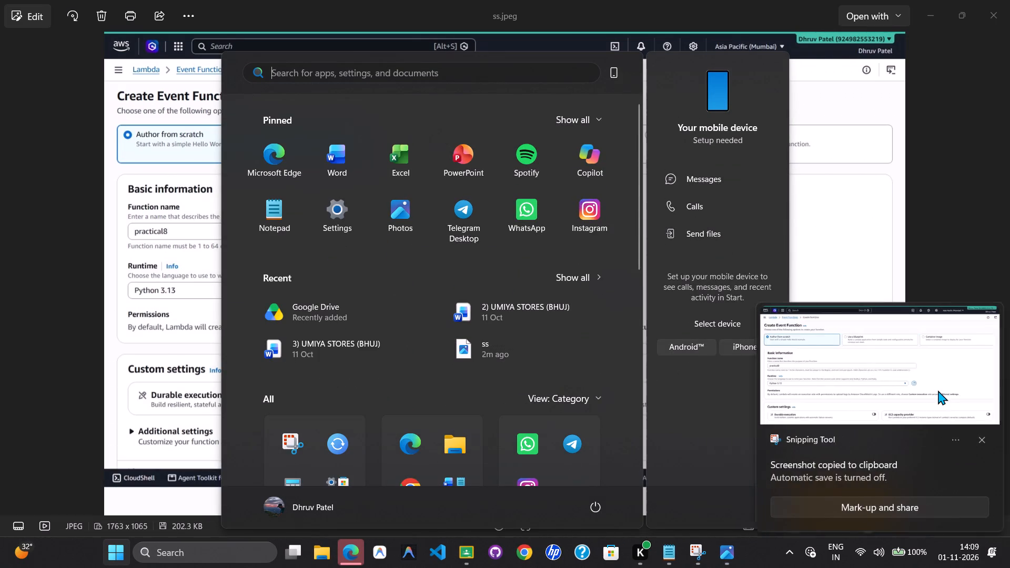
click(938, 390)
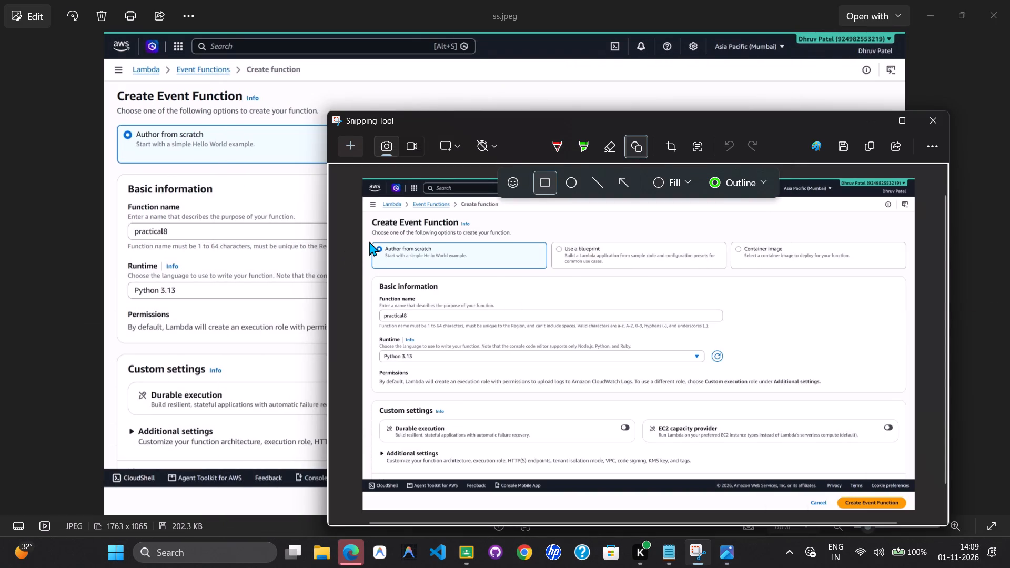
Draw a green rectangle around the function name practical8 and nudge it into place.
drag(375, 308, 426, 328)
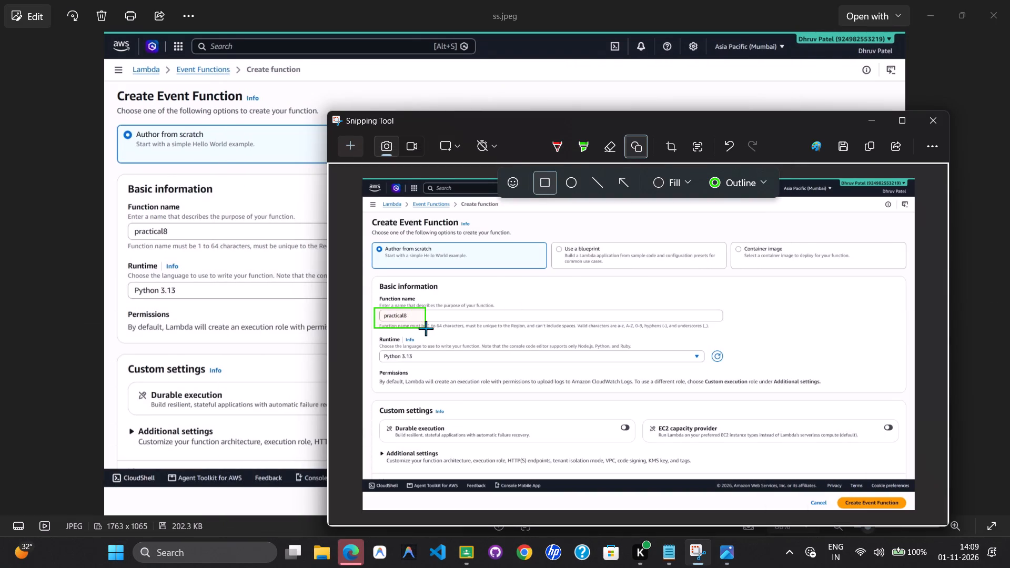
drag(426, 328, 440, 323)
key(Right)
key(Right)
key(Right)
key(Right)
key(Right)
key(Right)
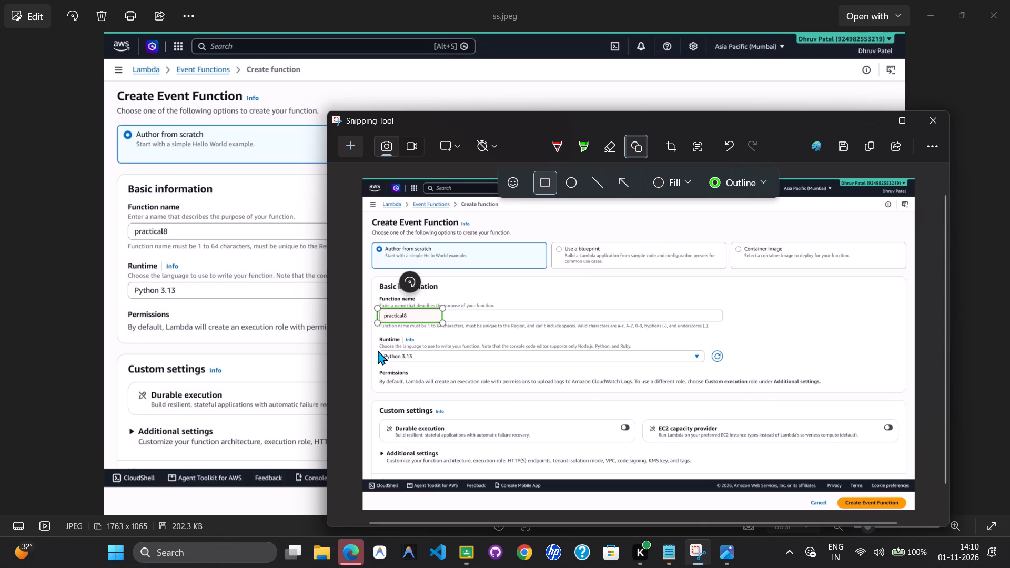
Draw a green rectangle around the Python 3.13 runtime and nudge it into place.
drag(378, 350, 436, 366)
key(Up)
key(Up)
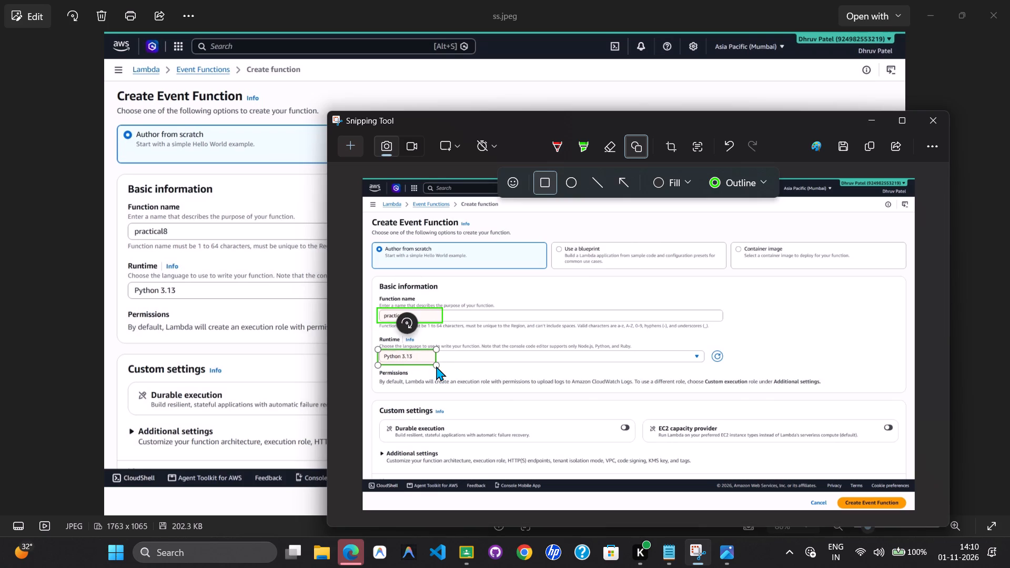
key(Up)
key(Right)
key(Right)
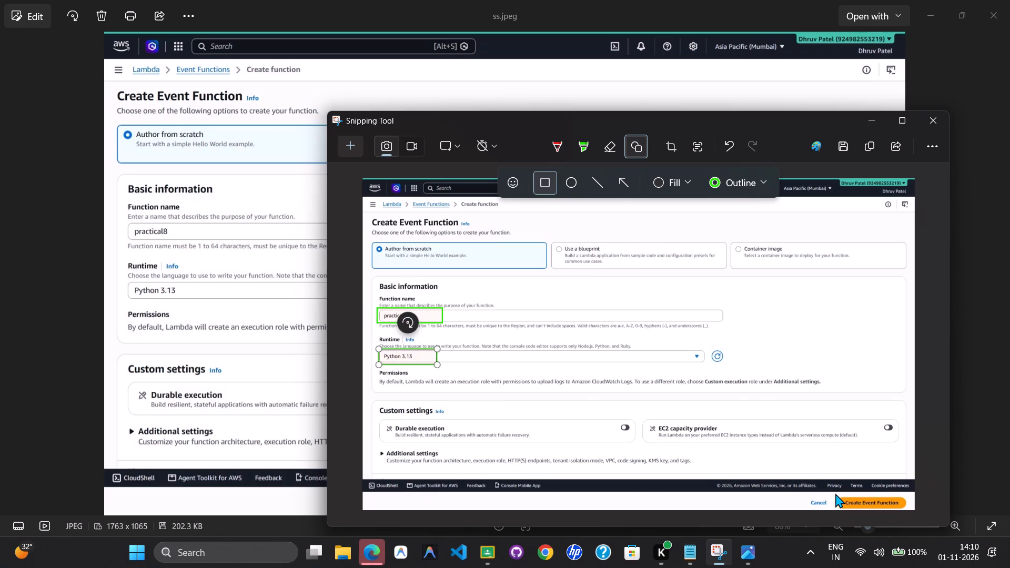
Draw a green rectangle around the orange Create Event Function button in the screenshot and align it to the button.
drag(835, 493, 907, 511)
key(Up)
key(Up)
click(909, 494)
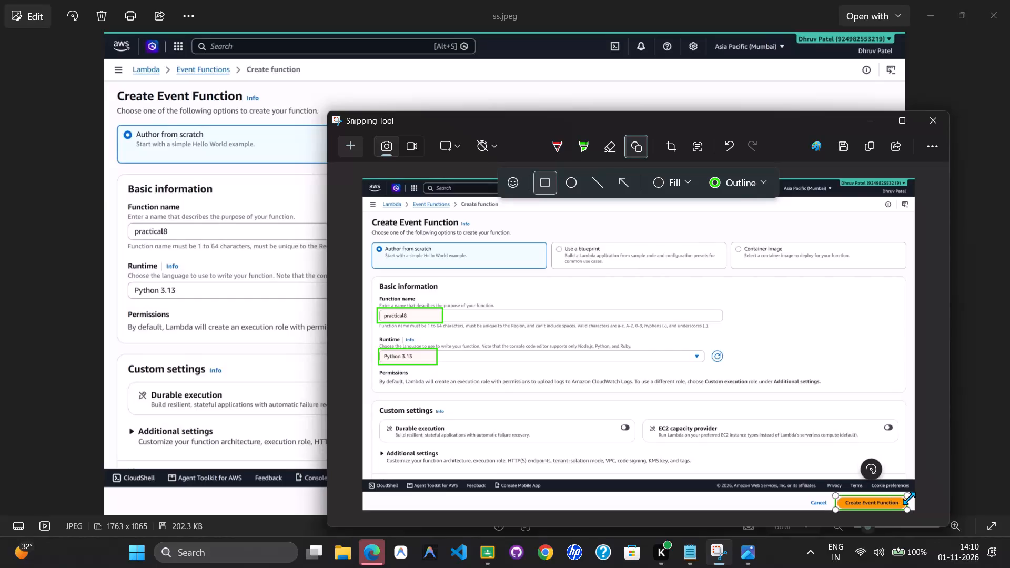
key(Left)
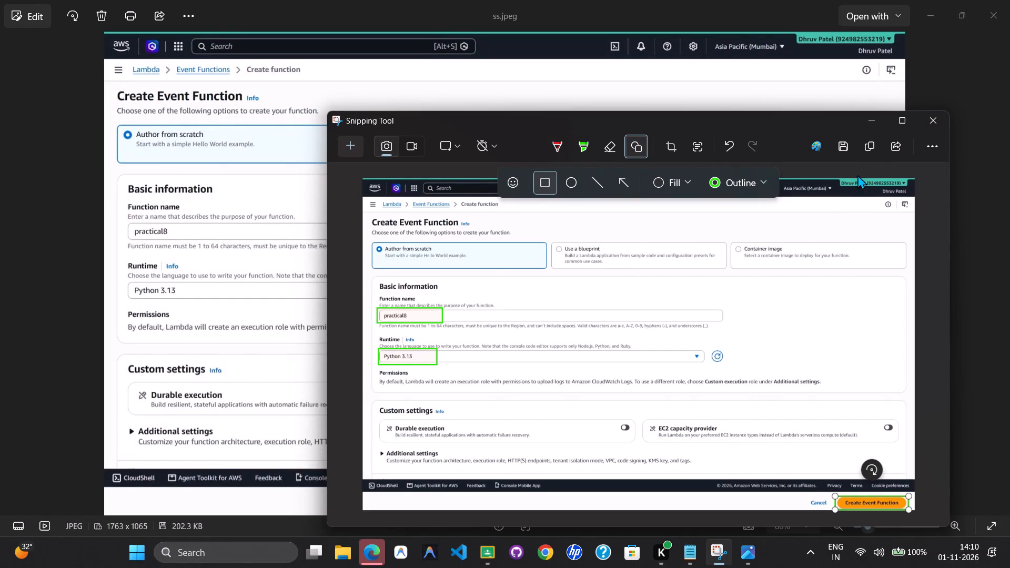
Copy the annotated screenshot and paste it under heading 4, Creating a Lambda Function (Python 3.13), in the CCE_Practical_8 Google Docs document.
click(872, 151)
key(alt+Tab)
key(alt+Tab)
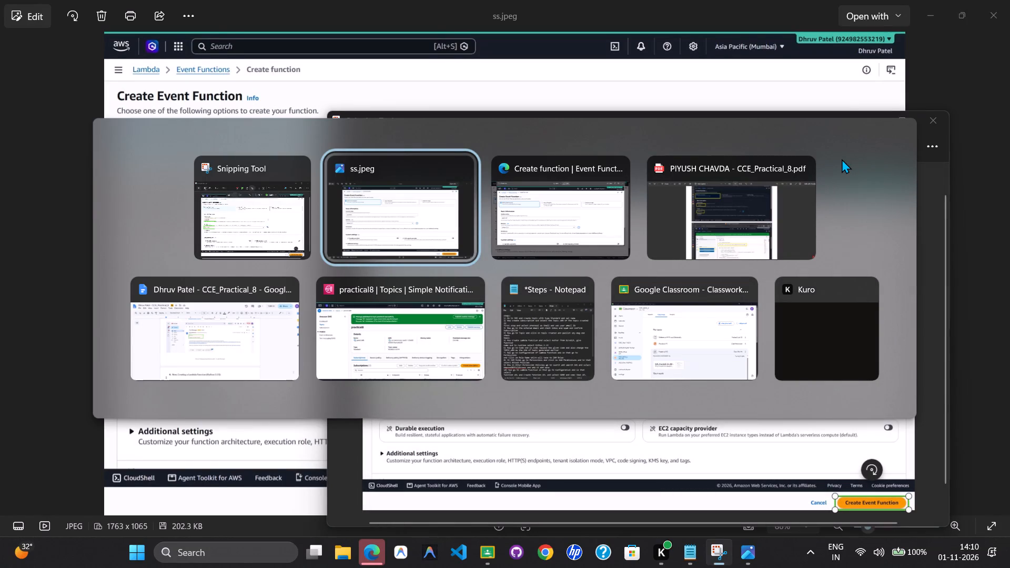
key(alt+Tab)
key(alt+Tab)
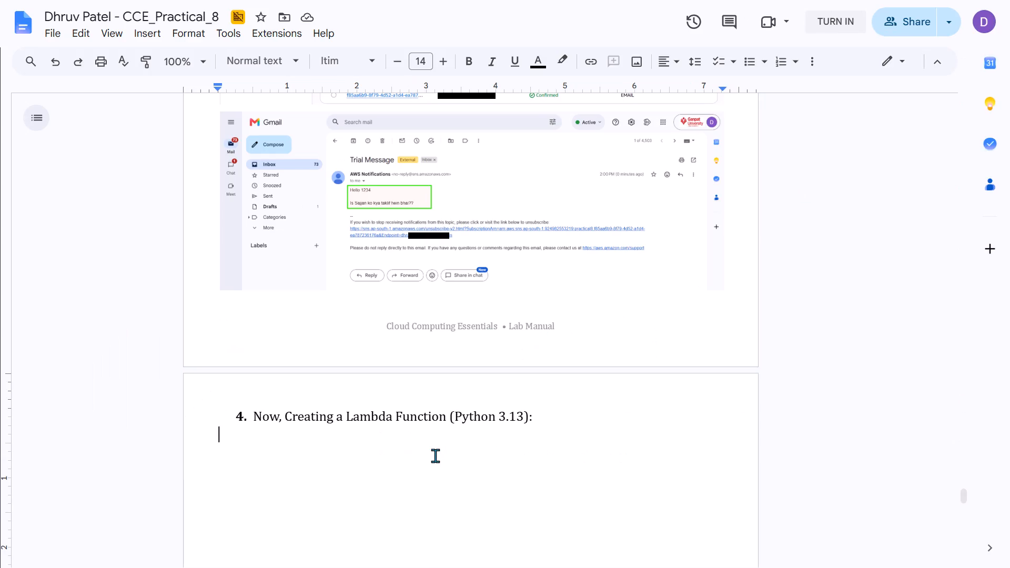
key(ctrl+v)
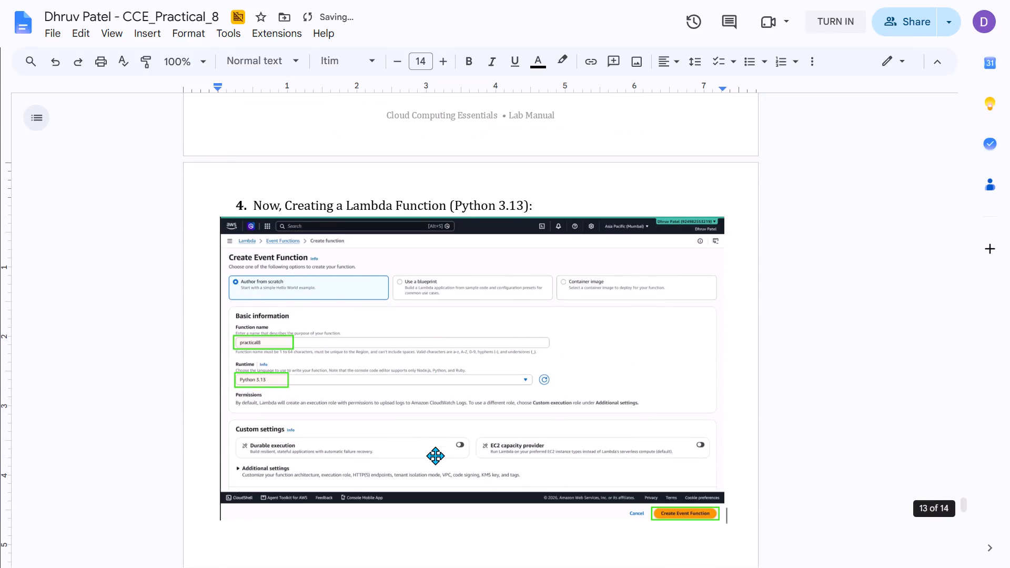
In Snipping Tool, draw a green rectangle around the Lambda > Event Functions > Create function breadcrumb and fit it to the text.
key(alt+Tab)
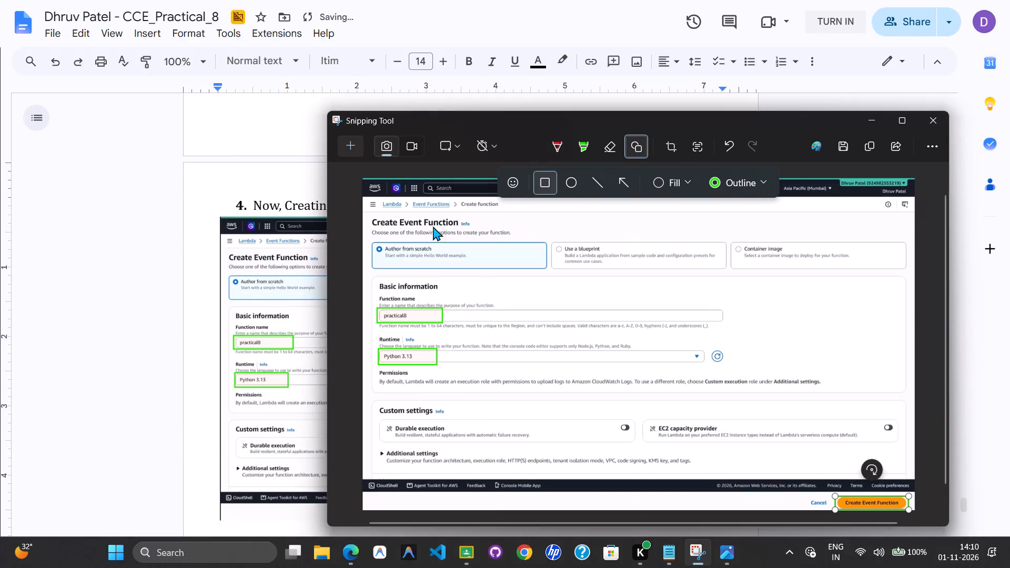
drag(376, 198, 428, 206)
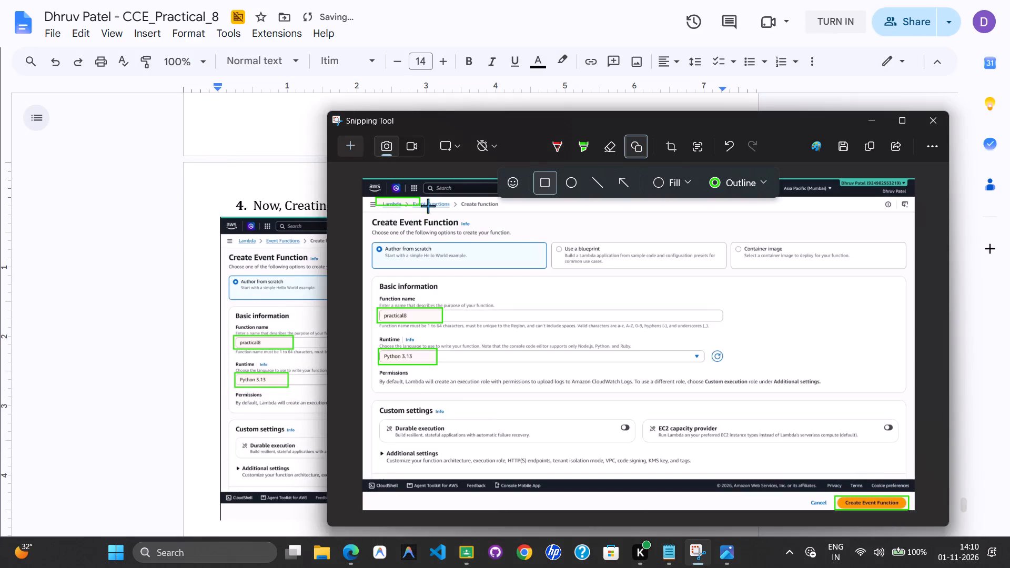
drag(428, 206, 521, 212)
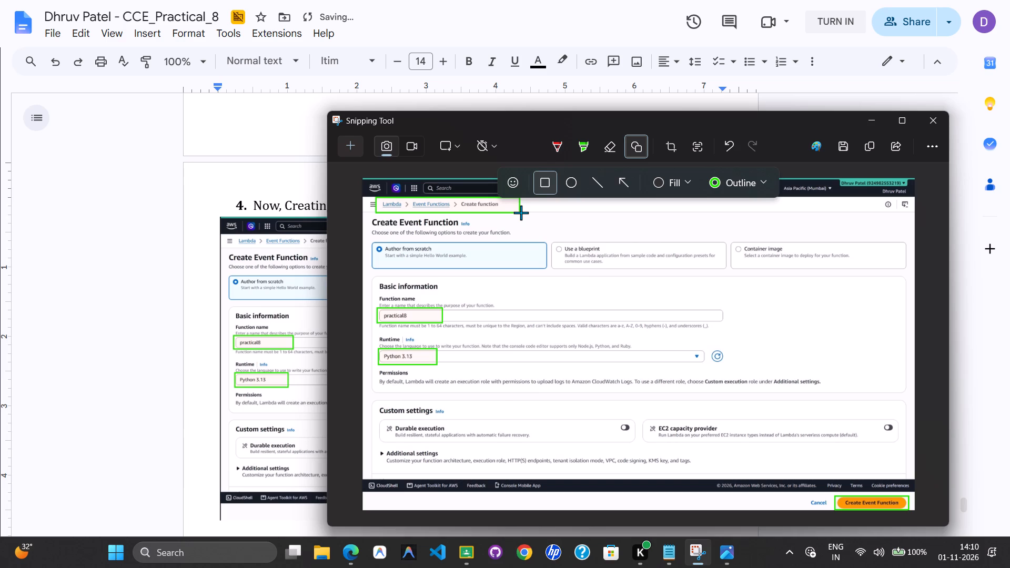
drag(521, 212, 518, 209)
key(Down)
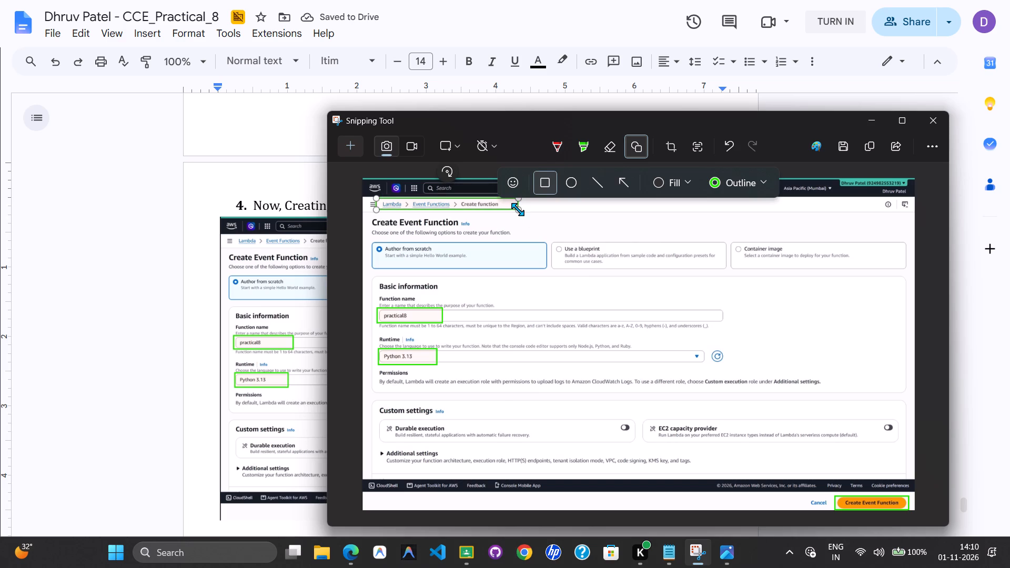
key(Down)
key(Down)
key(Right)
key(Right)
key(Right)
key(Right)
key(Right)
key(Right)
key(Right)
key(Up)
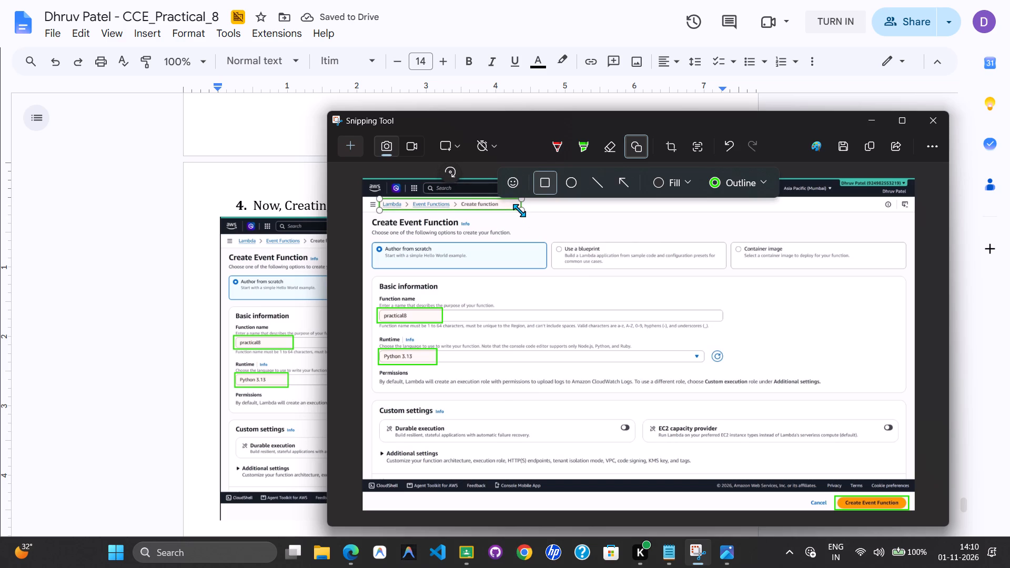
key(Right)
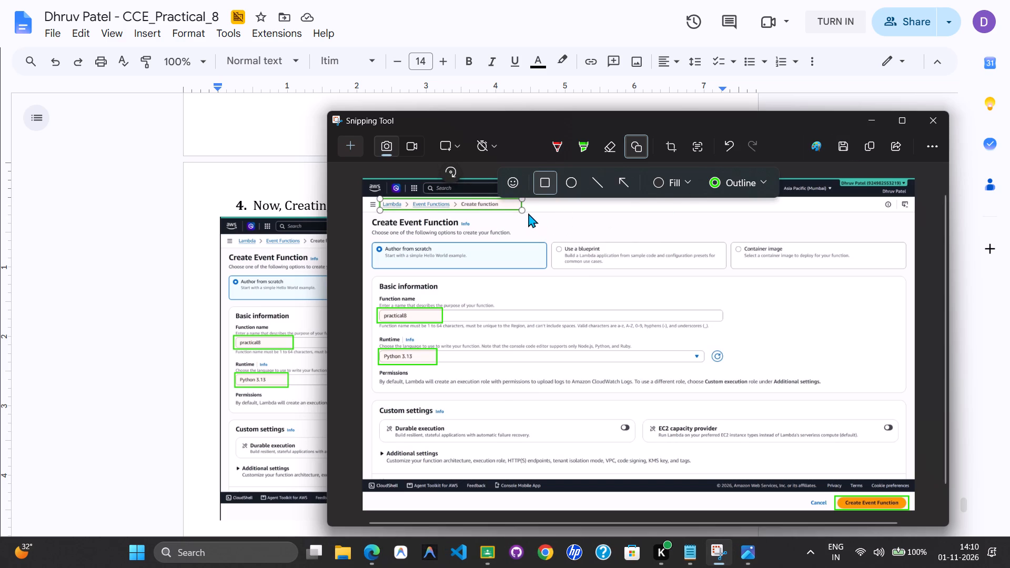
drag(523, 211, 508, 213)
Copy the updated screenshot, replace the image under heading 4 in the CCE_Practical_8 document with it, and add a new line below.
click(869, 144)
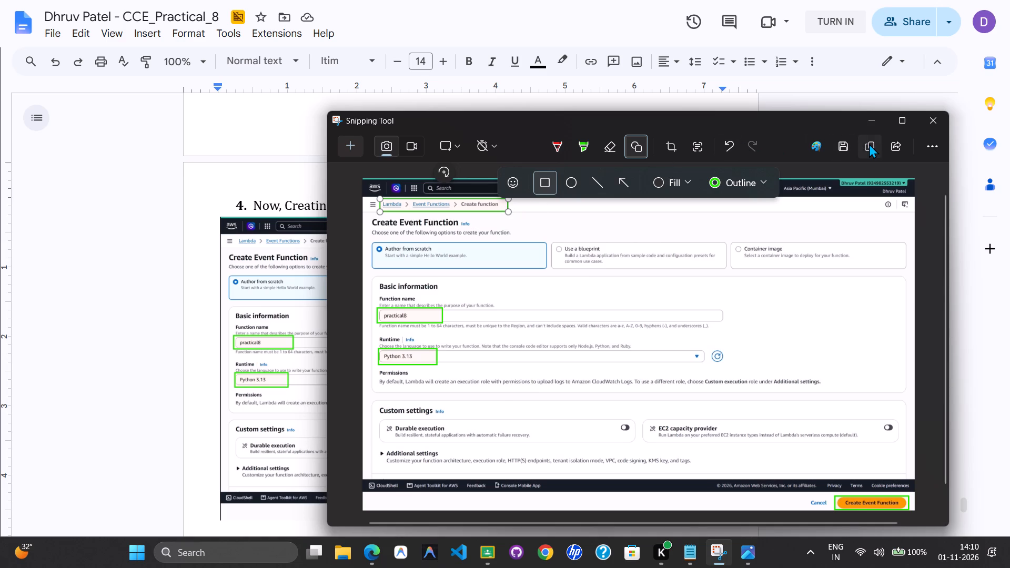
key(alt+Tab)
click(498, 319)
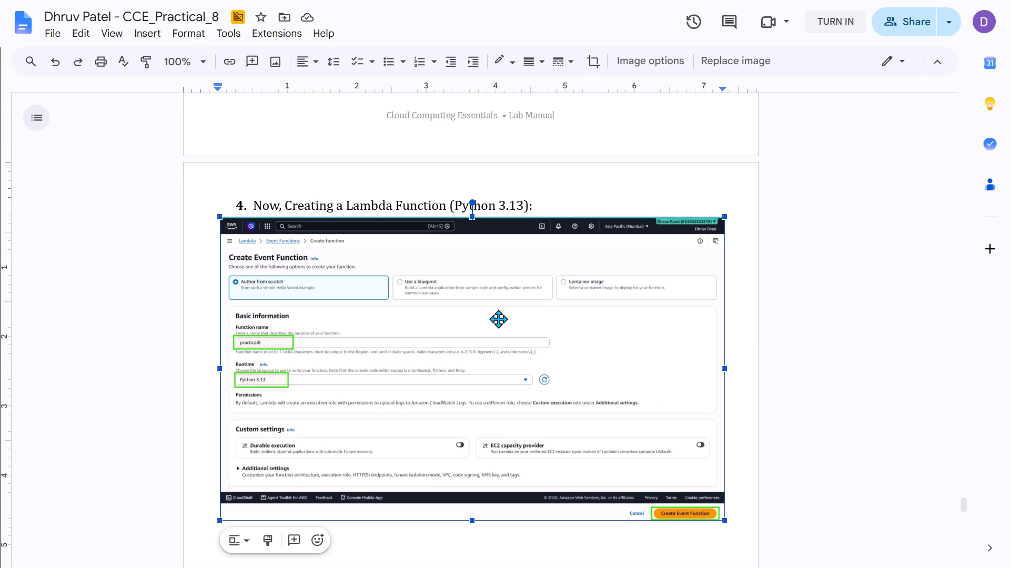
key(ctrl+v)
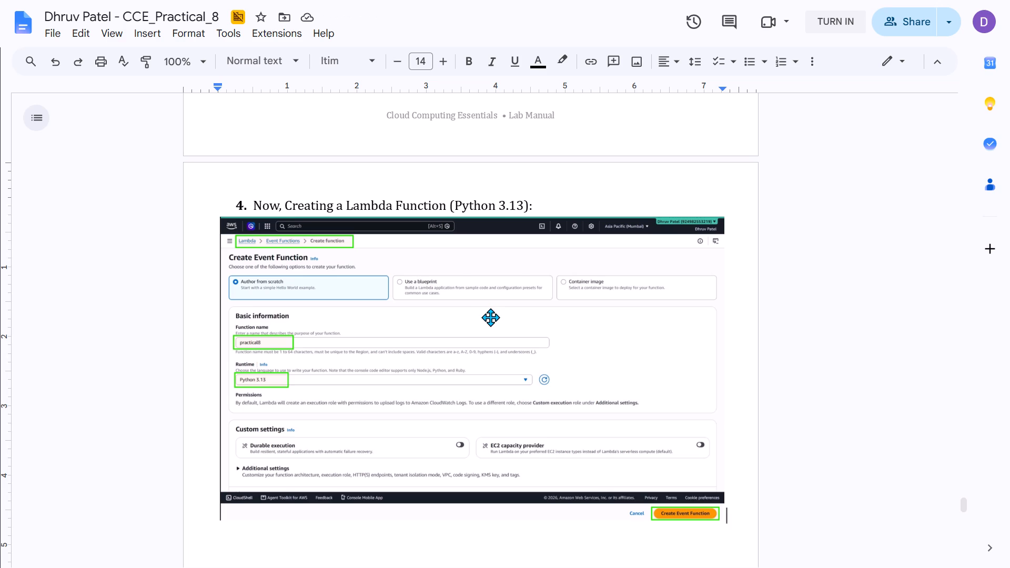
scroll(489, 316, down, 2)
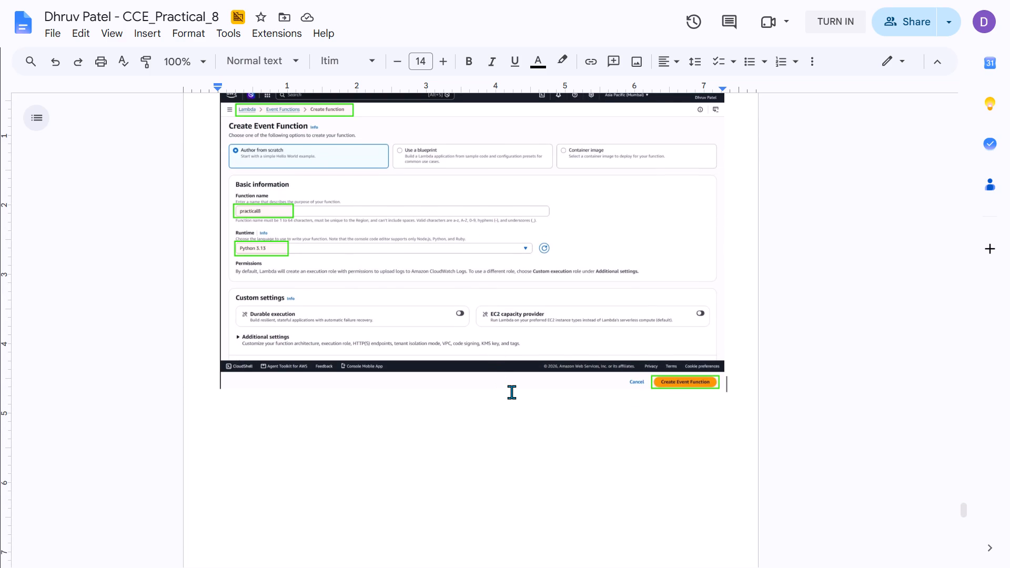
key(Return)
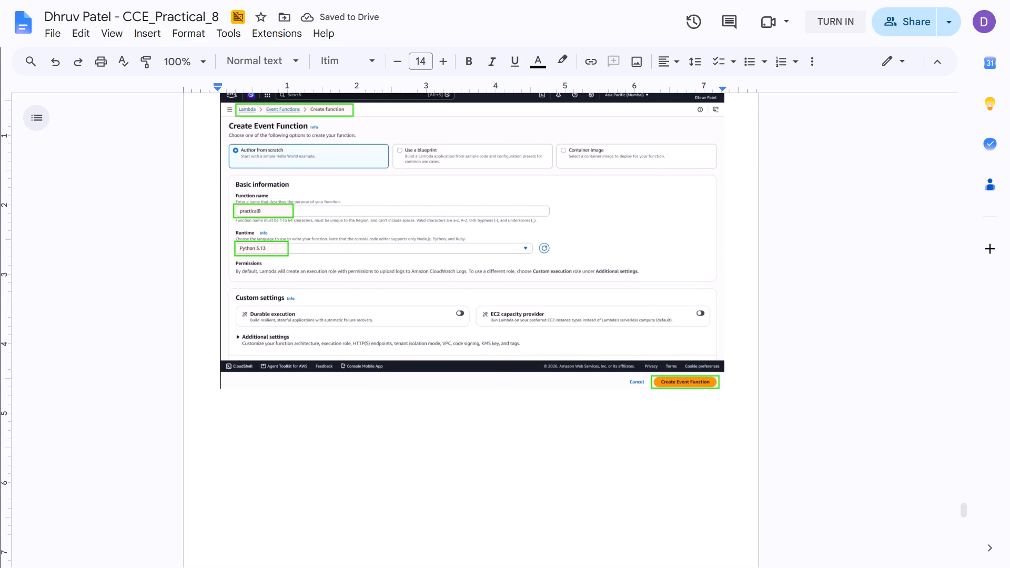
Switch to the Photos window and close the ss.jpeg image.
key(alt+Tab)
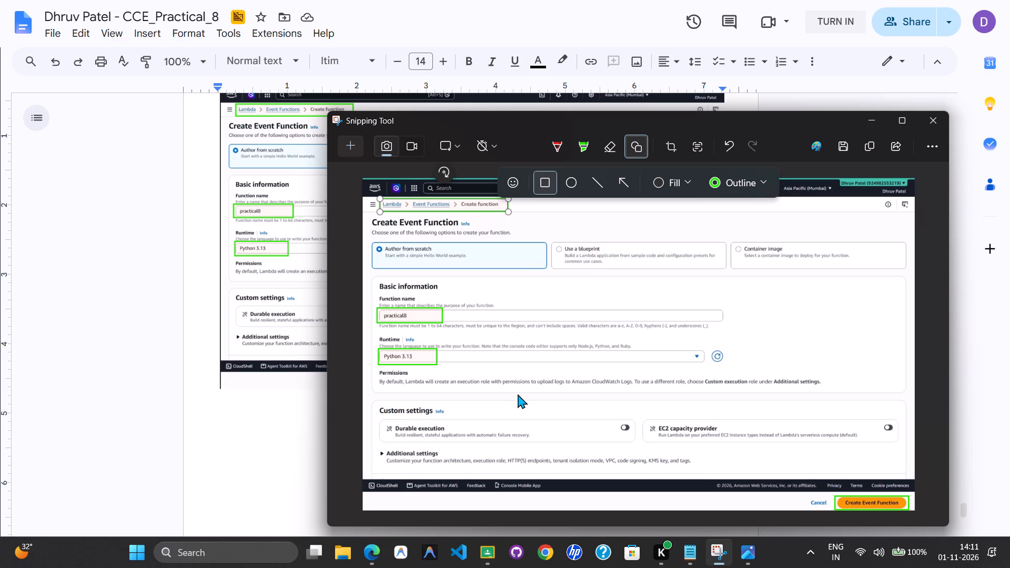
key(alt+Tab)
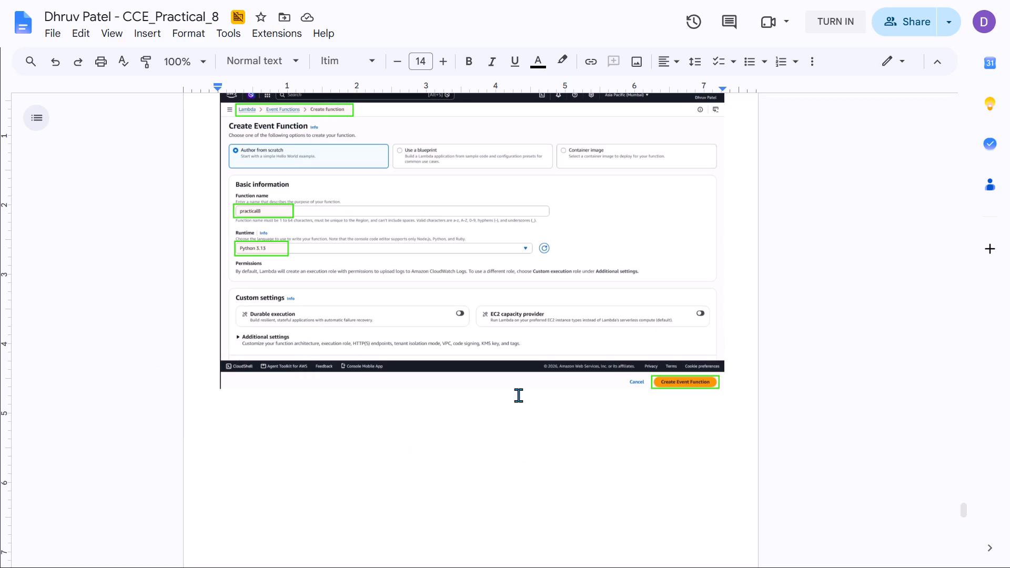
key(alt+Tab)
key(alt+Tab)
key(alt+Tab)
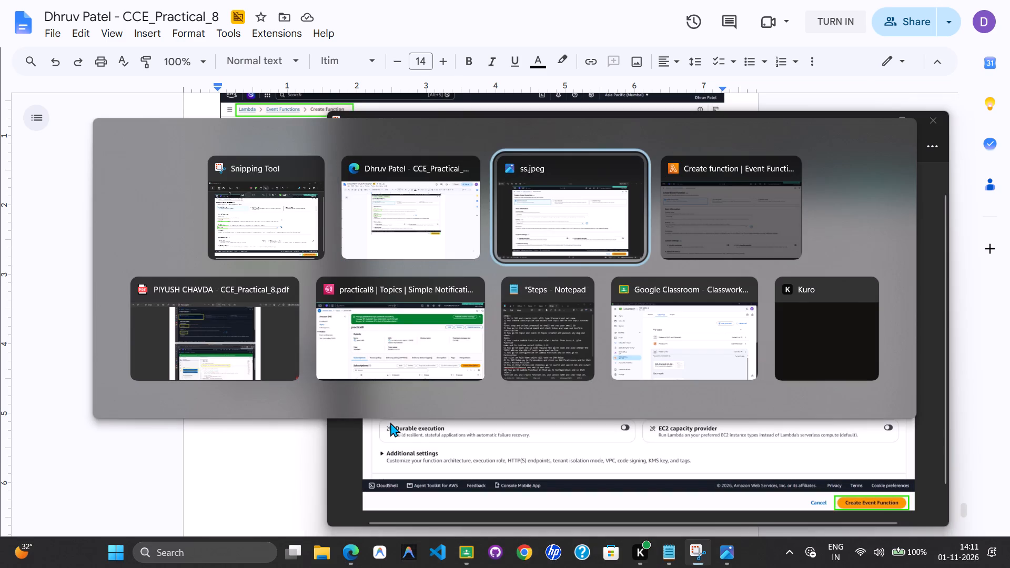
click(991, 12)
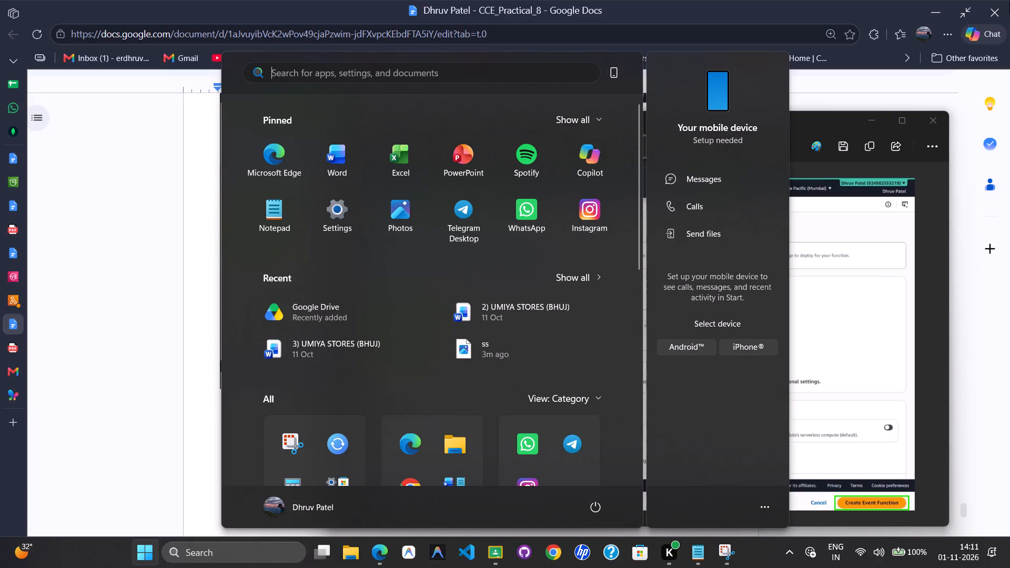
In the Lambda console, discard the open screenshot editor, create the practical8 event function, and dismiss the getting-started dialog.
click(973, 13)
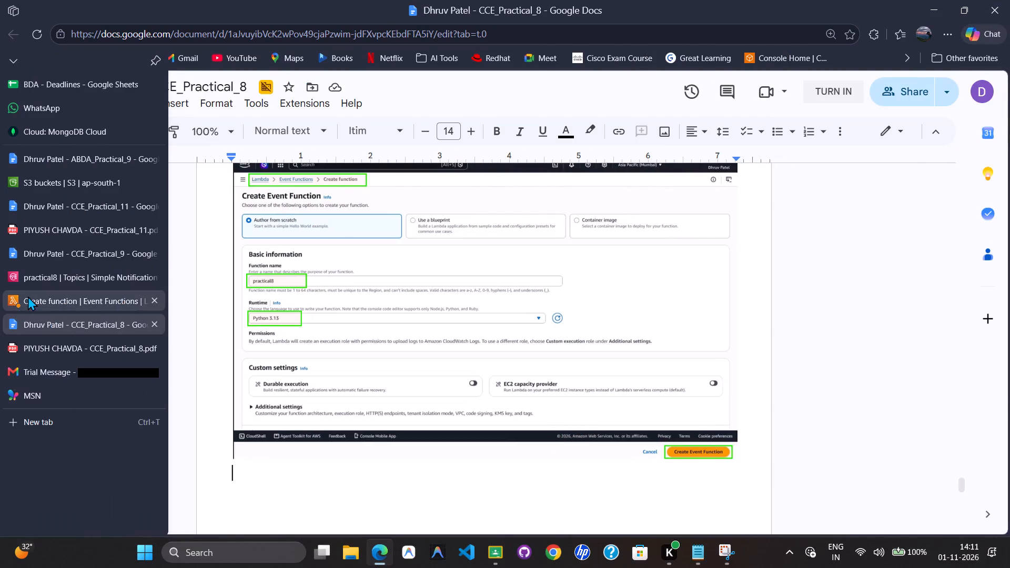
click(28, 296)
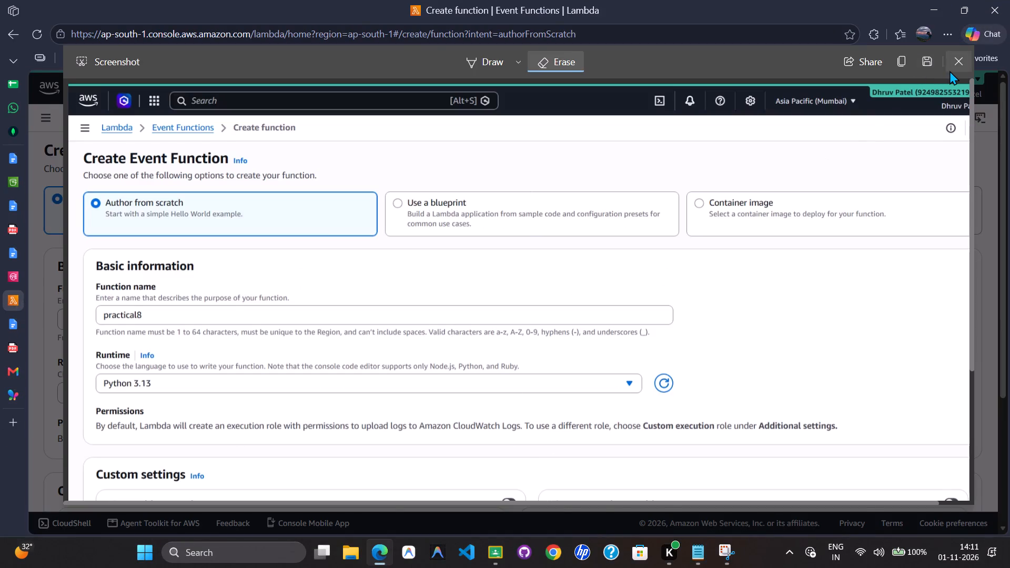
click(950, 70)
scroll(670, 326, down, 4)
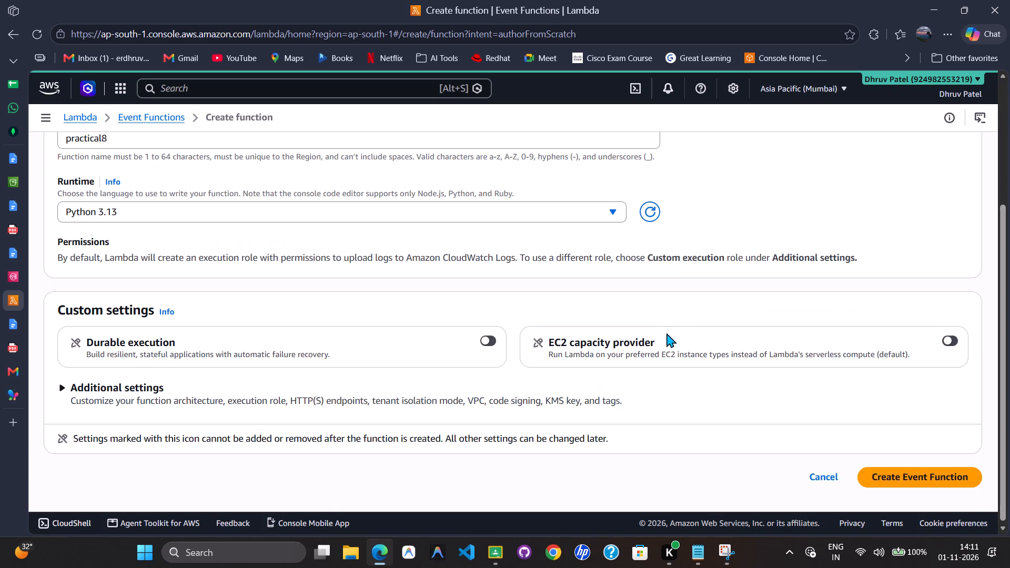
click(902, 483)
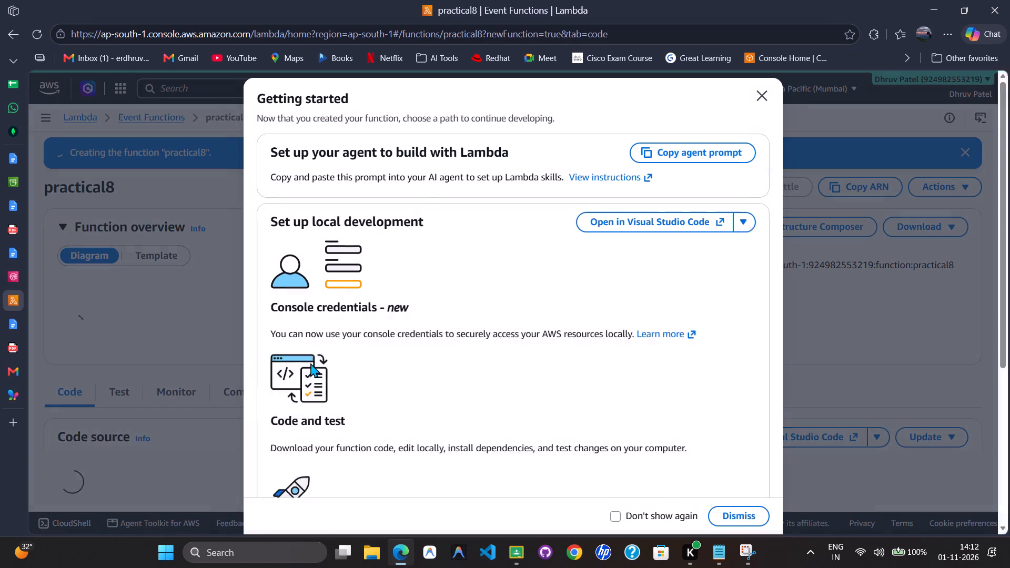
click(745, 508)
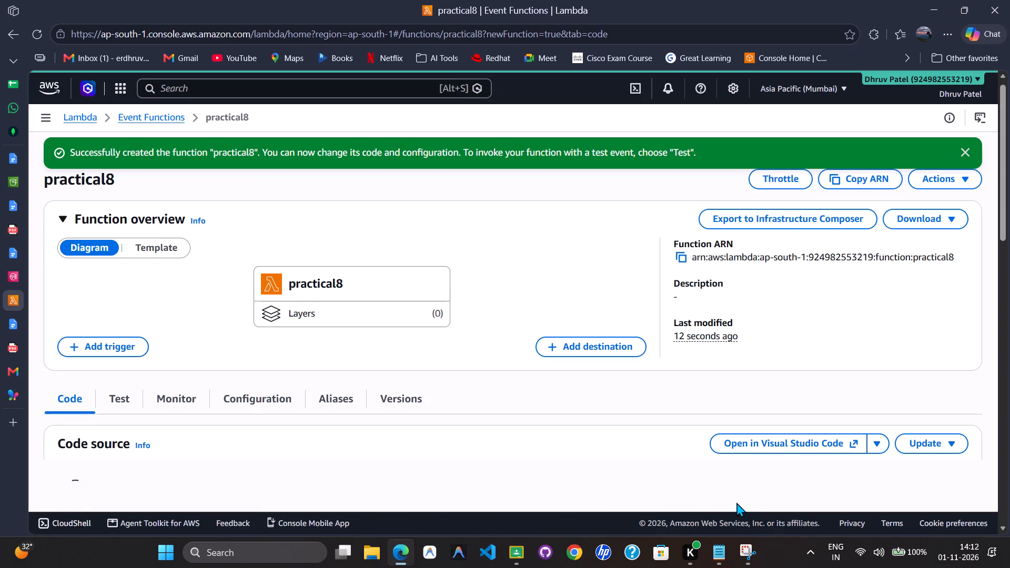
Capture the whole practical8 function page in full-screen view, with the success banner and code source showing, and open the capture for markup.
key(F11)
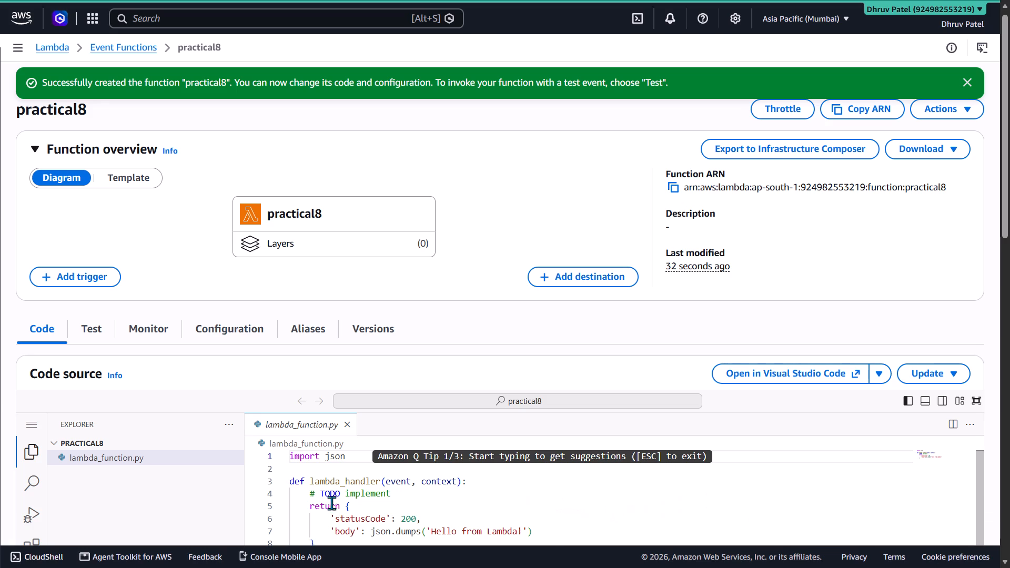
scroll(406, 511, down, 6)
scroll(363, 463, up, 2)
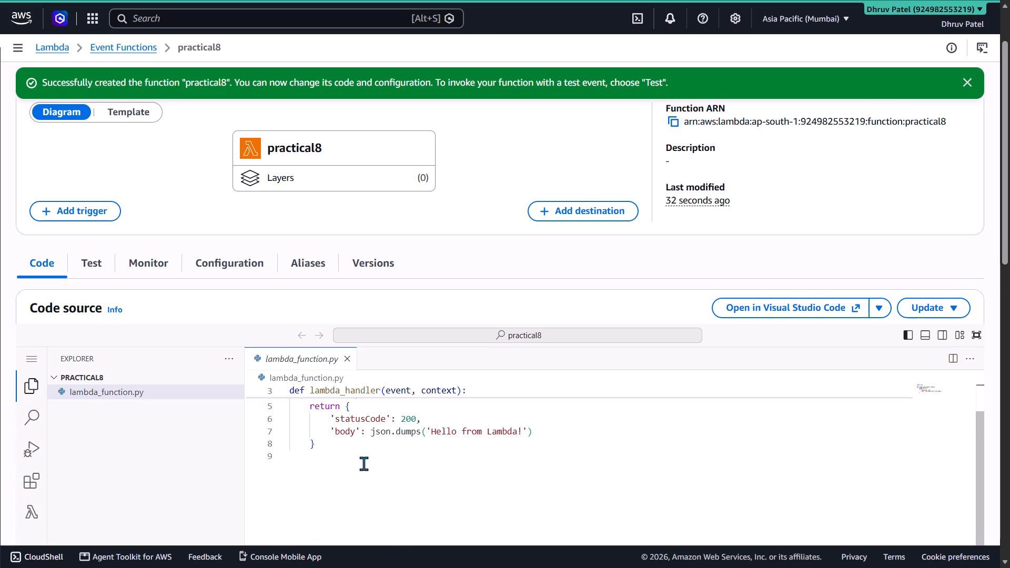
click(351, 466)
scroll(351, 466, up, 4)
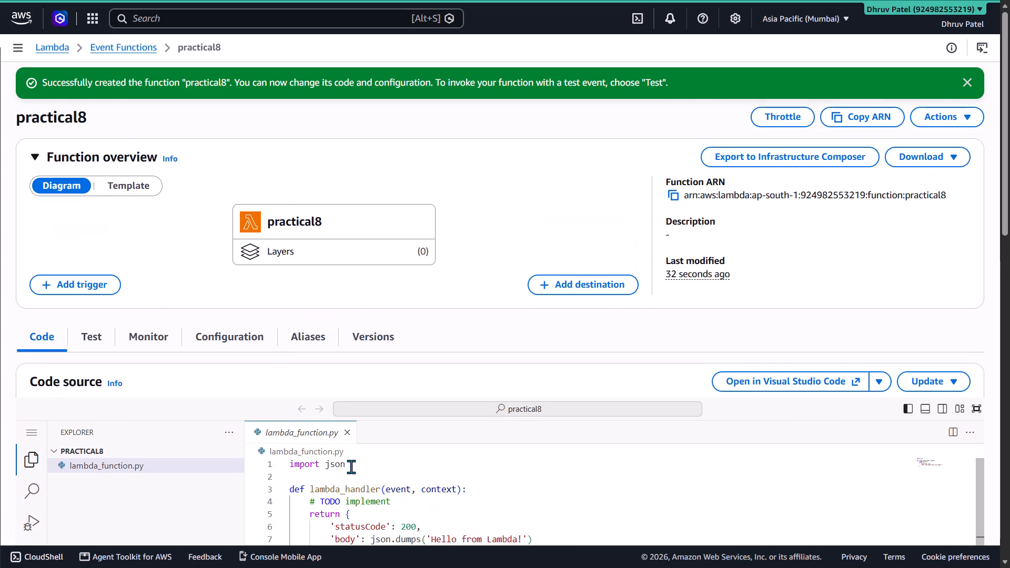
key(shift+super+s)
drag(0, 0, 932, 429)
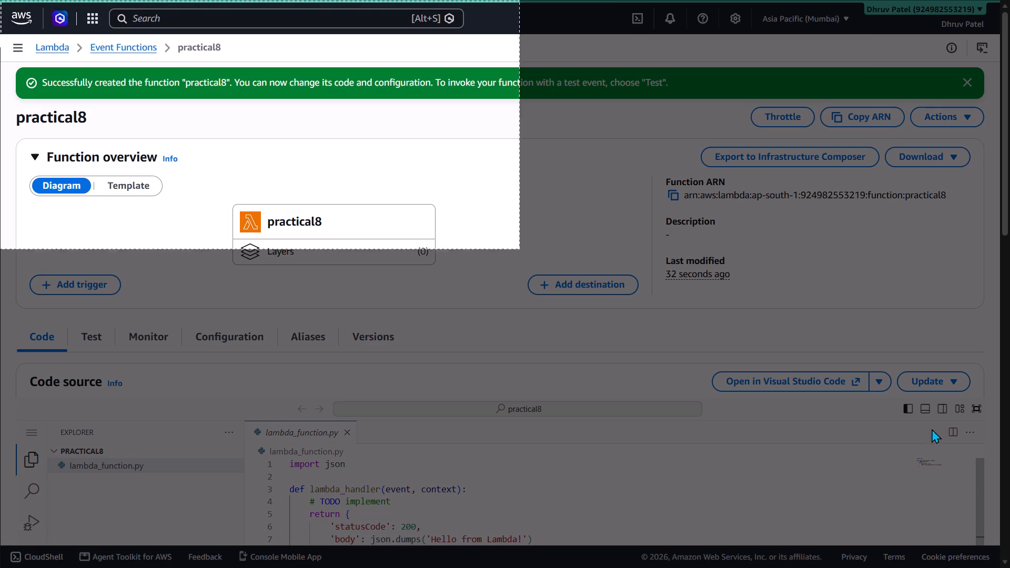
drag(932, 429, 1009, 567)
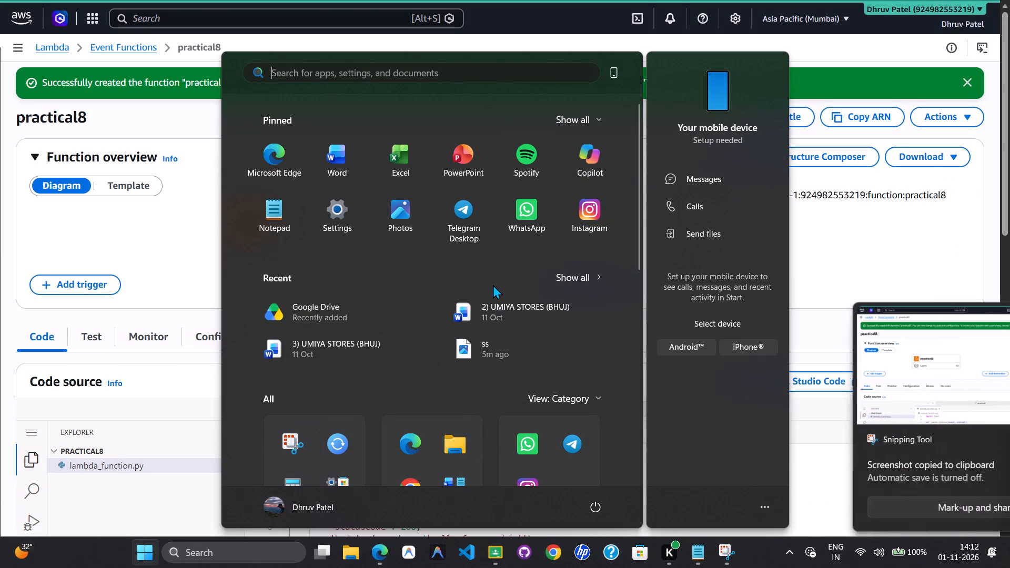
alt+click(847, 362)
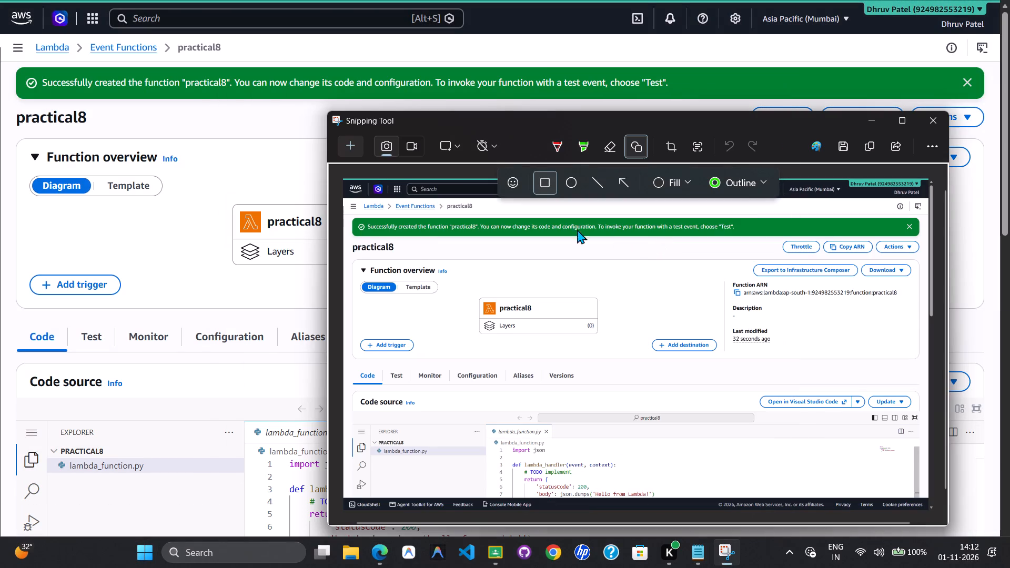
Draw a green rectangle around the success message in the green banner of the screenshot.
drag(351, 216, 614, 239)
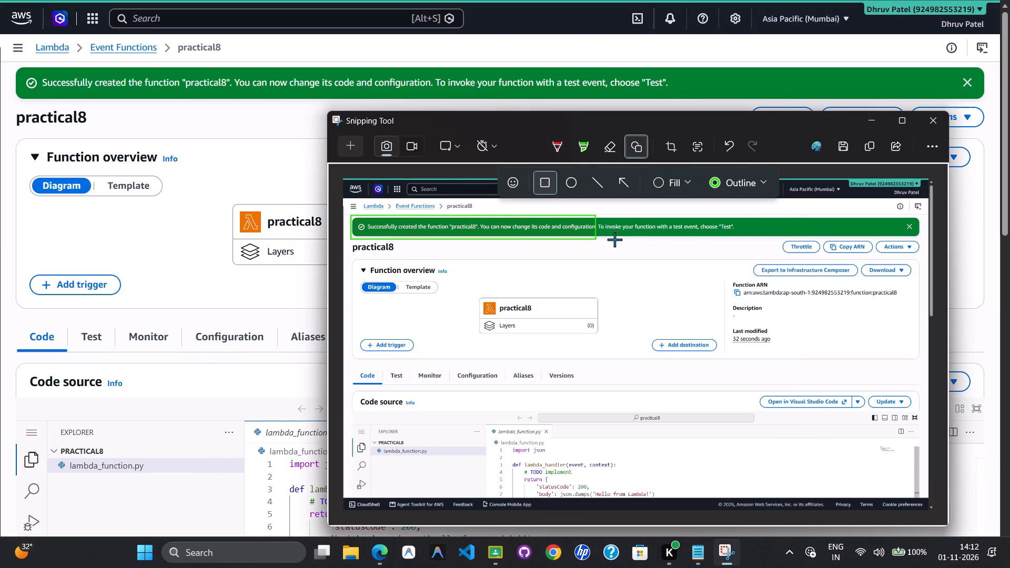
drag(614, 239, 748, 239)
Copy the annotated screenshot, paste it below the create-function image in the CCE_Practical_8 document, and start an indented line on a new page.
click(867, 141)
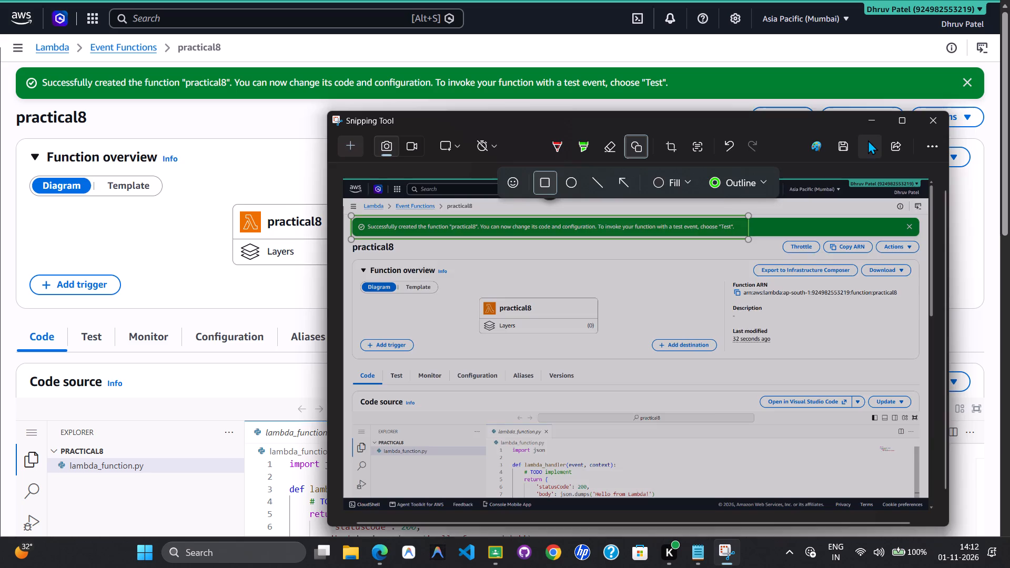
key(alt+Tab)
key(alt+Tab)
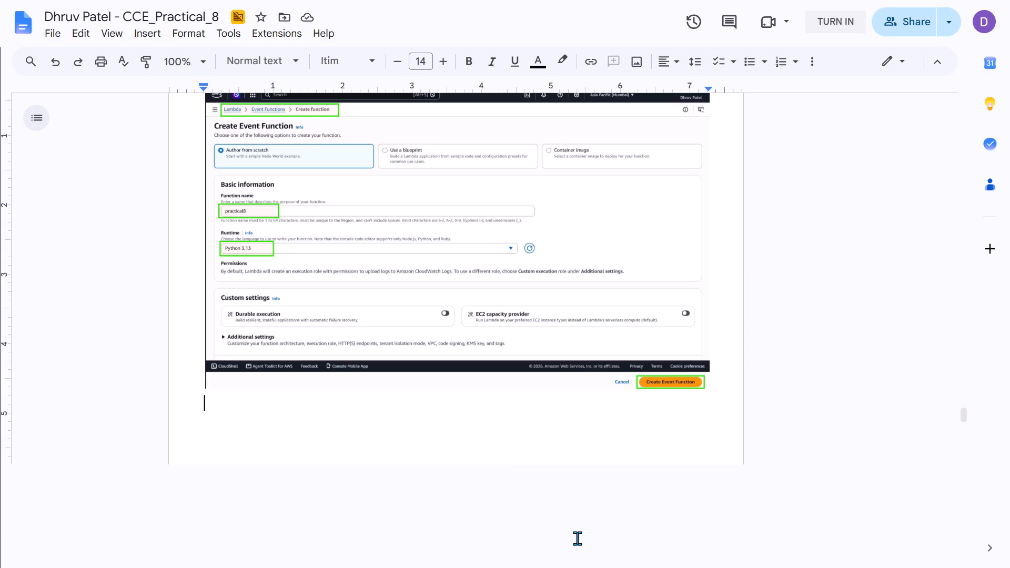
key(ctrl+v)
scroll(549, 488, down, 2)
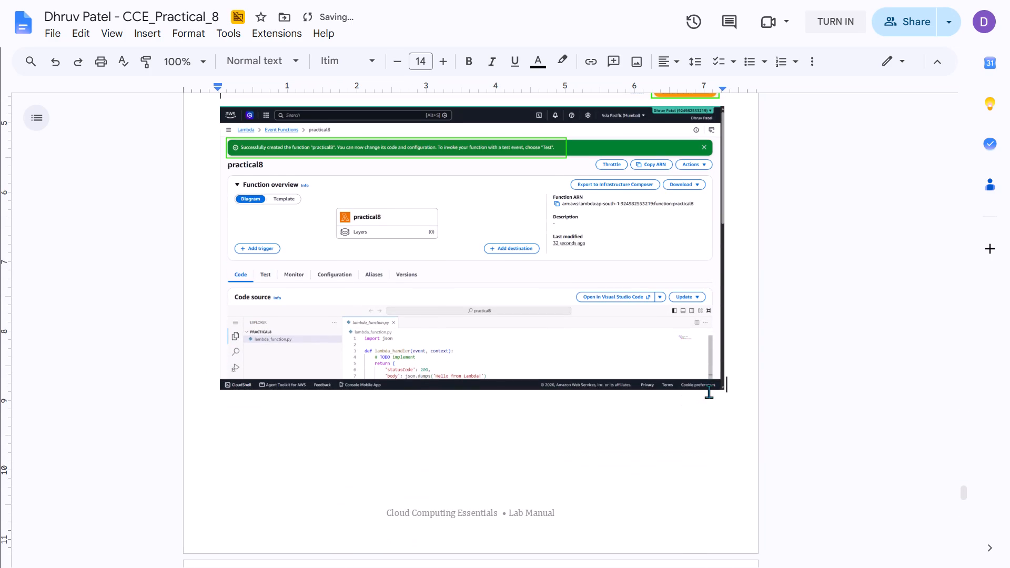
key(Return)
key(ctrl+Return)
key(Tab)
Examine page 14 of the reference CCE_Practical_8 PDF for the Lambda code, TOPIC_ARN and Deploy step that follows function creation.
key(alt+Tab)
key(alt+Tab)
key(alt+Tab)
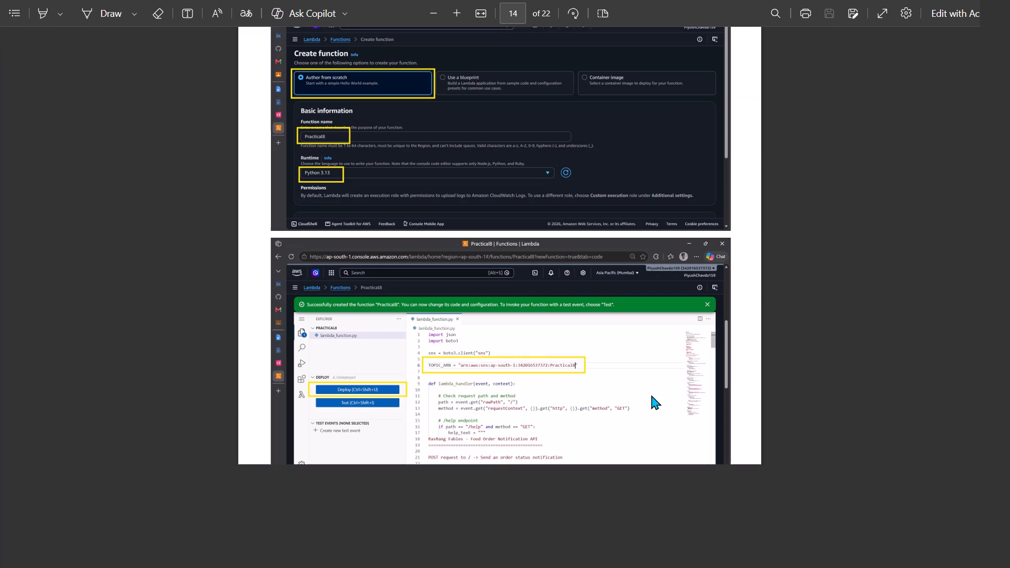
scroll(553, 373, down, 1)
scroll(548, 354, up, 2)
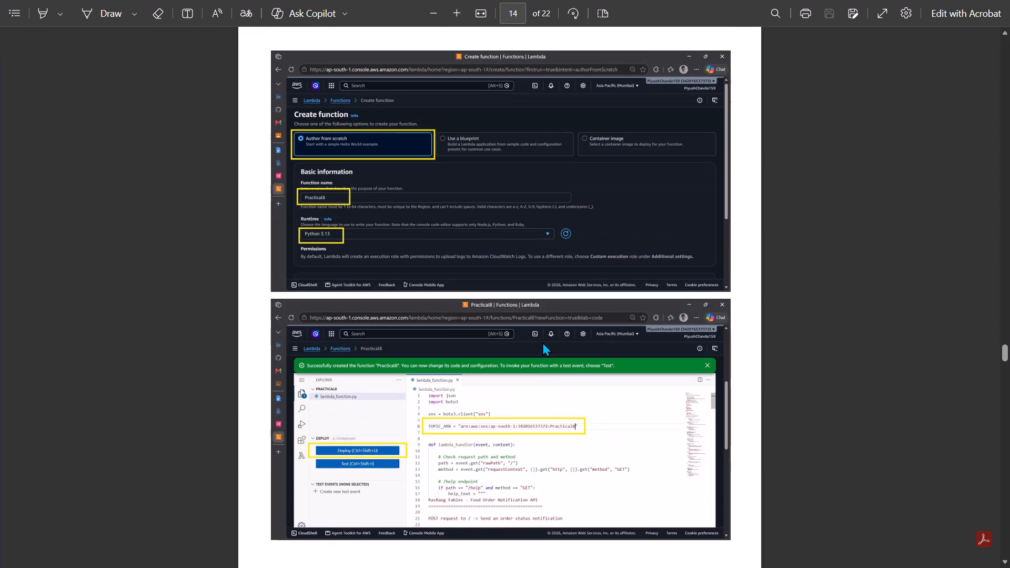
scroll(542, 342, down, 1)
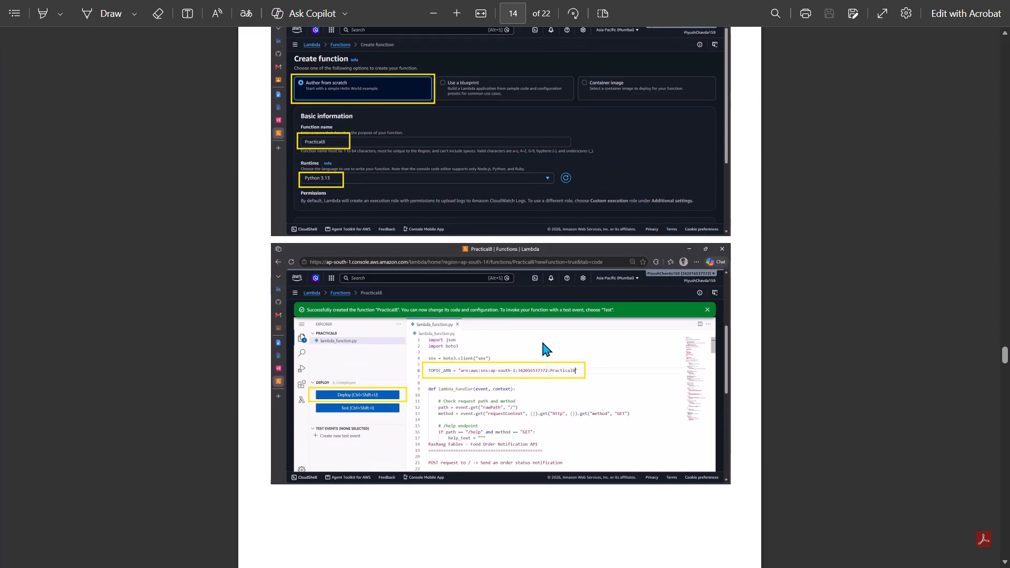
key(alt+Tab)
key(alt+Tab)
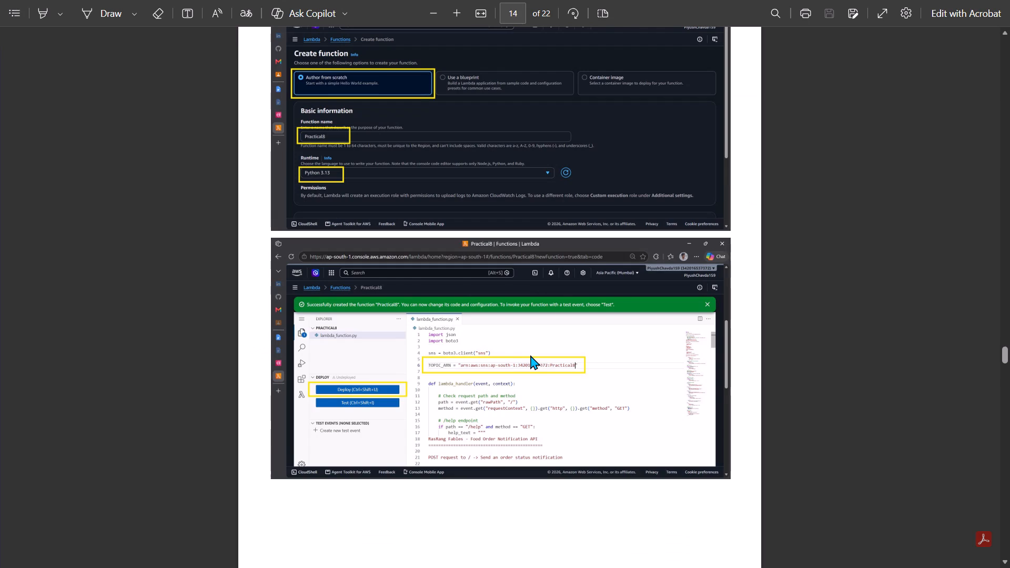
In the CCE_Practical_8 document, copy the numbered heading "Now, Creating a Lambda Function (Python 3.13):" and paste it at the top of the new blank page.
key(alt+Tab)
key(alt+Tab)
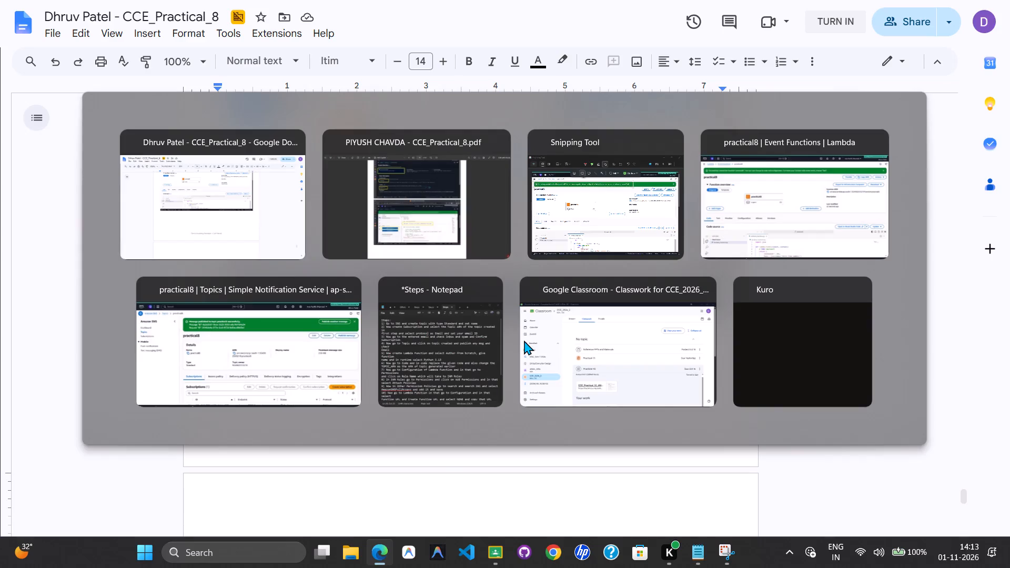
alt+click(268, 236)
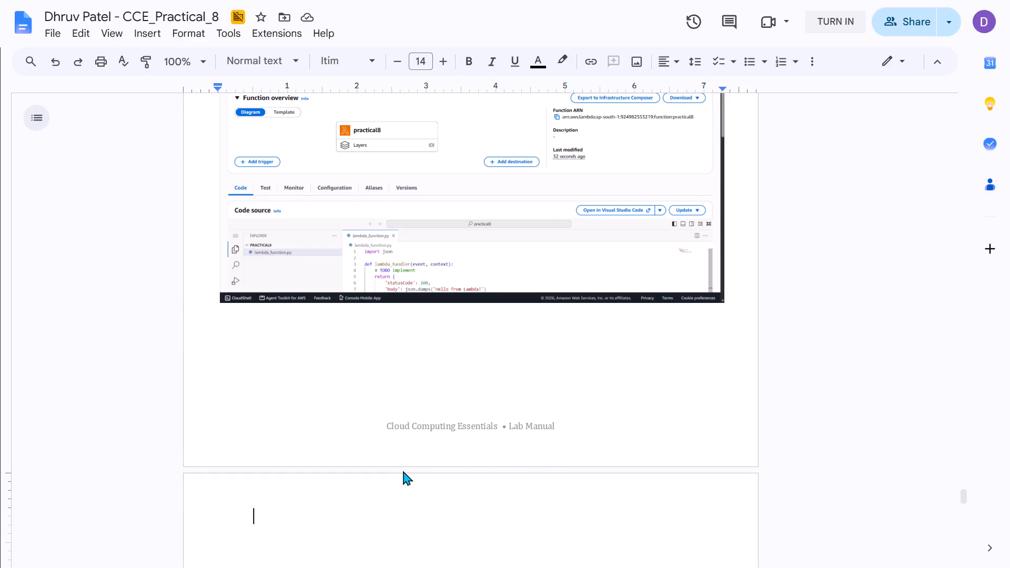
scroll(403, 471, up, 6)
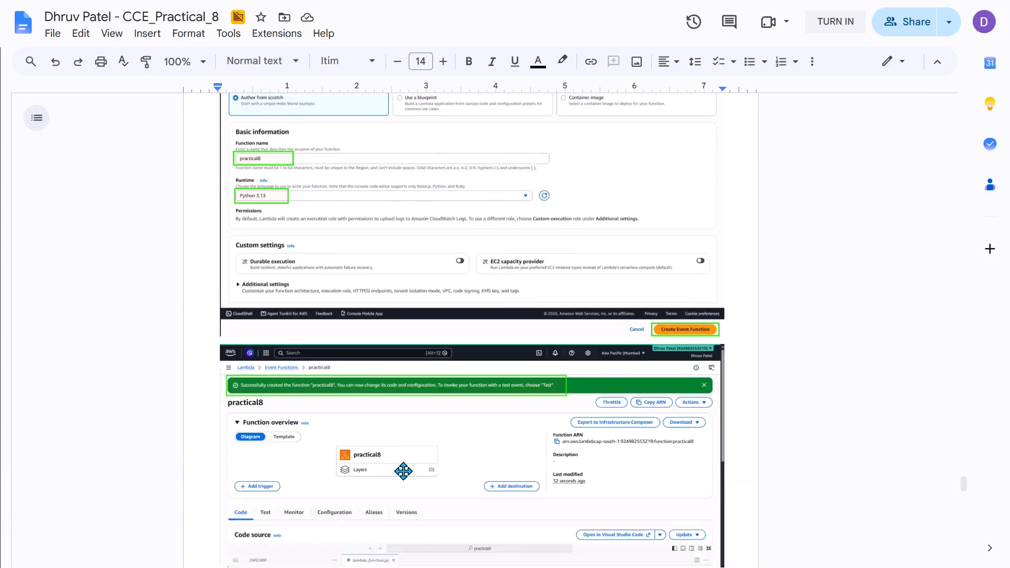
scroll(403, 471, up, 4)
triple_click(214, 354)
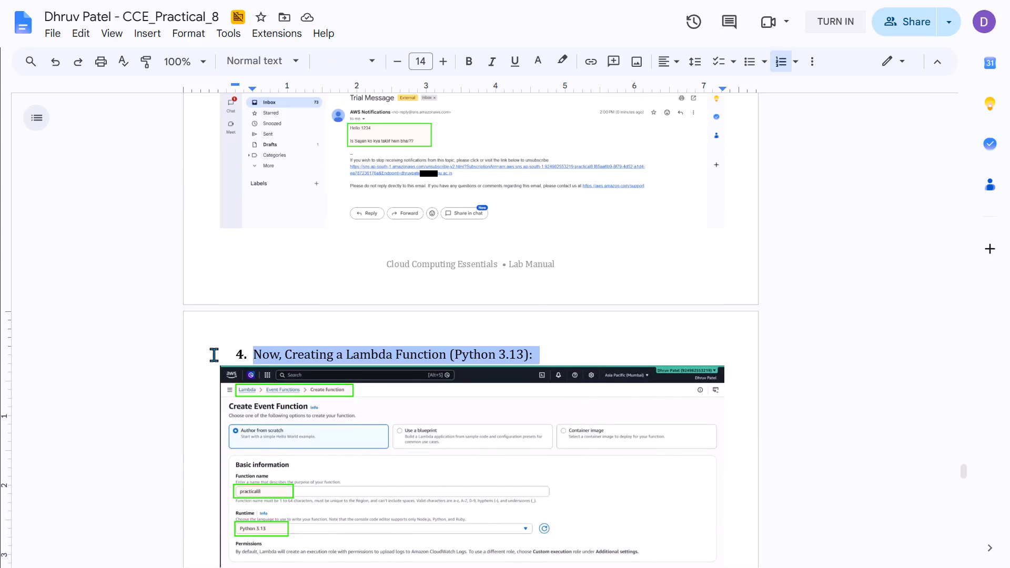
key(ctrl+c)
scroll(214, 354, down, 9)
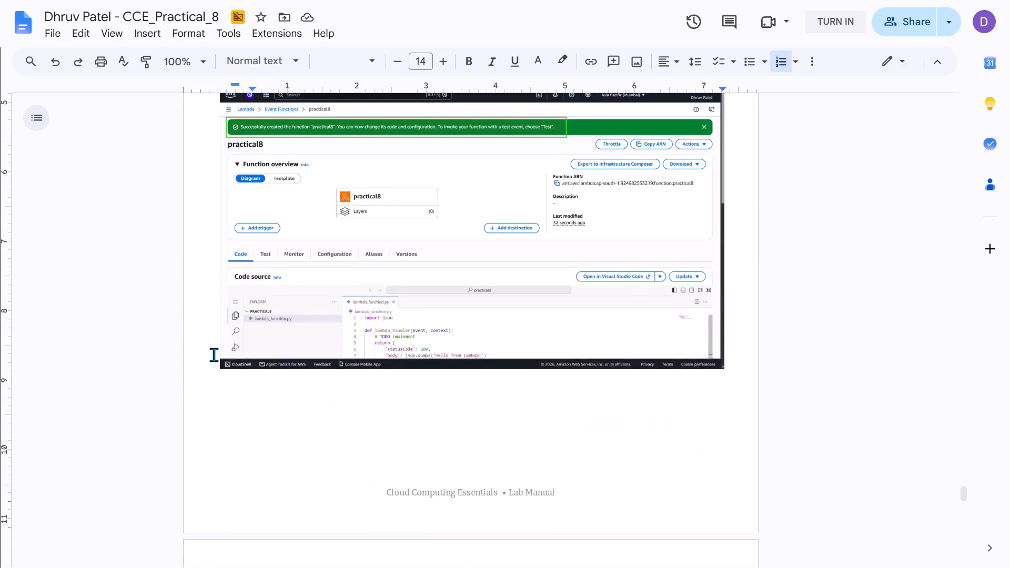
scroll(214, 354, down, 4)
click(219, 338)
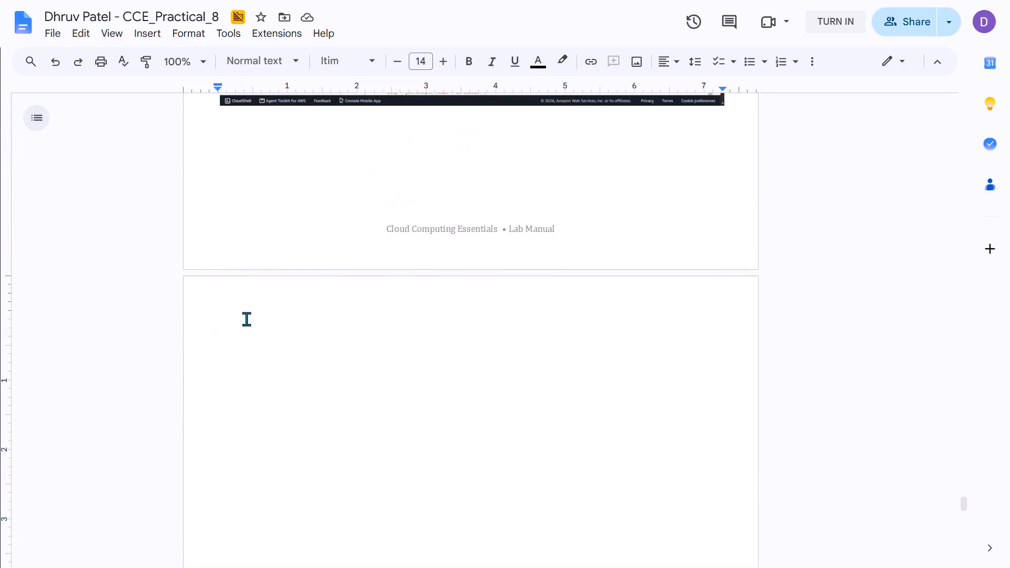
click(246, 319)
key(Left)
key(Right)
key(BackSpace)
key(Left)
key(Right)
key(ctrl+v)
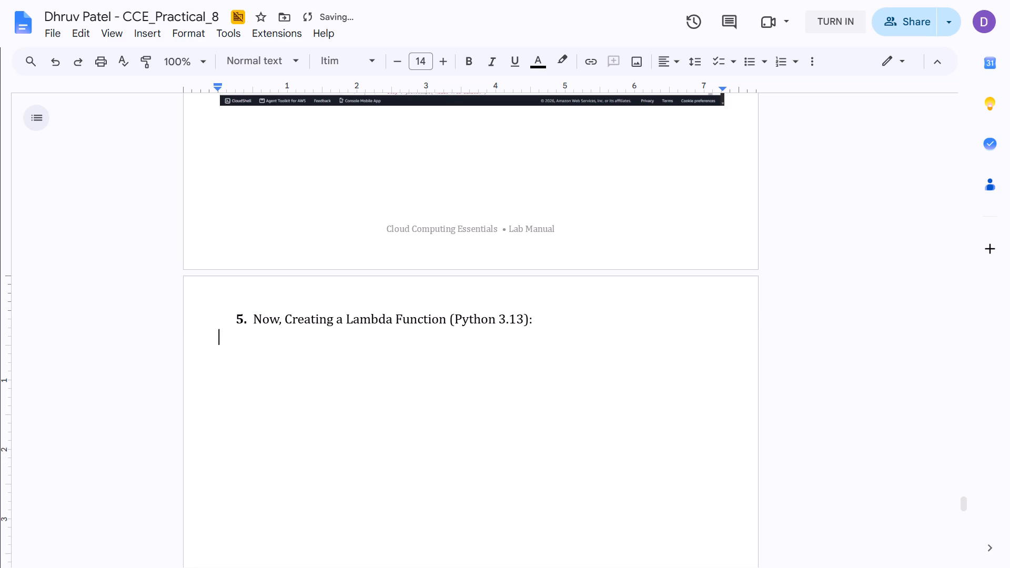
Replace the text of the pasted item 5 heading with "Updating the code file with the above given code:".
key(Up)
key(ctrl+shift+Down)
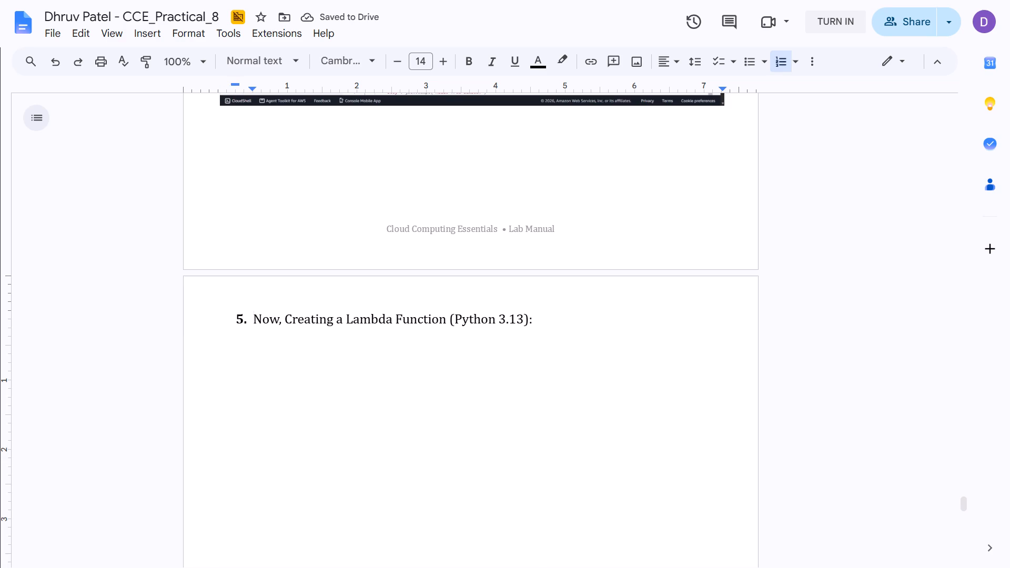
key(shift+Left)
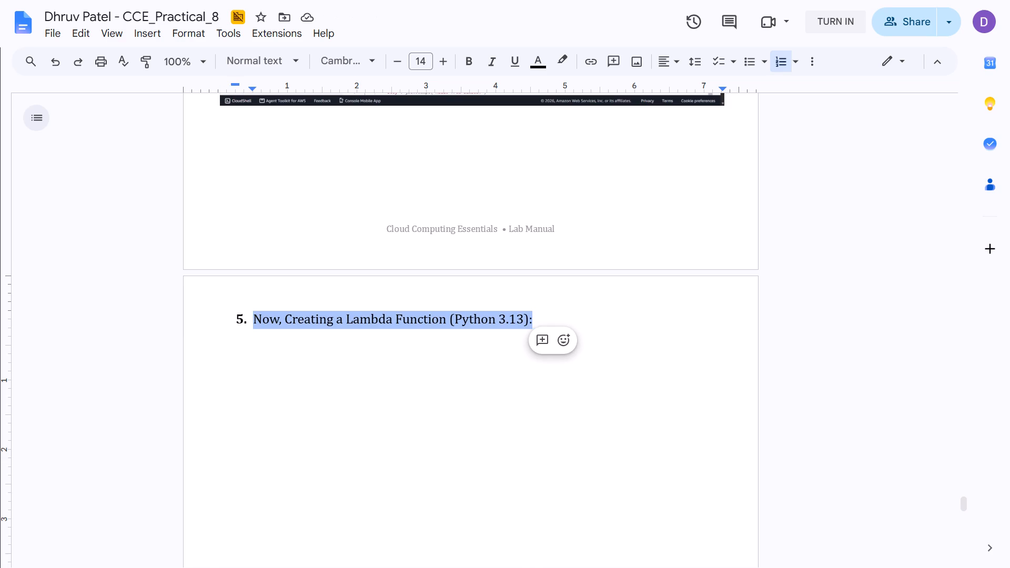
text(Upa)
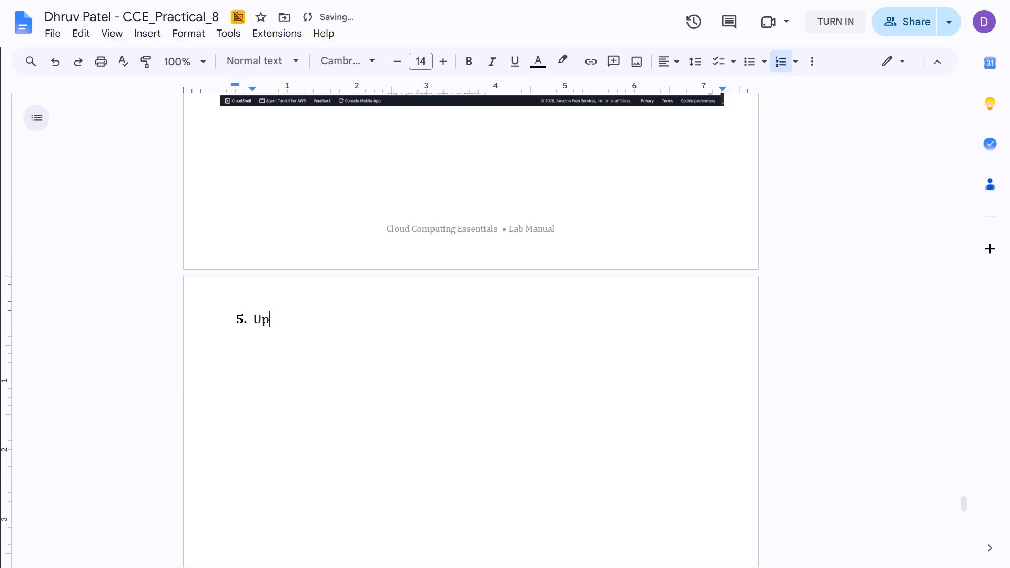
key(BackSpace)
text(dating the t)
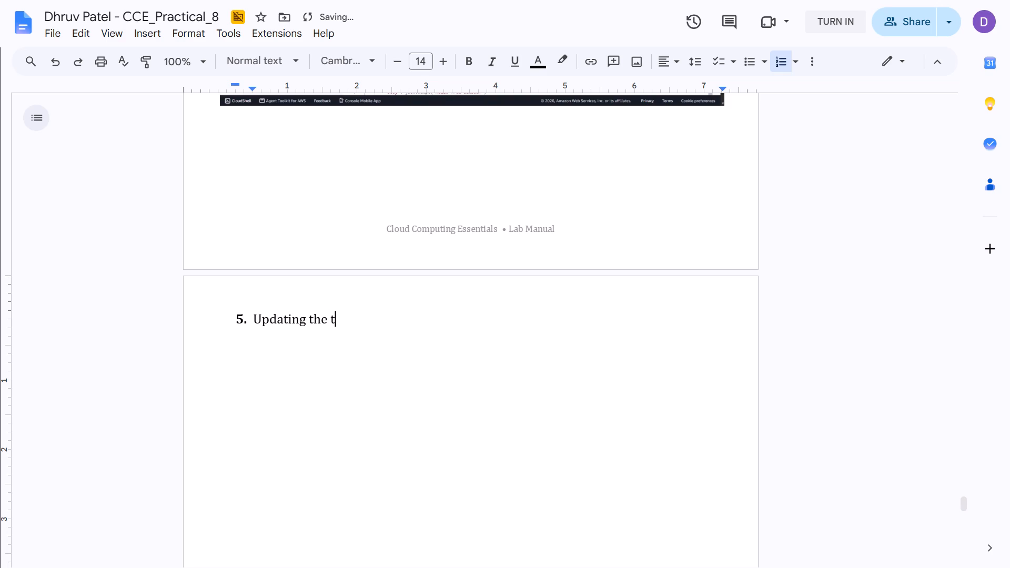
key(BackSpace)
text(code file with)
key(space)
text(the above co)
key(BackSpace)
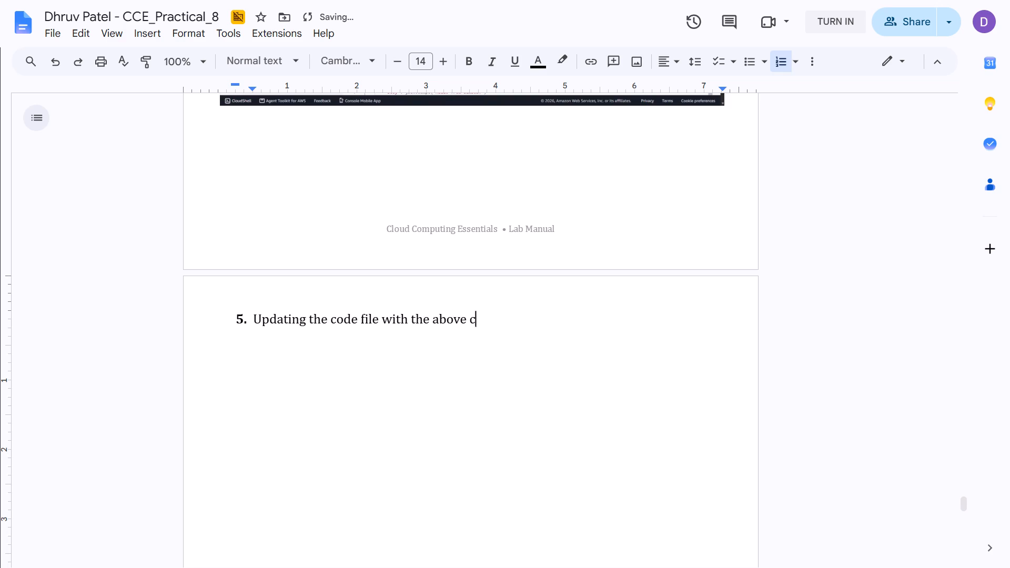
key(BackSpace)
text(given code:)
key(Right)
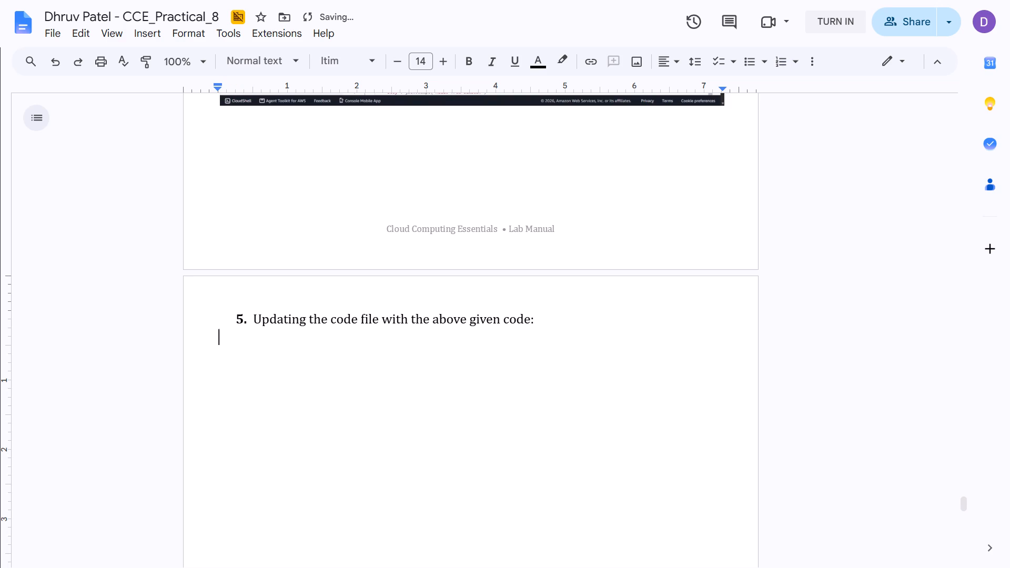
Select the Python code below the "Code :" heading in the CCE_Practical_8 document, from "import json" down towards the closing return block.
key(alt+Tab)
key(alt+Tab)
scroll(624, 309, up, 3)
drag(965, 493, 961, 274)
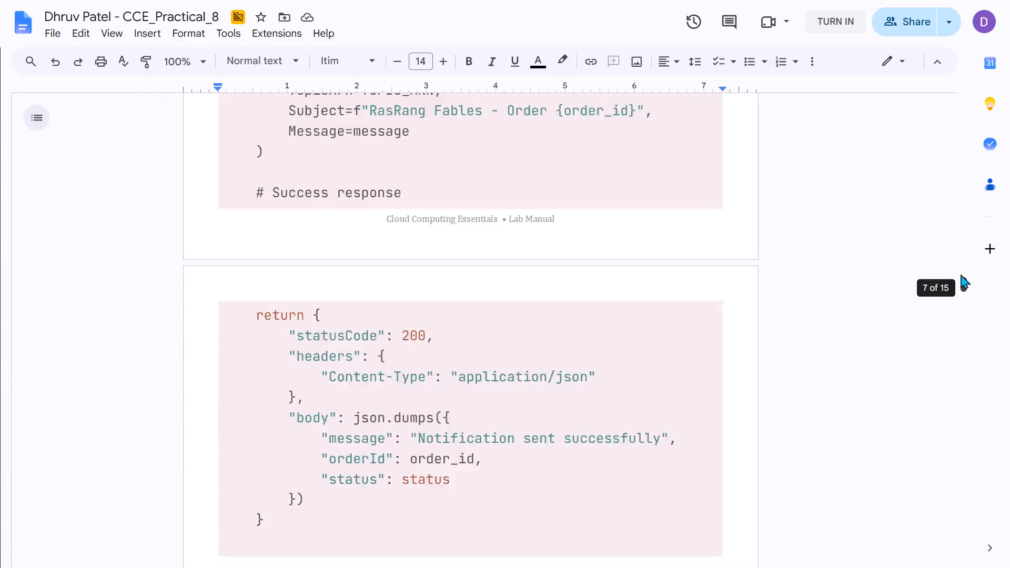
drag(961, 274, 944, 212)
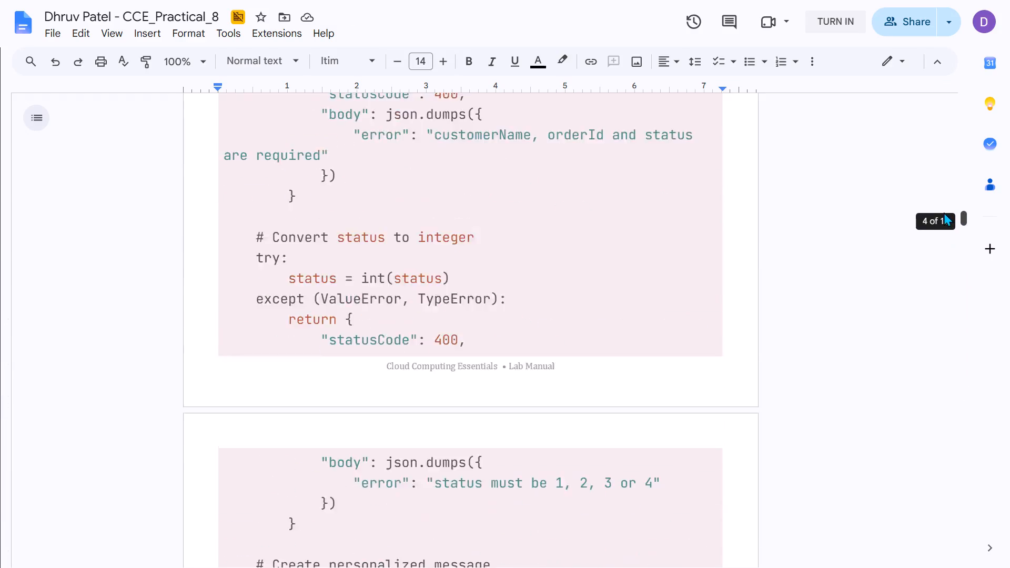
drag(944, 212, 935, 165)
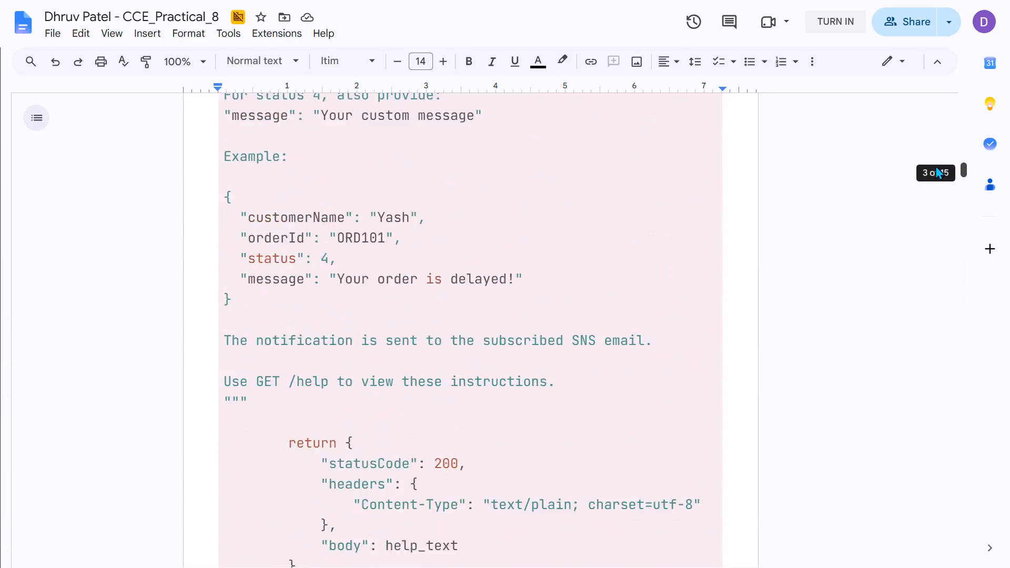
drag(935, 165, 929, 140)
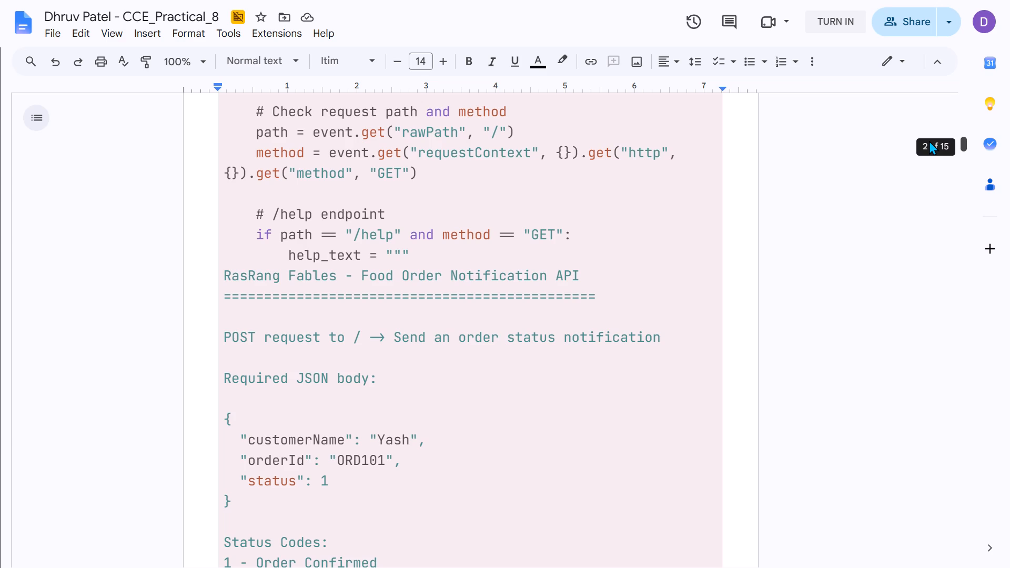
drag(929, 140, 924, 137)
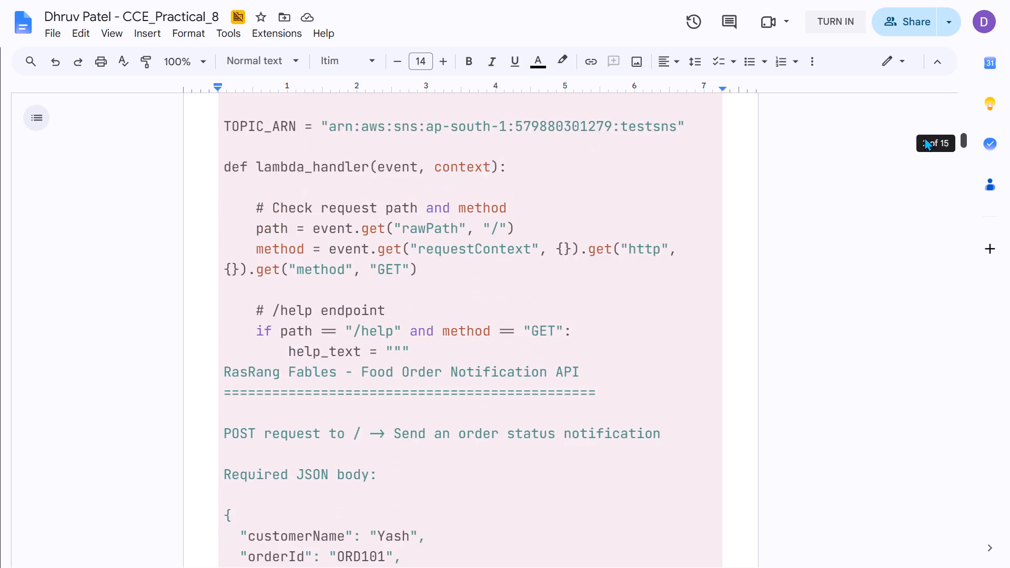
drag(924, 137, 926, 126)
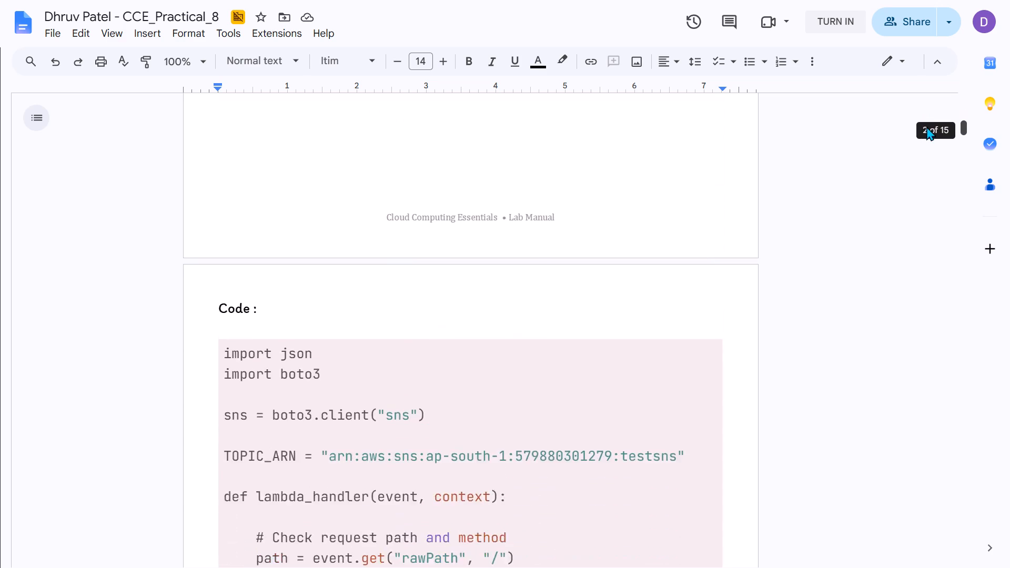
drag(926, 126, 932, 131)
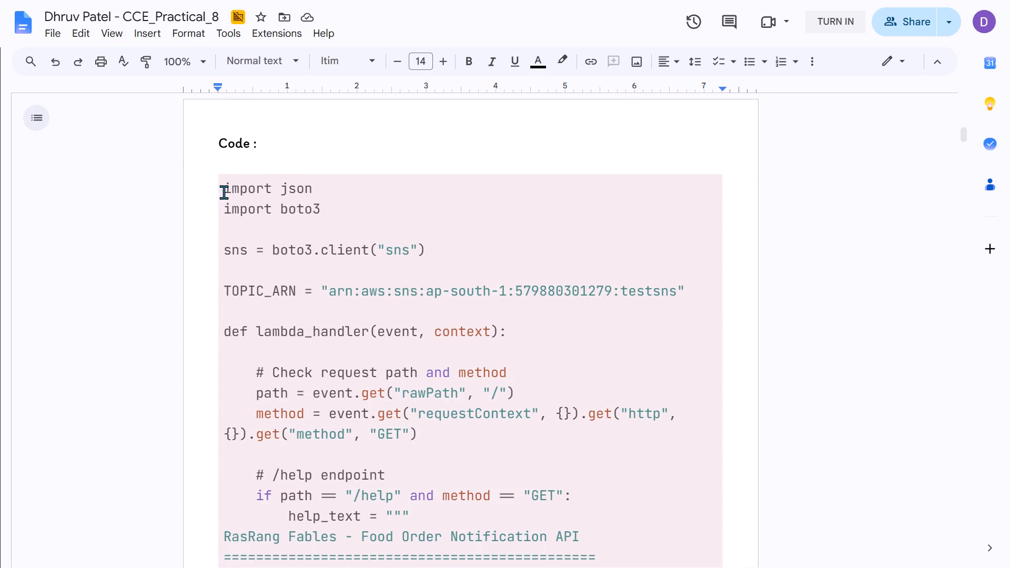
click(224, 192)
key(shift+Down)
key(shift+Down)
key(shift+Down)
key(shift+Down)
key(shift+Down)
key(shift+Down)
key(shift+Down)
key(shift+Down)
key(shift+Down)
key(shift+Down)
key(shift+Down)
key(shift+Down)
key(shift+Down)
key(shift+Down)
key(shift+Down)
key(shift+Down)
key(shift+Down)
key(shift+Down)
key(shift+Down)
key(shift+Down)
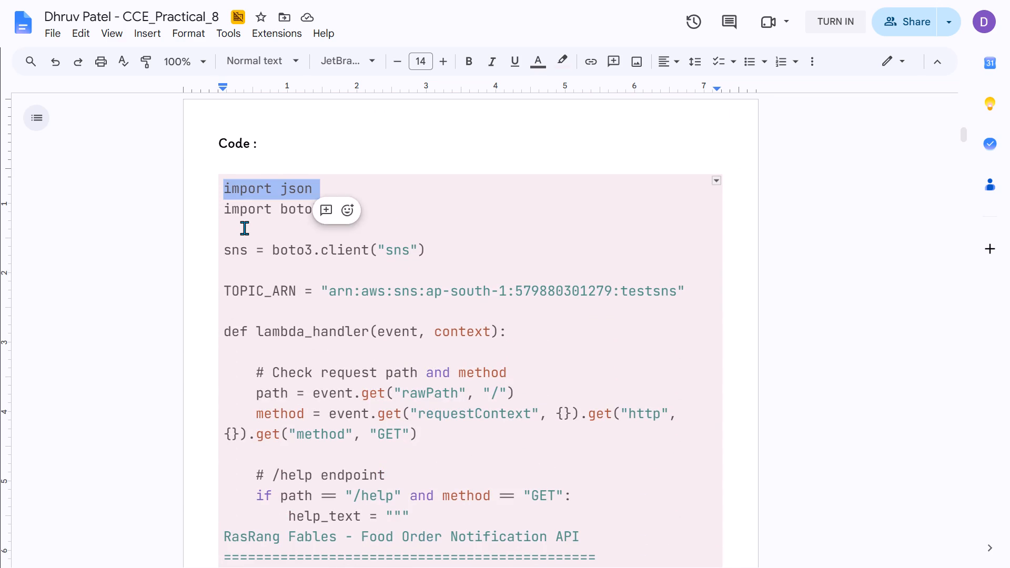
key(shift+Down)
key(shift+Down)
key(shift+Down)
key(shift+Down)
key(shift+Down)
key(shift+Down)
key(shift+Down)
key(shift+Down)
key(shift+Down)
key(shift+Down)
key(shift+Down)
key(shift+Down)
key(shift+Down)
key(shift+Down)
key(shift+Down)
key(shift+Down)
key(shift+Down)
key(shift+Down)
key(shift+Down)
key(shift+Down)
key(shift+Down)
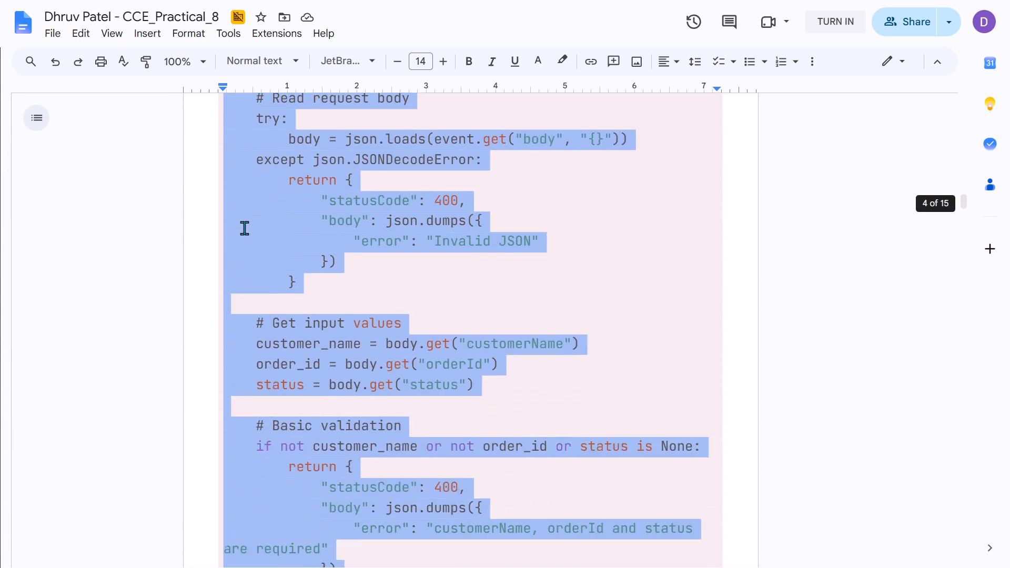
key(shift+Down)
key(shift+Down)
key(shift+Down)
key(shift+Down)
key(shift+Down)
key(shift+Down)
key(shift+Down)
key(shift+Down)
key(shift+Down)
key(shift+Down)
key(shift+Down)
key(shift+Down)
key(shift+Down)
key(shift+Down)
key(shift+Down)
key(shift+Down)
key(shift+Down)
key(shift+Down)
key(shift+Down)
key(shift+Down)
key(shift+Down)
key(shift+Down)
key(shift+Down)
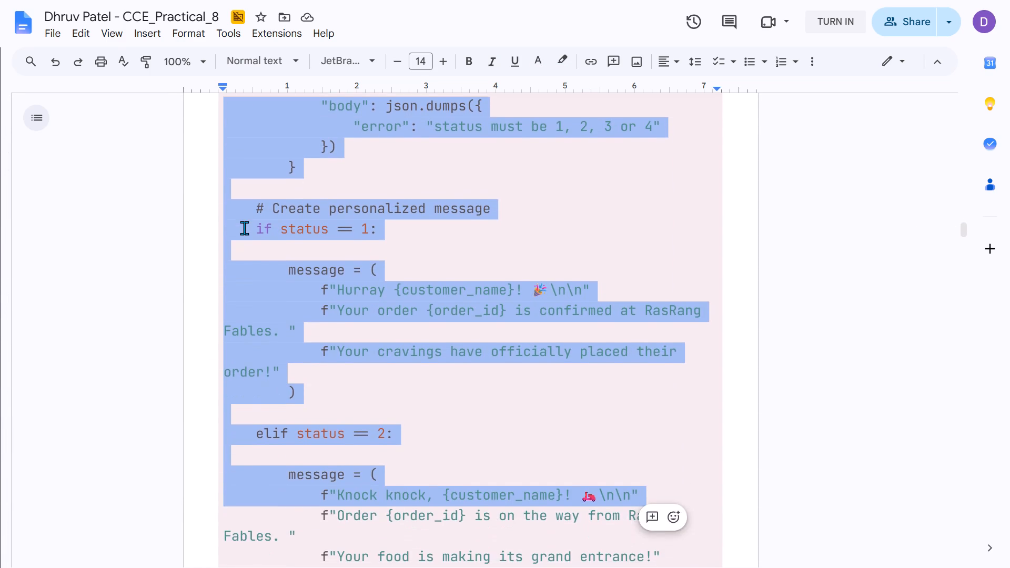
key(shift+Down)
key(shift+Down)
key(shift+Down)
key(shift+Down)
key(shift+Down)
key(shift+Down)
key(shift+Down)
key(shift+Down)
key(shift+Down)
key(shift+Down)
key(shift+Down)
key(shift+Down)
key(shift+Down)
key(shift+Down)
key(shift+Down)
key(shift+Down)
key(shift+Down)
key(shift+Down)
key(shift+Down)
key(shift+Down)
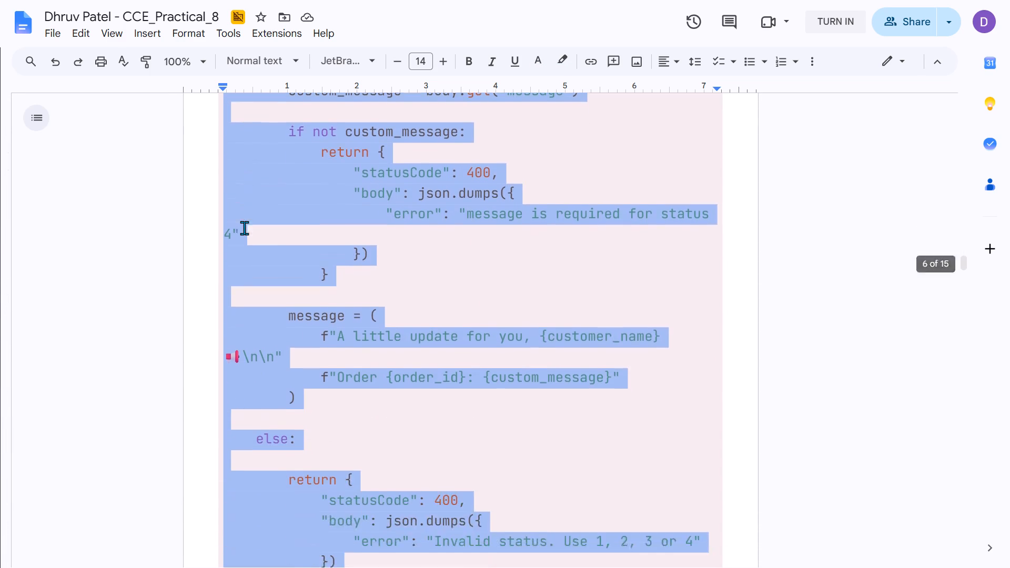
key(shift+Down)
key(shift+Down)
key(shift+Down)
key(shift+Down)
key(shift+Down)
key(shift+Down)
key(shift+Down)
key(shift+Down)
key(shift+Down)
key(shift+Down)
key(shift+Down)
key(shift+Down)
key(shift+Down)
key(shift+Down)
key(shift+Down)
key(shift+Down)
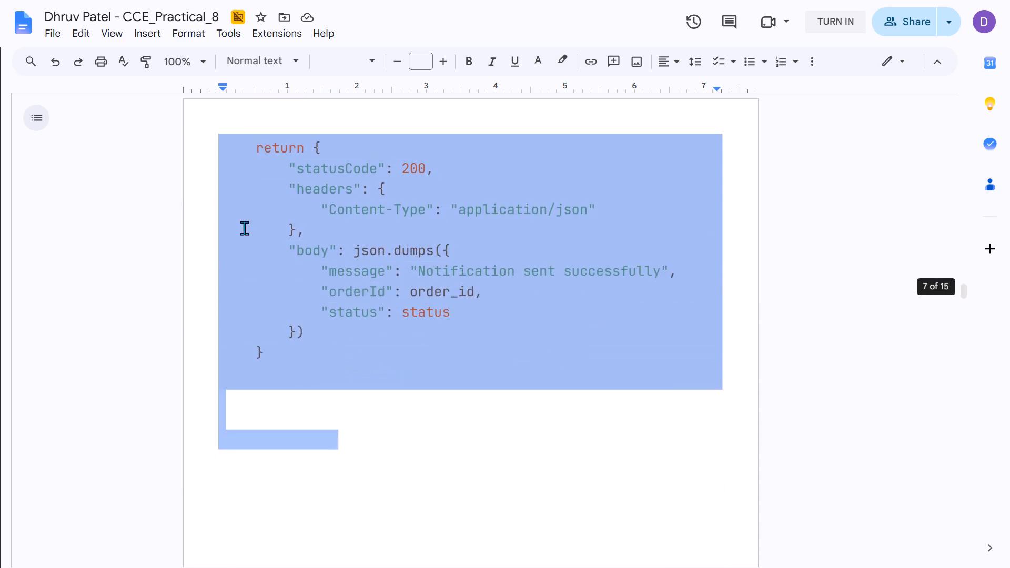
key(shift+Down)
key(shift+Up)
key(shift+Up)
key(shift+Up)
key(shift+Up)
key(shift+Up)
key(shift+Up)
key(shift+Up)
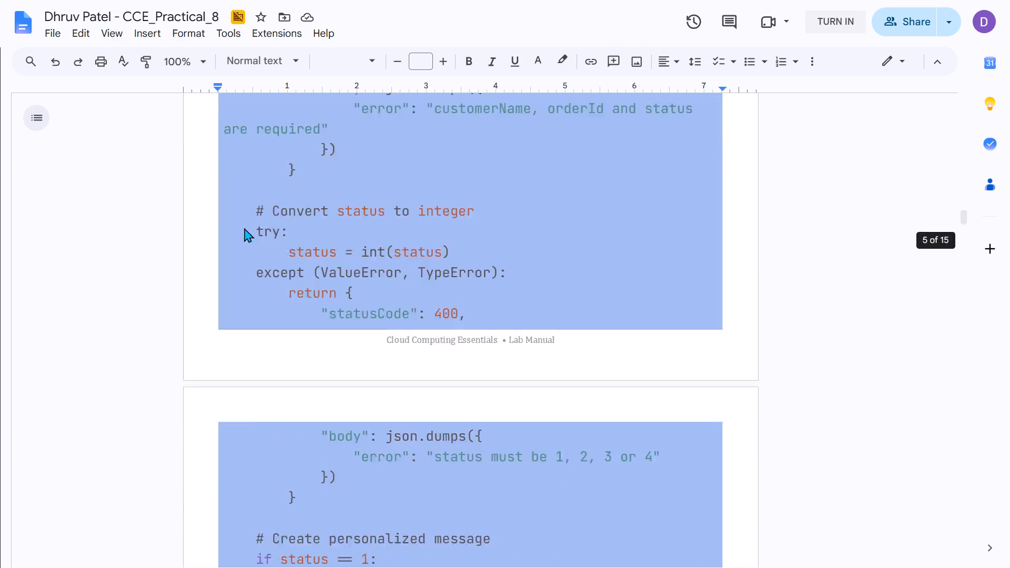
key(shift+Down)
key(shift+Down)
key(shift+Down)
key(shift+Down)
key(shift+Down)
key(shift+Down)
key(shift+Down)
key(shift+Down)
key(shift+Down)
key(shift+Down)
key(shift+Down)
key(shift+Down)
key(shift+Down)
key(shift+Down)
key(shift+Down)
key(shift+Down)
key(shift+Down)
key(shift+Down)
key(shift+Down)
key(shift+Down)
key(shift+Down)
key(shift+Down)
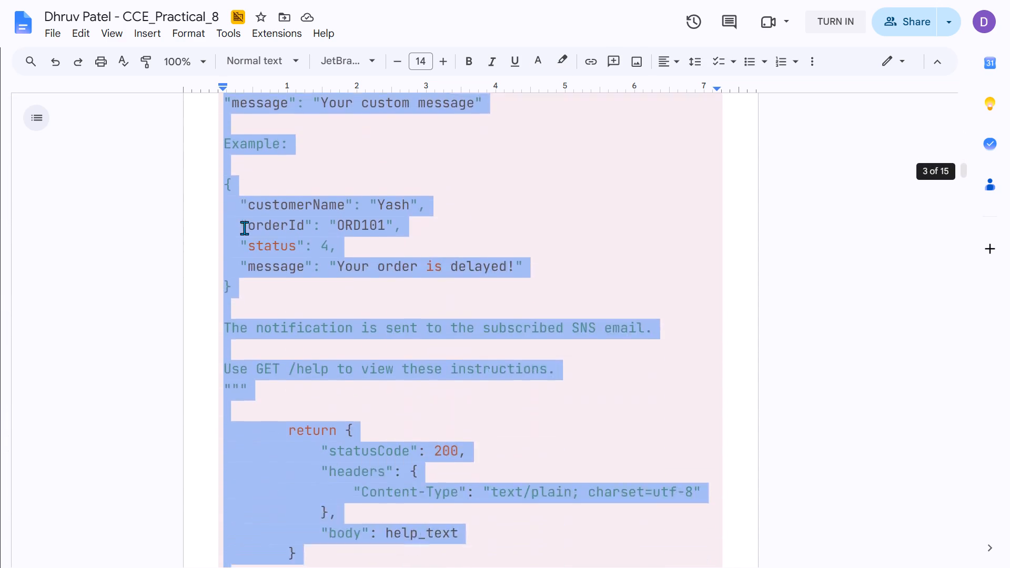
key(shift+Down)
key(shift+Down)
key(shift+Down)
key(shift+Down)
key(shift+Down)
key(shift+Down)
key(shift+Down)
key(shift+Down)
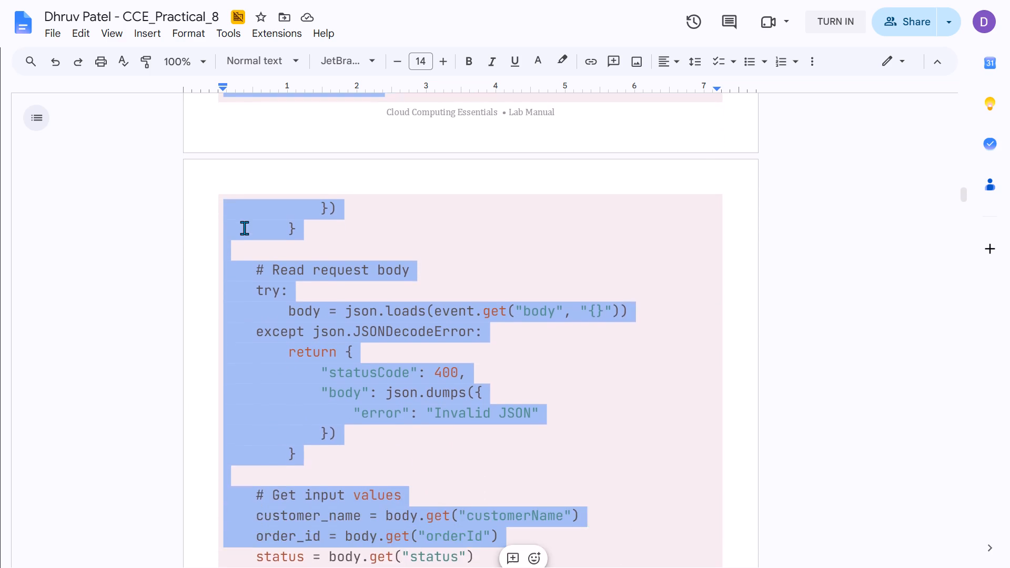
key(shift+Down)
key(shift+Down)
key(shift+Down)
shift+scroll(244, 228, down, 1)
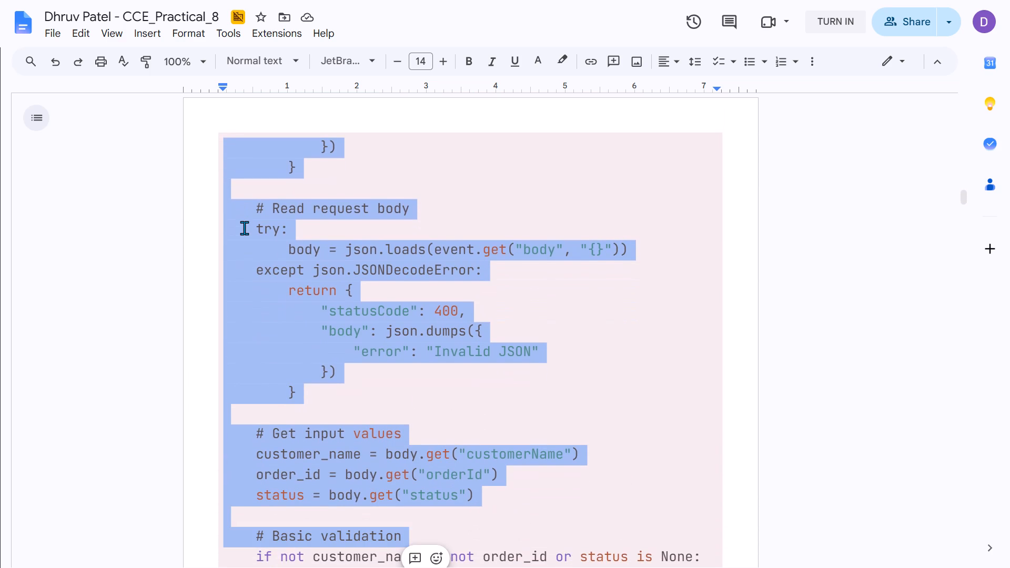
shift+scroll(244, 228, down, 2)
shift+scroll(244, 228, up, 1)
shift+scroll(244, 228, down, 3)
key(shift+Up)
key(shift+Down)
Extend the Python code selection through the closing brace of the final statusCode 200 return block, excluding the blank line below, and copy it.
key(shift+Down)
key(shift+Down)
key(shift+Down)
key(shift+Down)
key(shift+Down)
key(shift+Down)
key(shift+Down)
key(shift+Down)
key(shift+Down)
key(shift+Down)
key(shift+Down)
key(shift+Down)
key(shift+Down)
key(shift+Down)
key(shift+Down)
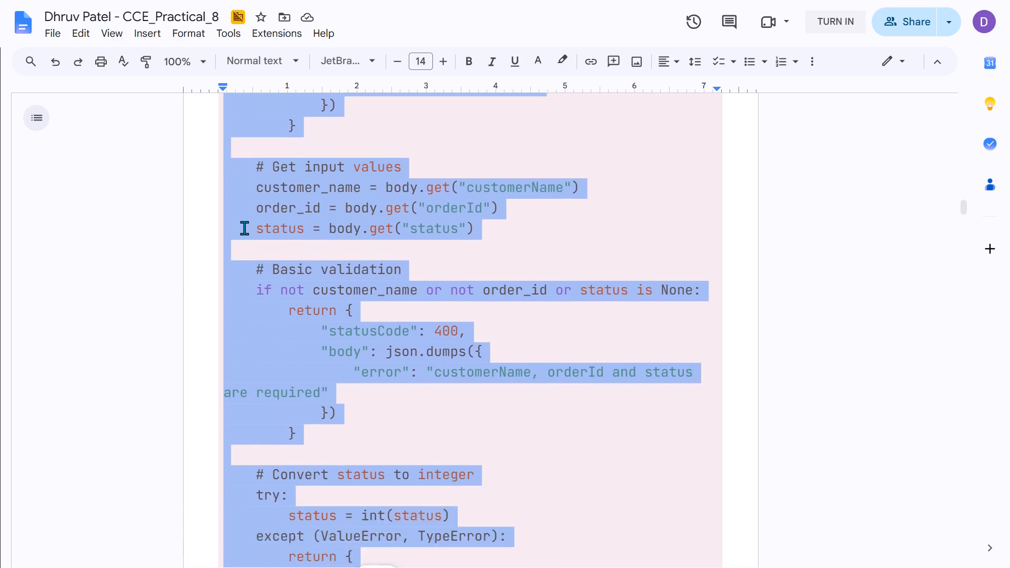
key(shift+Down)
key(shift+Down)
key(shift+Down)
key(shift+Down)
key(shift+Down)
key(shift+Down)
key(shift+Down)
key(shift+Down)
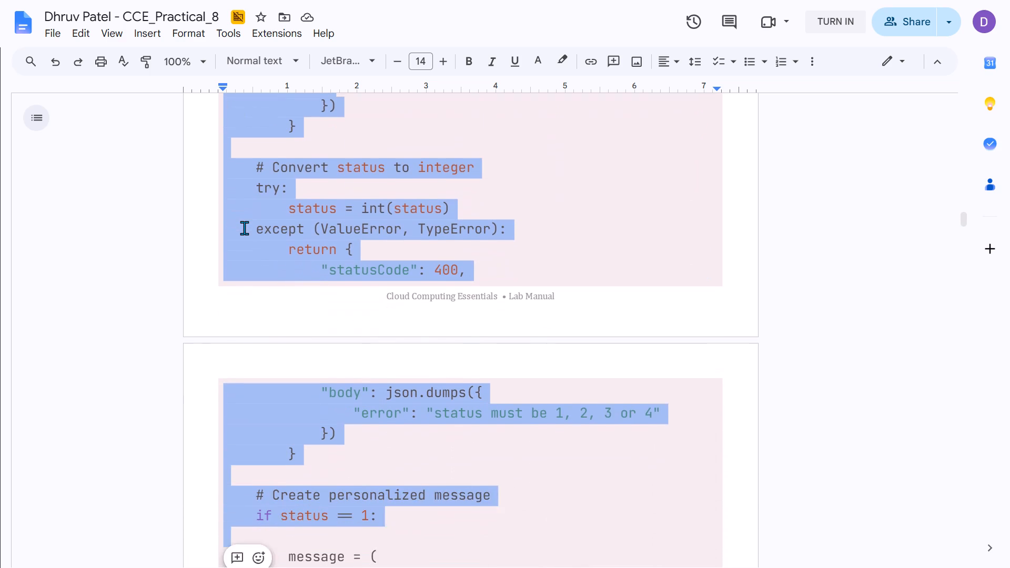
key(shift+Down)
key(shift+Down)
key(shift+Down)
key(shift+Down)
key(shift+Down)
key(shift+Down)
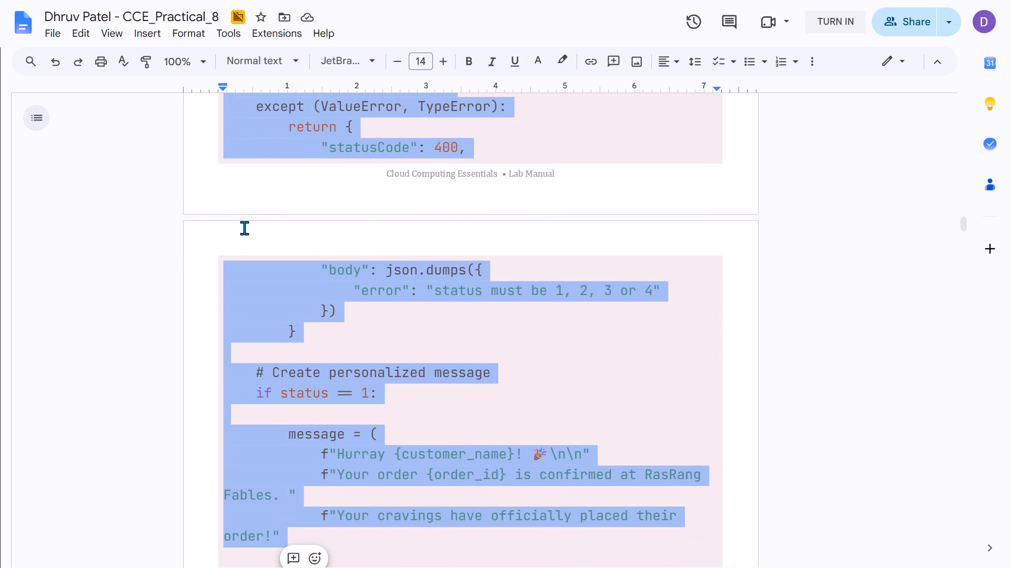
key(shift+Down)
key(shift+Down)
key(shift+Down)
key(shift+Down)
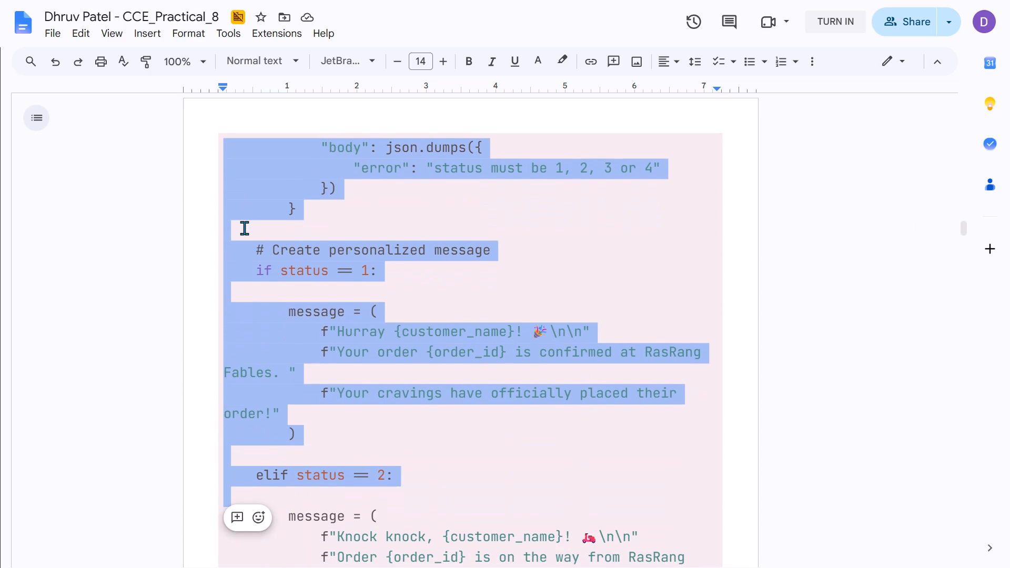
key(shift+Down)
key(shift+Down)
key(shift+Down)
key(shift+Down)
key(shift+Down)
key(shift+Down)
key(shift+Down)
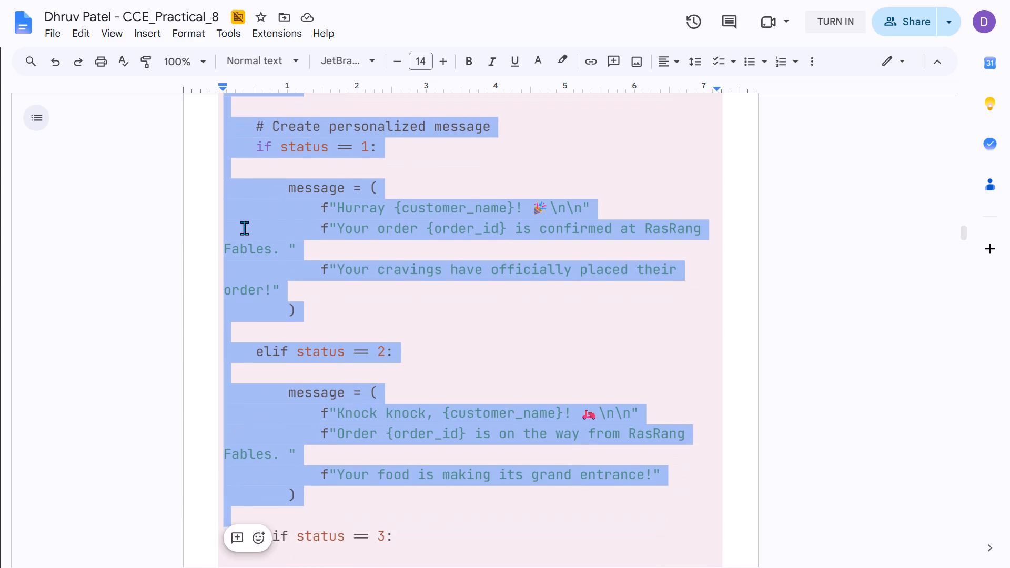
key(shift+Down)
key(shift+Down)
key(shift+Down)
key(shift+Down)
key(shift+Down)
key(shift+Down)
key(shift+Down)
key(shift+Down)
key(shift+Down)
key(shift+Down)
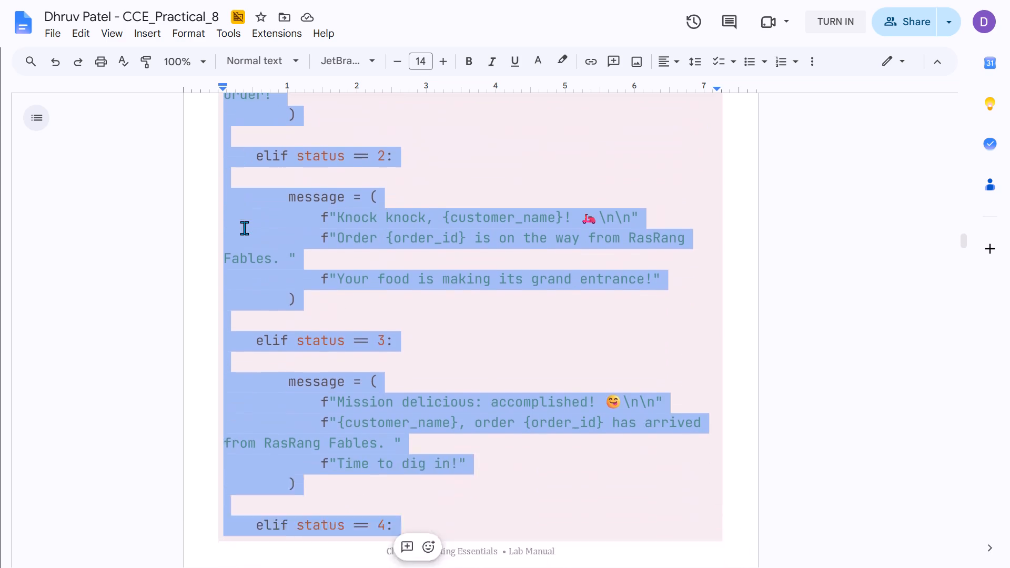
key(shift+Down)
key(shift+Down)
key(shift+Down)
key(shift+Down)
key(shift+Down)
key(shift+Down)
key(shift+Down)
key(shift+Down)
key(shift+Down)
key(shift+Down)
key(shift+Down)
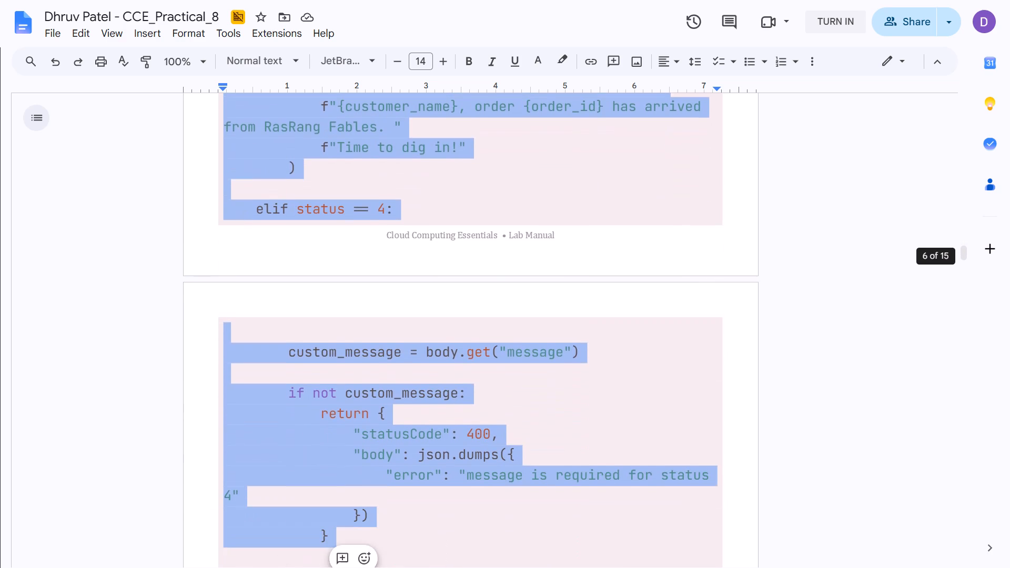
key(shift+Down)
key(shift+Down)
key(shift+Down)
key(shift+Down)
key(shift+Down)
key(shift+Down)
key(shift+Down)
key(shift+Down)
key(shift+Down)
key(shift+Down)
key(shift+Down)
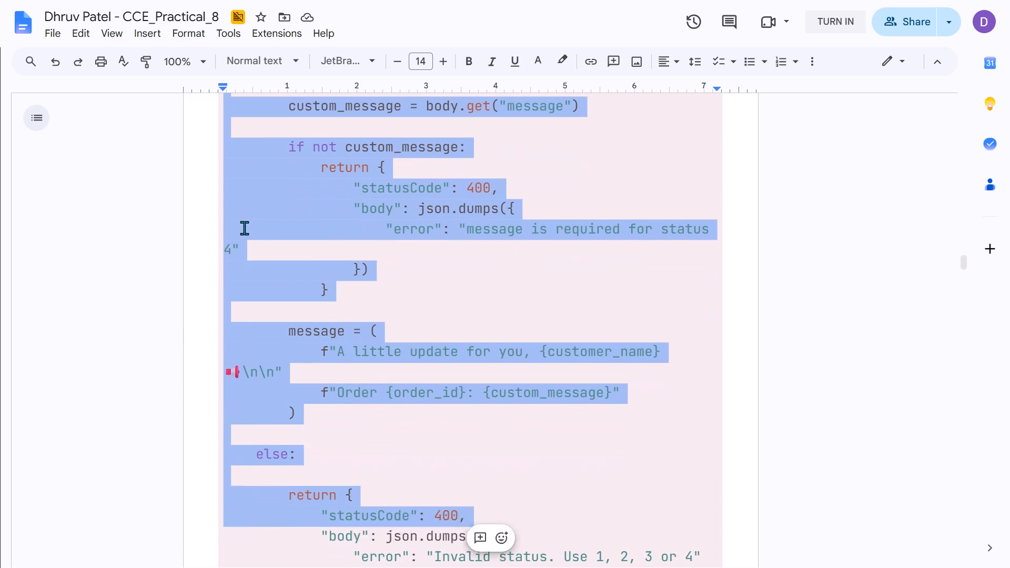
key(shift+Down)
key(shift+Down)
key(shift+Down)
key(shift+Down)
key(shift+Down)
key(shift+Down)
key(shift+Down)
key(shift+Down)
key(shift+Down)
key(shift+Down)
key(shift+Down)
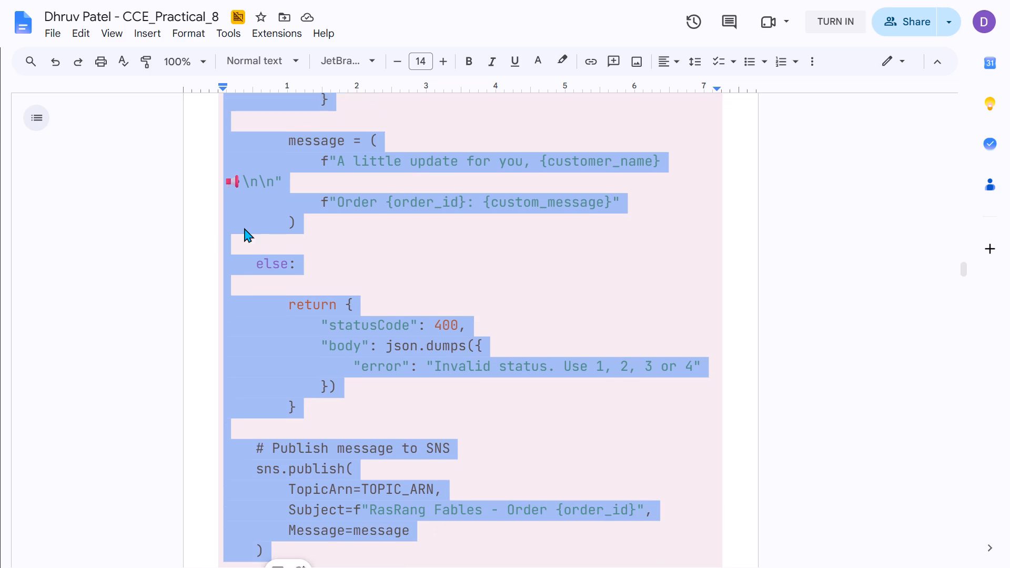
key(shift+Down)
key(shift+Down)
key(shift+Down)
key(shift+Down)
key(shift+Down)
key(shift+Down)
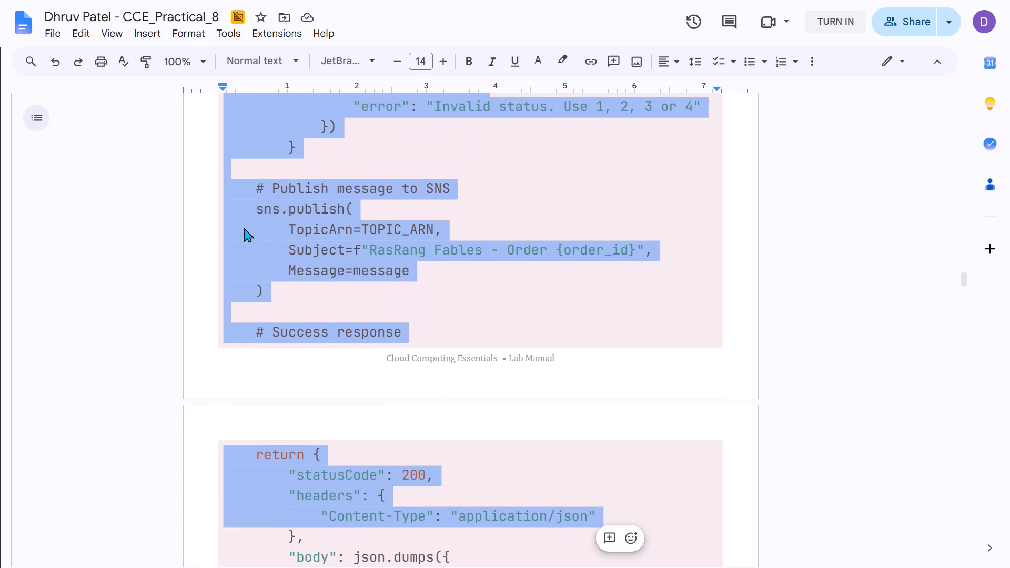
key(shift+Down)
key(shift+Down)
key(shift+Down)
key(shift+Down)
key(shift+Down)
key(shift+Down)
key(shift+Down)
key(shift+Down)
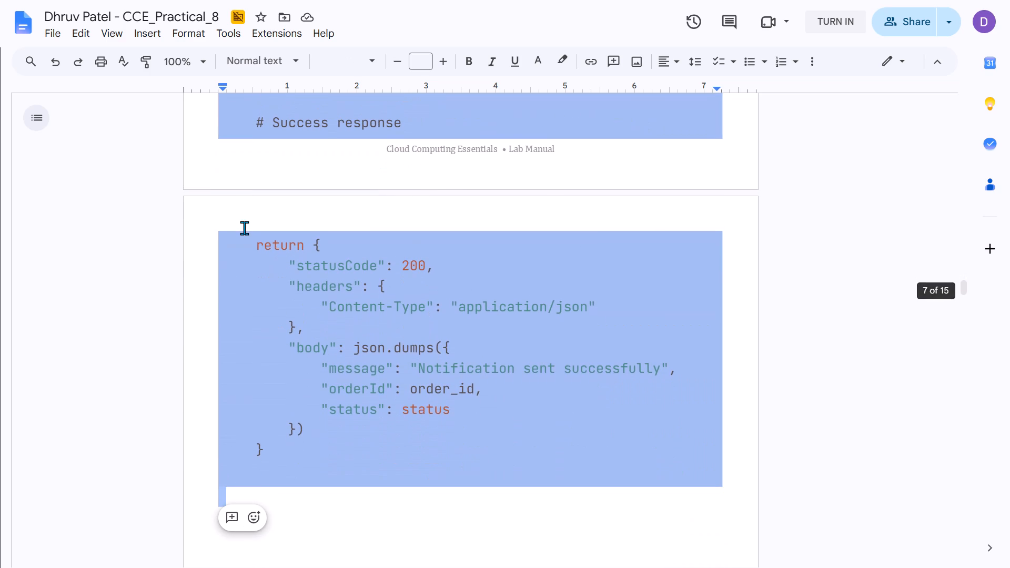
key(shift+Up)
key(shift+Left)
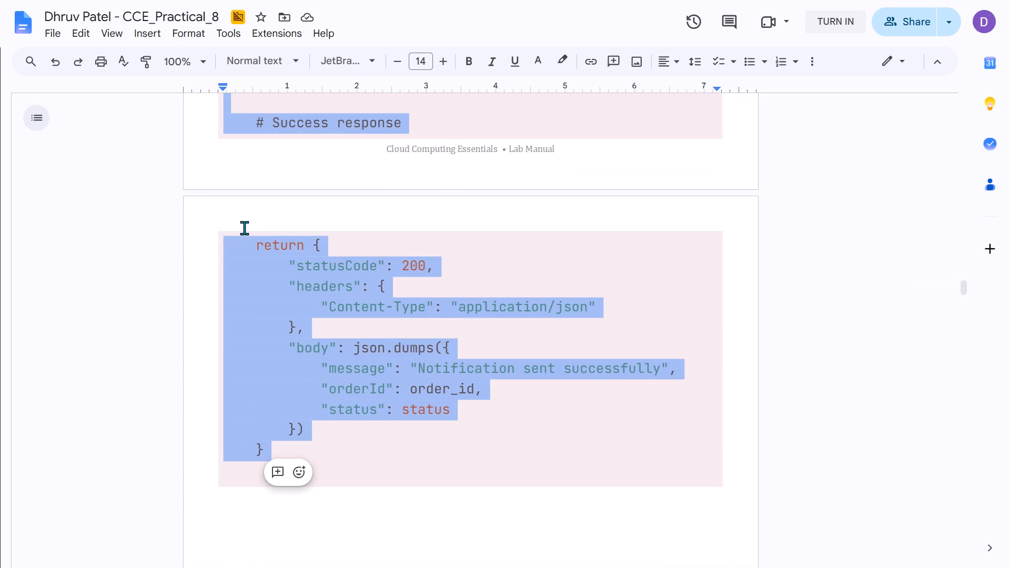
key(shift+Left)
key(ctrl+c)
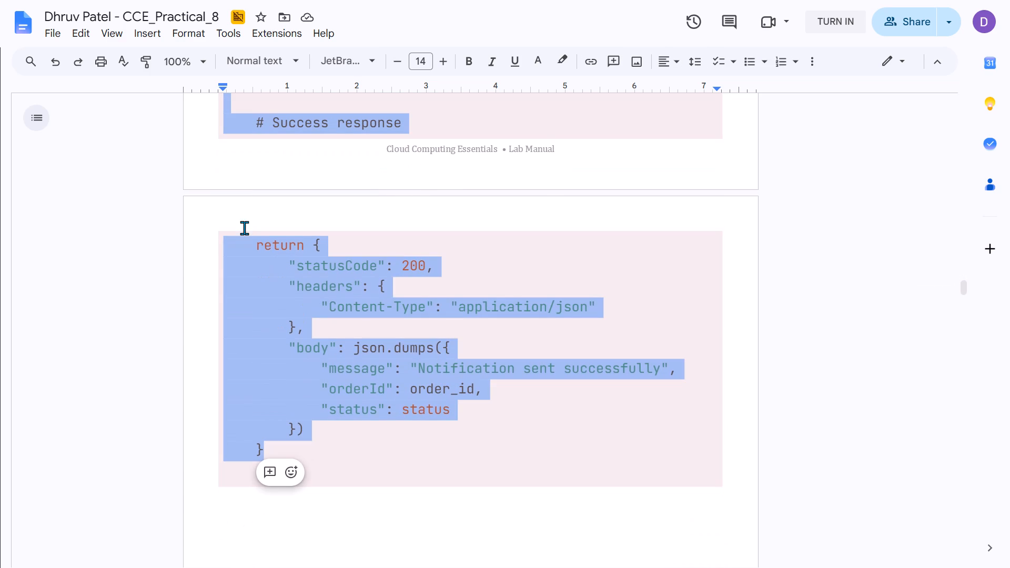
Switch from the CCE_Practical_8 document to another open window.
key(alt+Tab)
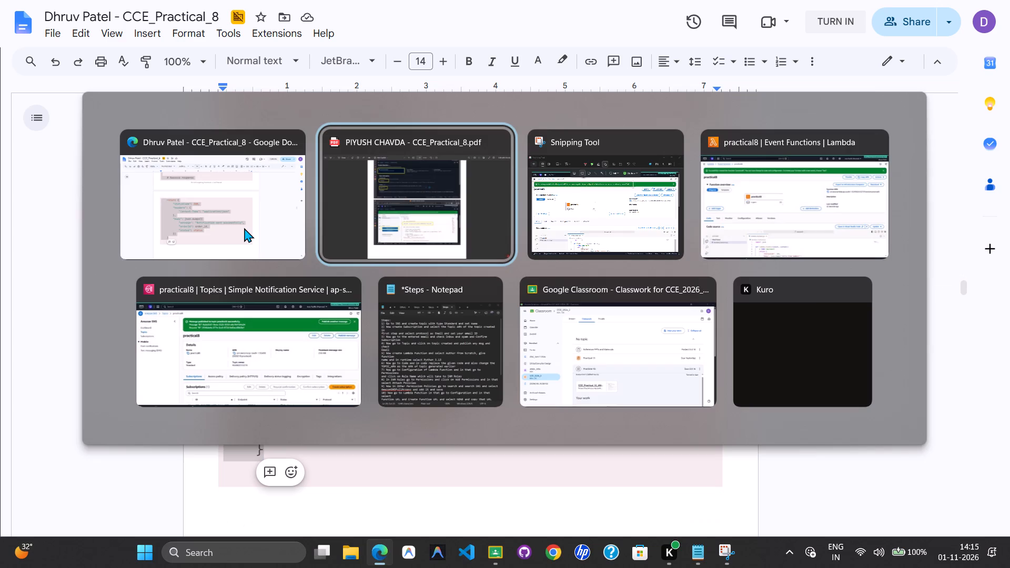
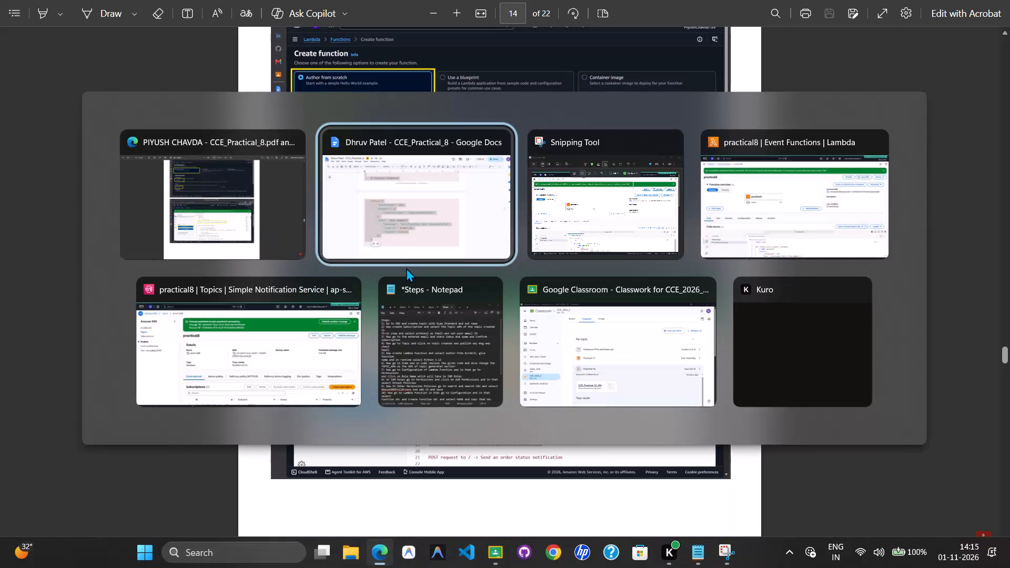
Switch to the practical8 Lambda function and replace all the code in lambda_function.py with the copied document code.
key(alt+Tab)
key(alt+Tab)
click(440, 490)
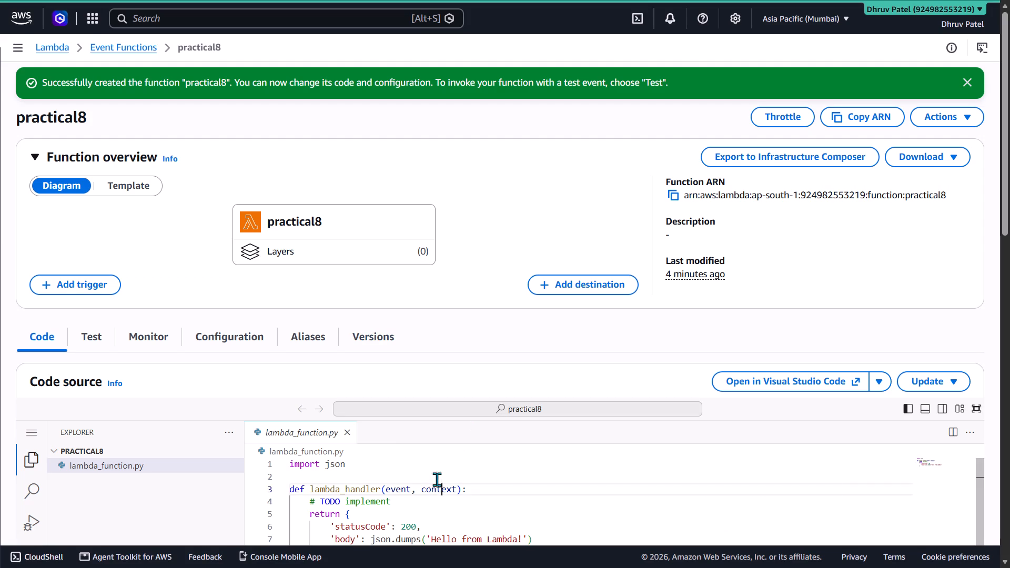
scroll(442, 368, down, 3)
click(415, 366)
key(ctrl+a)
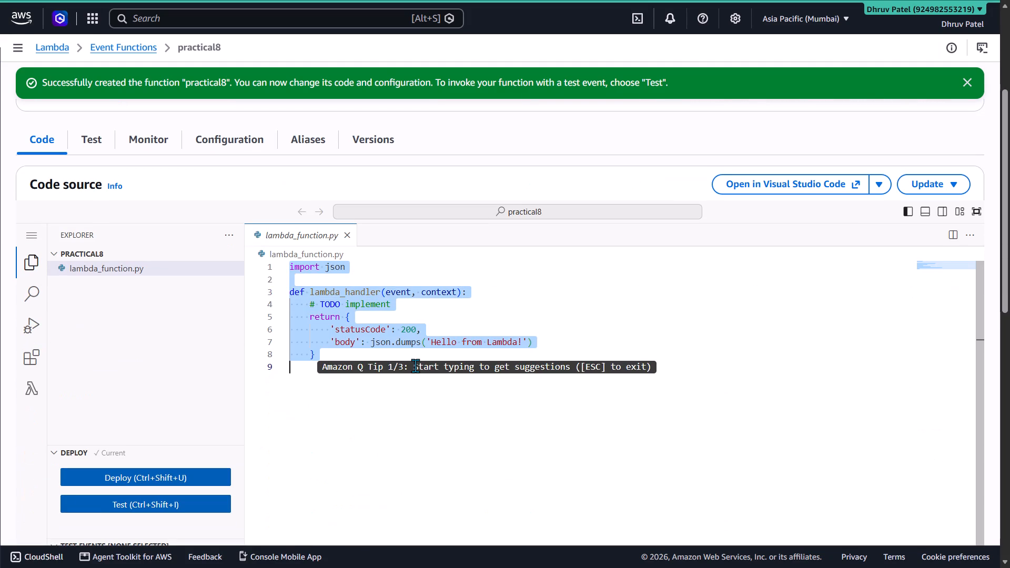
key(ctrl+v)
Locate the TOPIC_ARN line in lambda_function.py, and copy the ARN of the practical8 topic from Amazon SNS.
scroll(415, 366, up, 11)
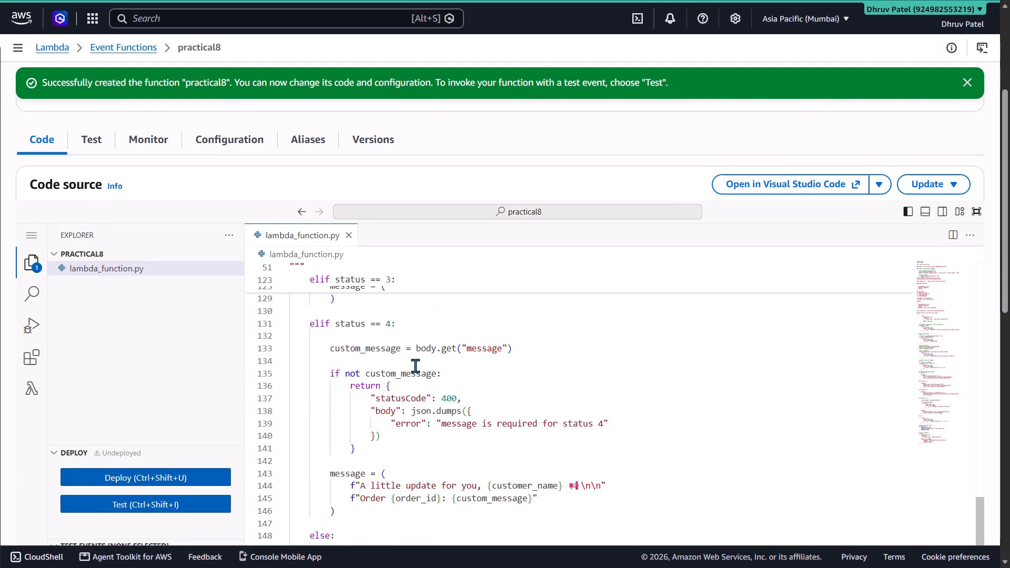
scroll(415, 366, up, 7)
click(352, 267)
scroll(447, 405, up, 2)
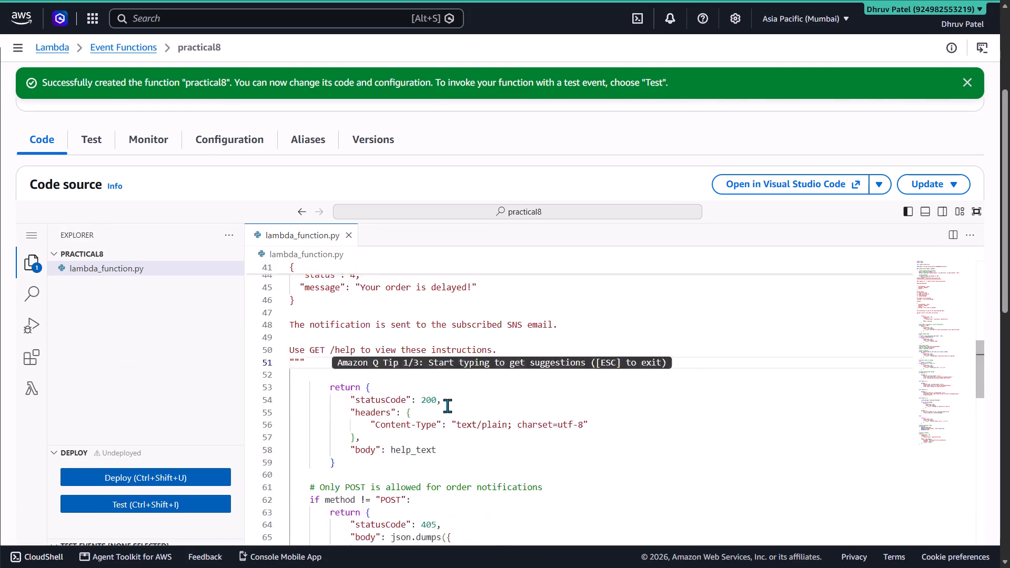
scroll(447, 405, up, 20)
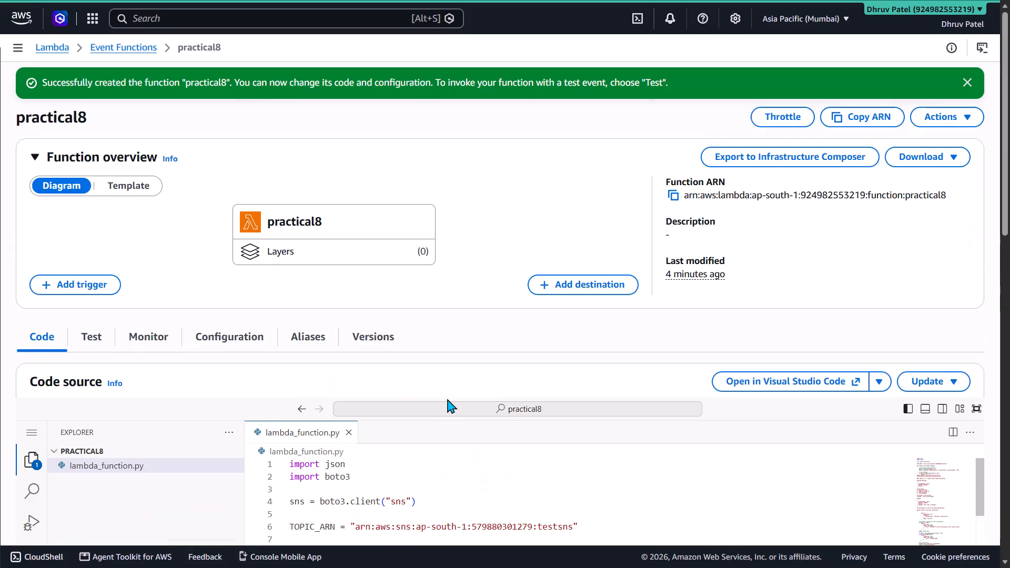
scroll(447, 399, down, 2)
click(442, 397)
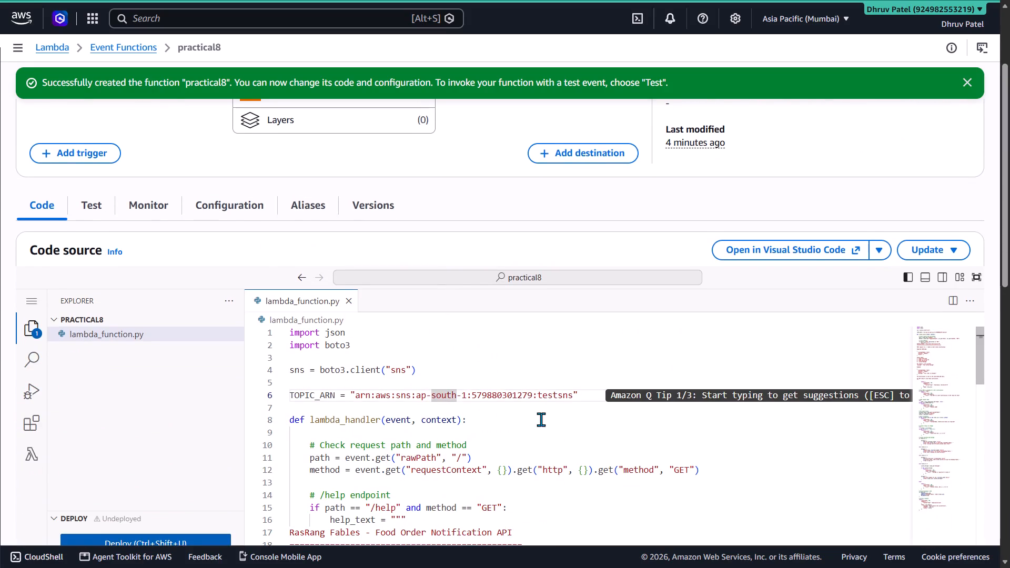
click(533, 405)
click(573, 394)
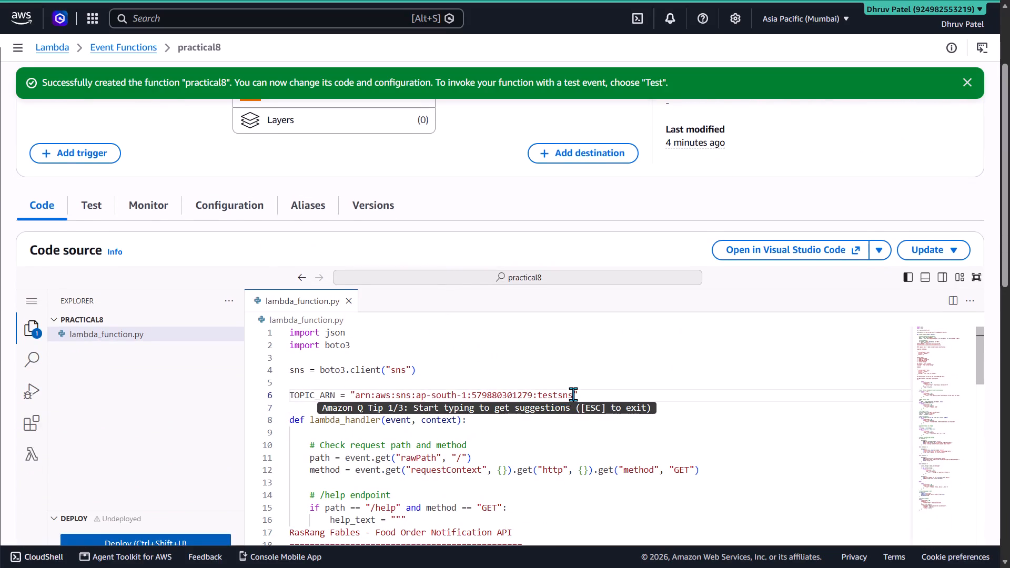
click(9, 282)
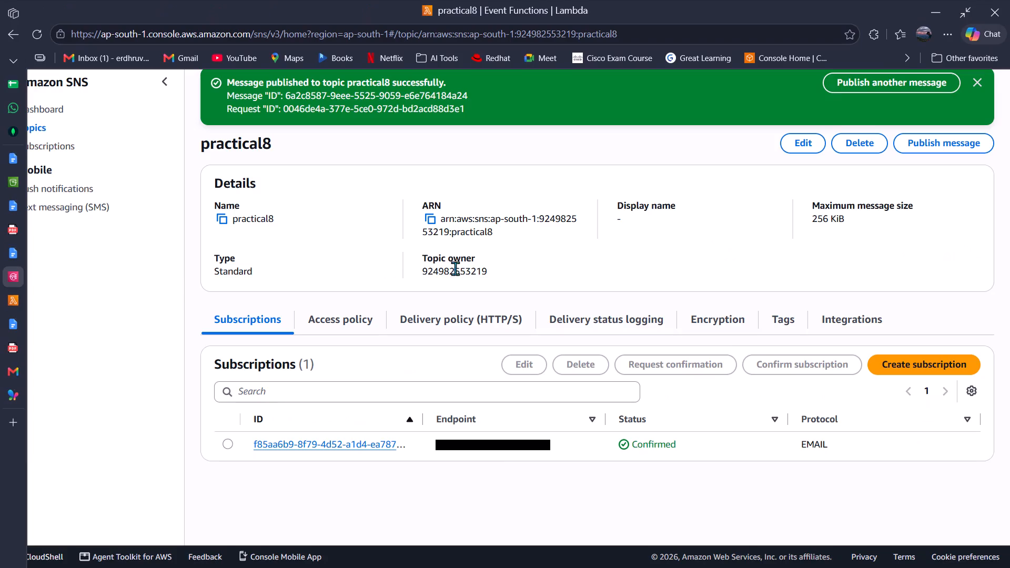
click(426, 219)
click(975, 77)
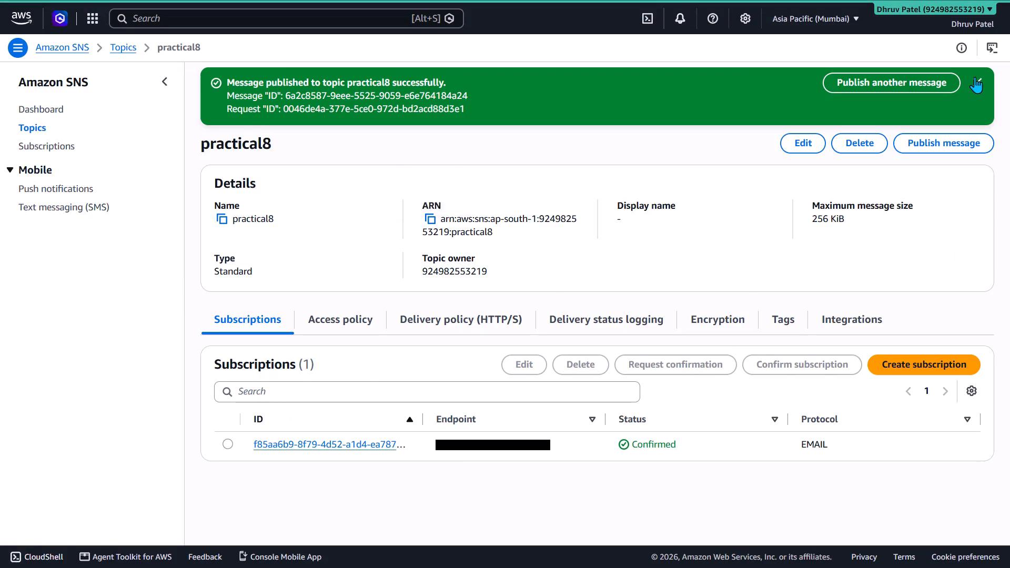
Return to lambda_function.py and replace the ARN inside the TOPIC_ARN quotes with the copied practical8 topic ARN.
key(alt+Tab)
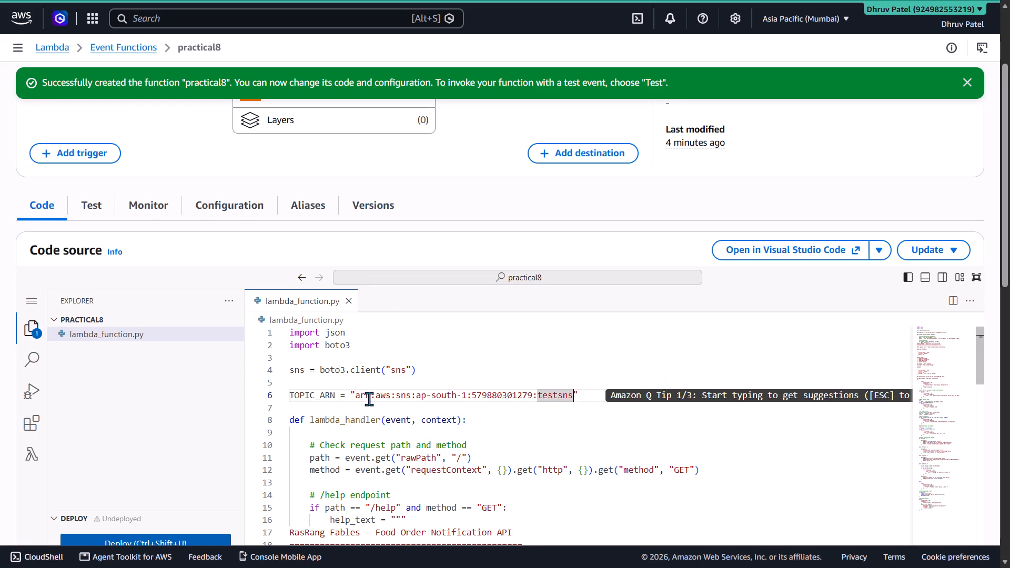
click(358, 394)
key(Left)
key(ctrl+shift+Right)
key(ctrl+shift+Right)
key(ctrl+shift+Right)
key(ctrl+shift+Right)
key(ctrl+shift+Right)
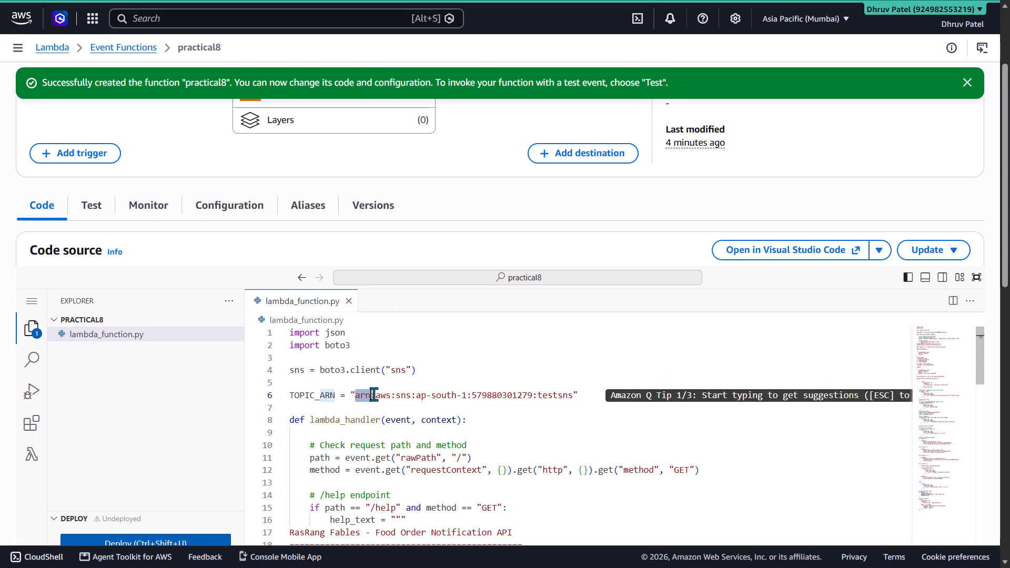
key(ctrl+shift+Right)
key(ctrl+shift+Right)
key(ctrl+shift+Right)
key(ctrl+v)
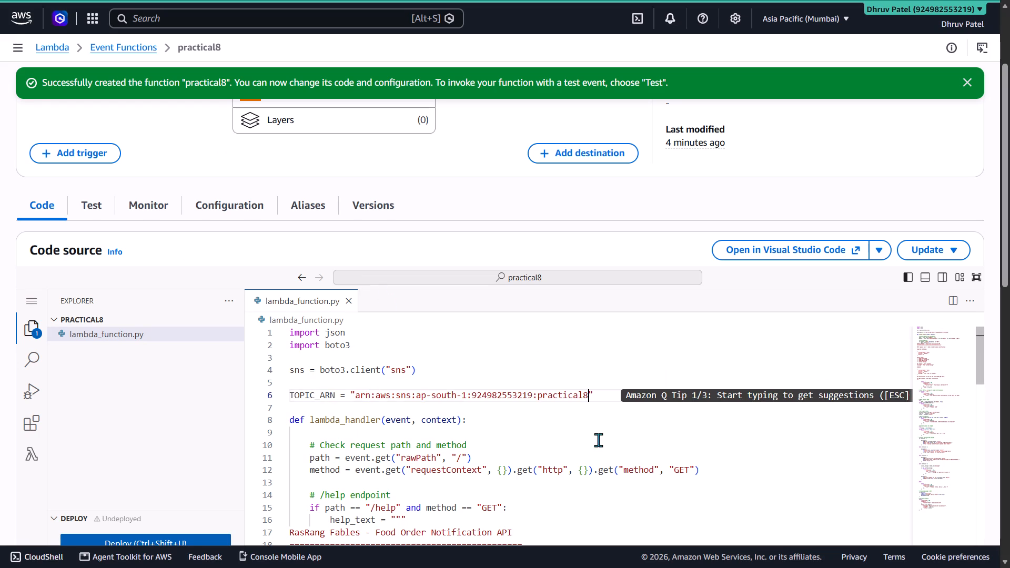
Dismiss the function-created success banner on the practical8 Lambda page.
click(581, 407)
scroll(443, 222, down, 1)
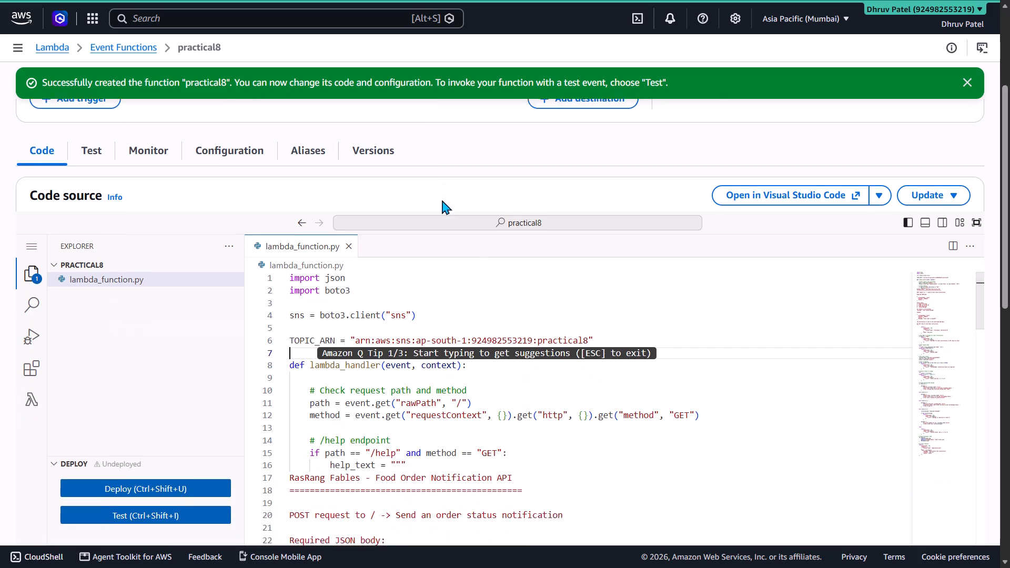
scroll(435, 185, down, 1)
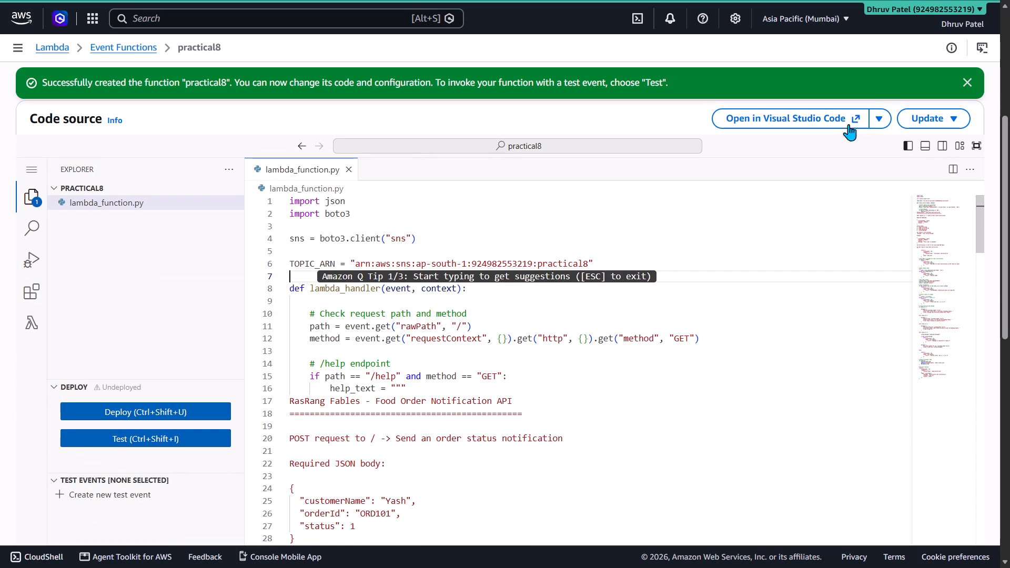
click(963, 84)
Select the ARN string on the TOPIC_ARN line, capture the whole Lambda page as a full-screen snip, and open it in Snipping Tool.
scroll(357, 129, down, 4)
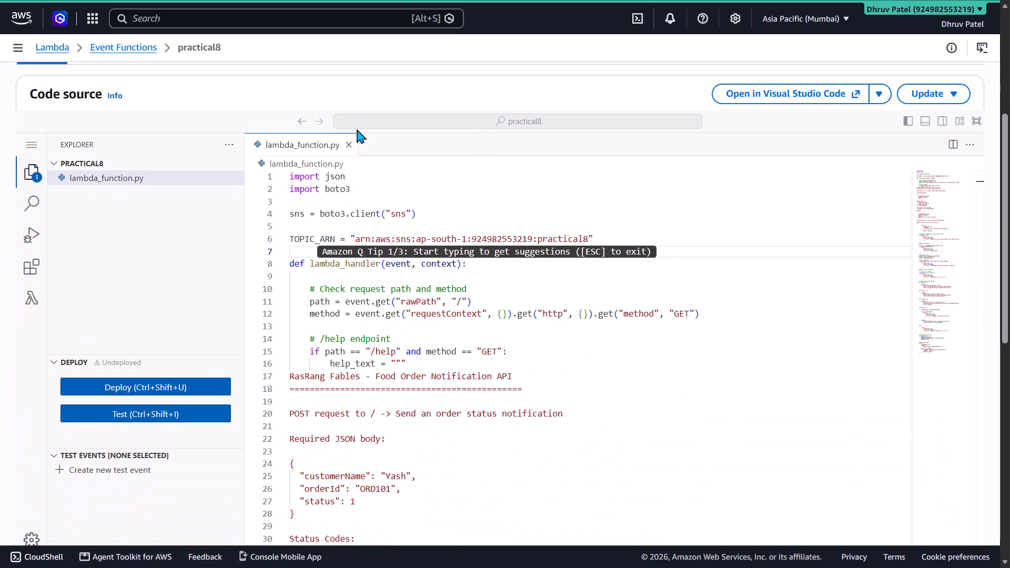
scroll(354, 118, up, 1)
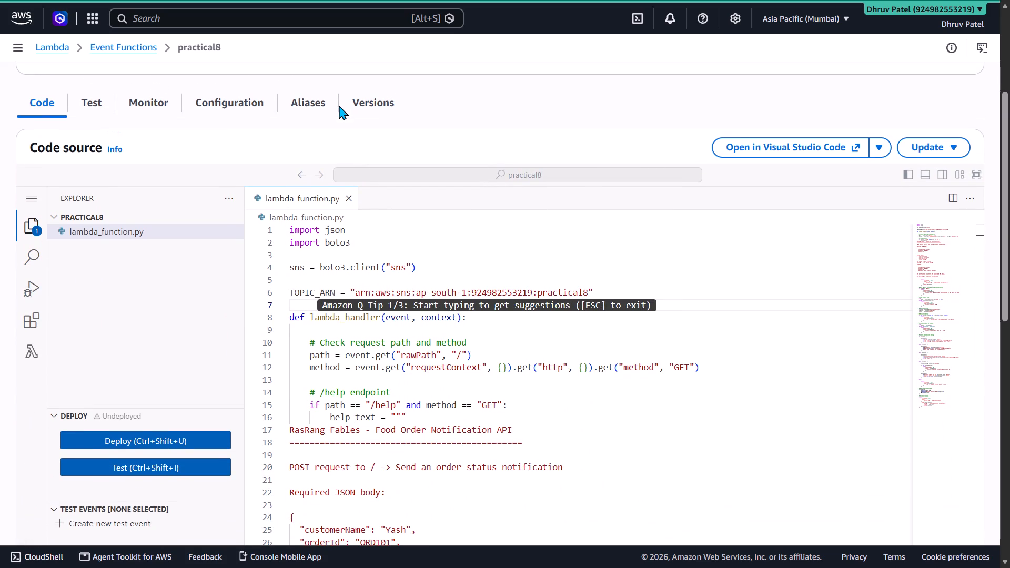
middle_click(339, 105)
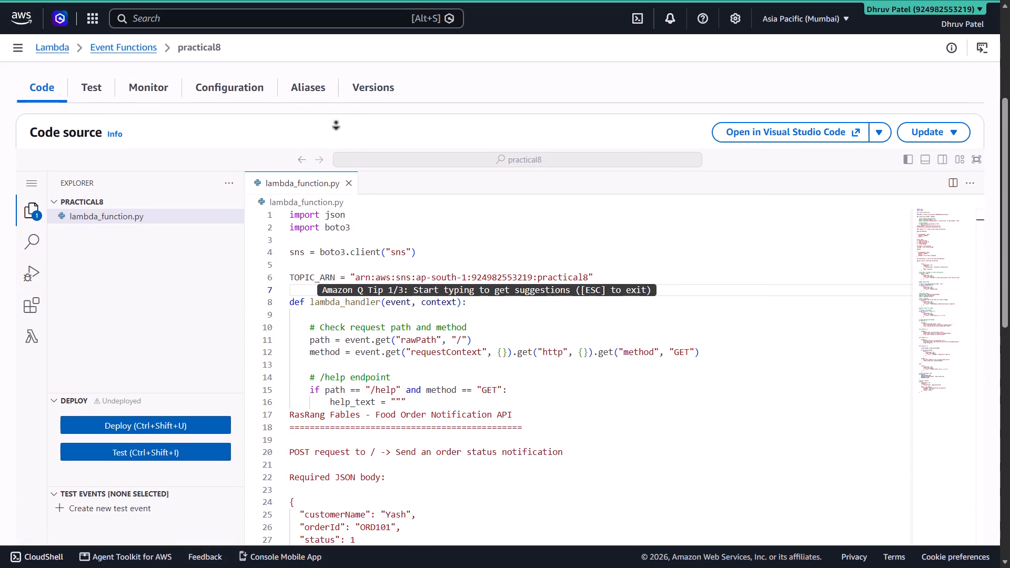
middle_click(336, 123)
middle_click(336, 123)
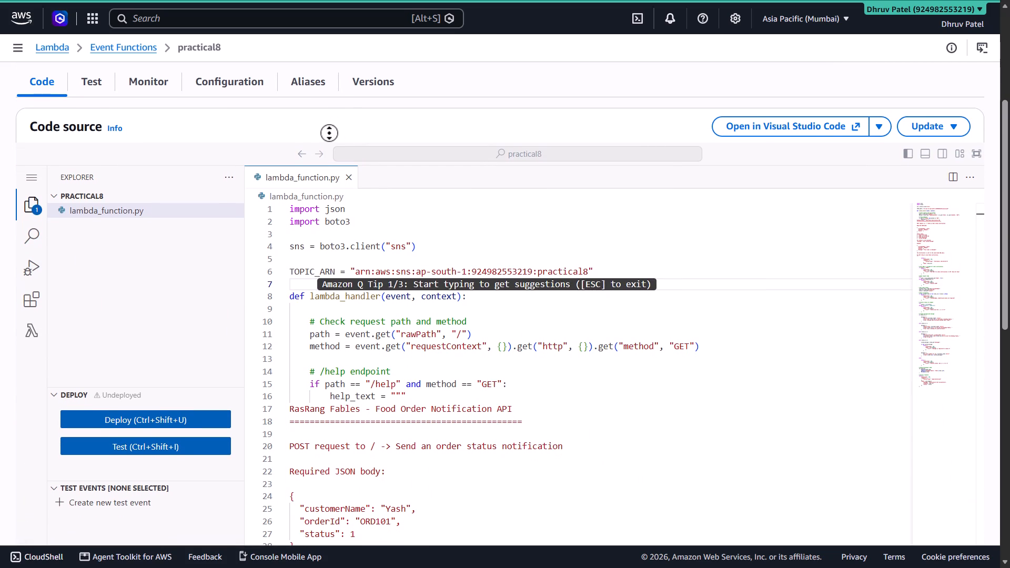
middle_click(329, 136)
click(424, 434)
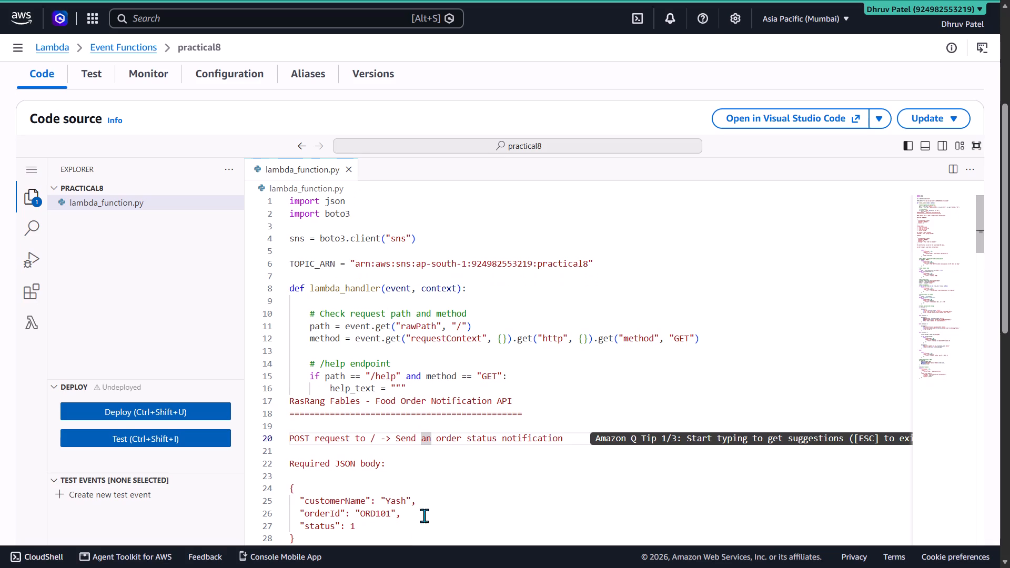
click(417, 531)
drag(356, 262, 386, 267)
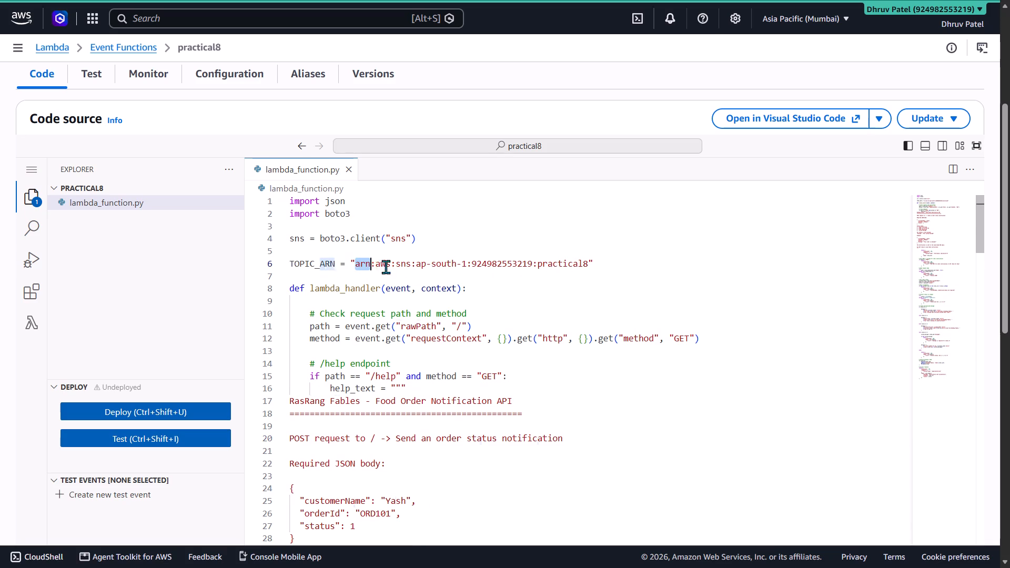
drag(386, 267, 587, 259)
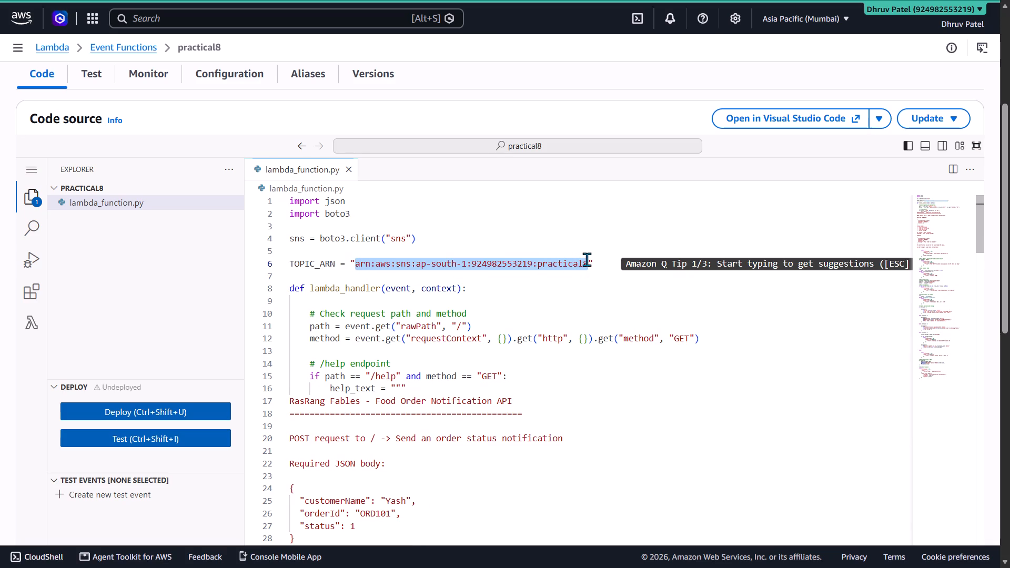
key(shift+super+s)
drag(0, 0, 1009, 567)
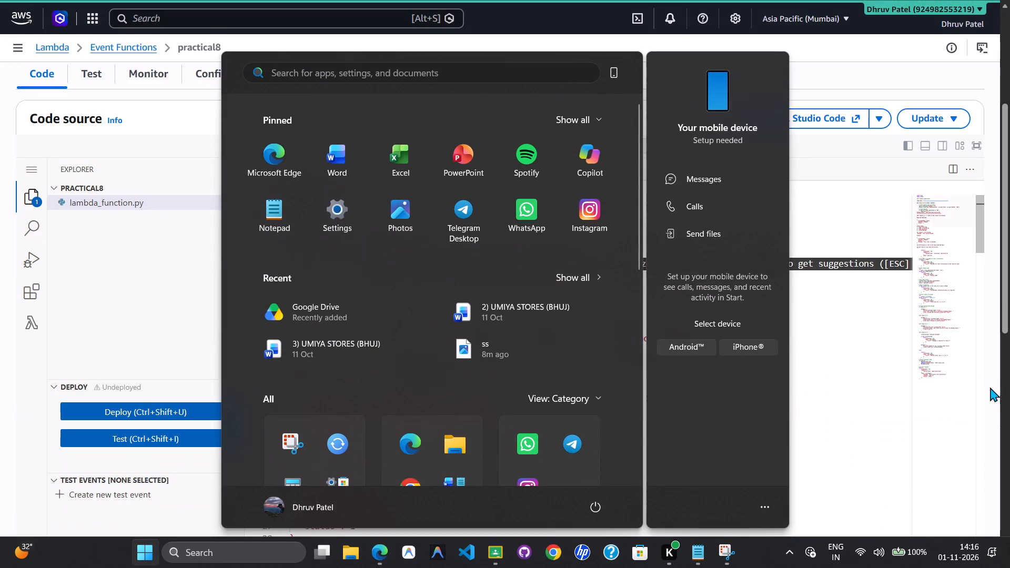
click(915, 389)
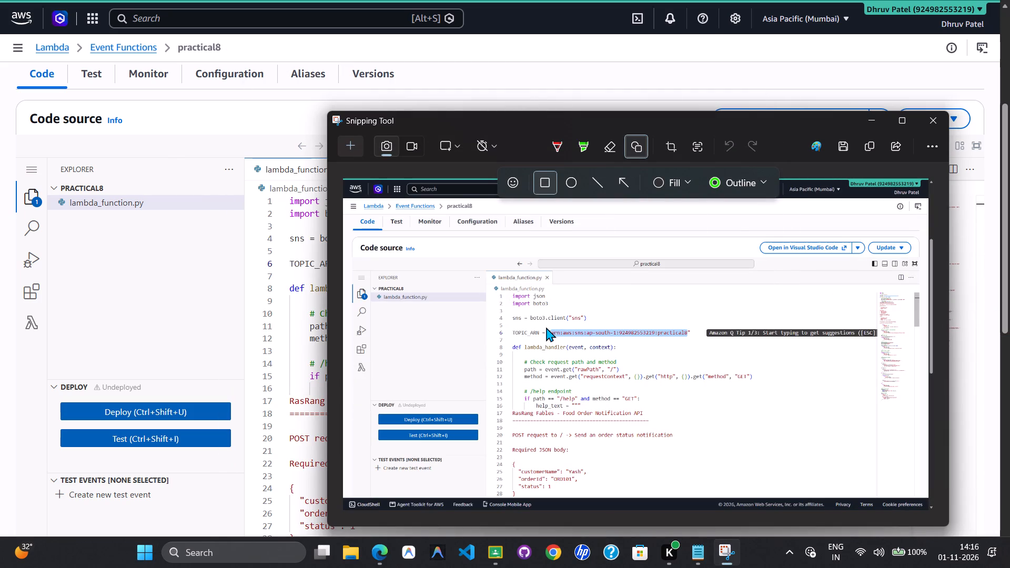
Outline the TOPIC_ARN value in the snip with a green rectangle and copy the annotated image.
drag(546, 327, 696, 341)
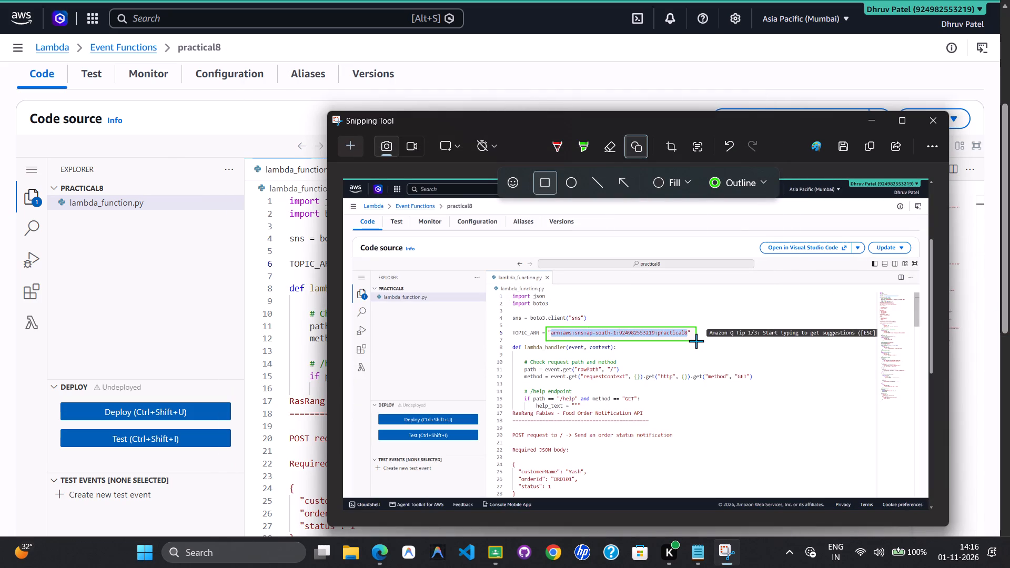
drag(696, 341, 695, 339)
click(873, 144)
Switch to the CCE_Practical_8 document and paste the annotated screenshot below the item 5 heading "Updating the code file with the above given code:".
key(alt+Tab)
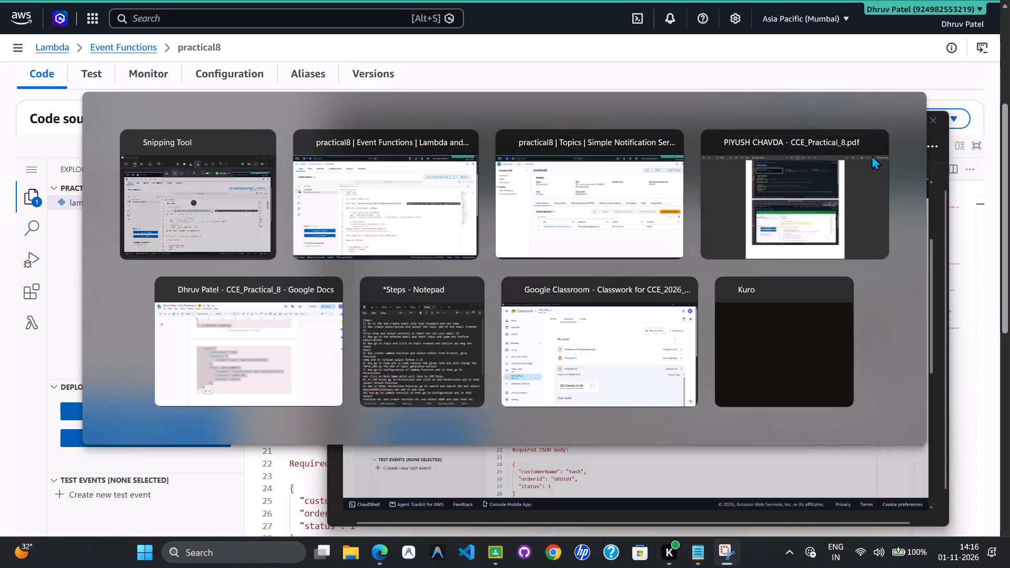
key(alt+Tab)
key(alt+Tab)
key(alt+Tab)
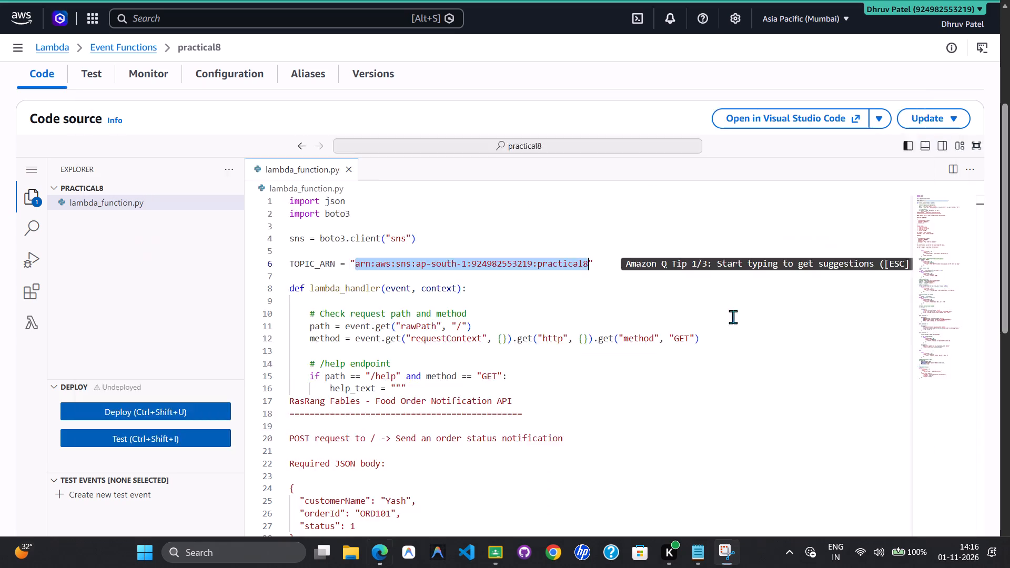
scroll(733, 441, down, 4)
click(448, 205)
scroll(448, 205, down, 6)
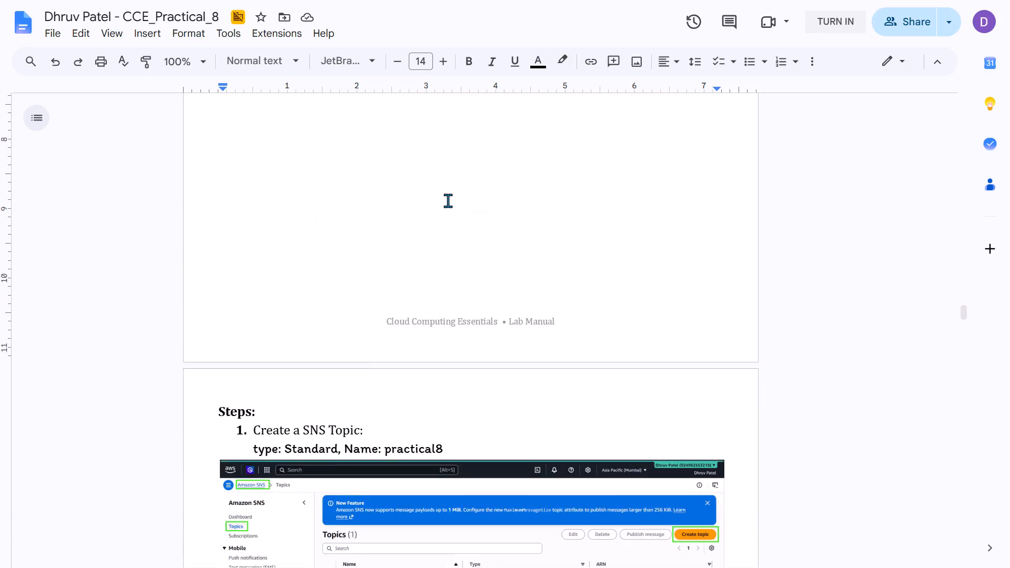
scroll(448, 200, down, 6)
drag(962, 329, 968, 475)
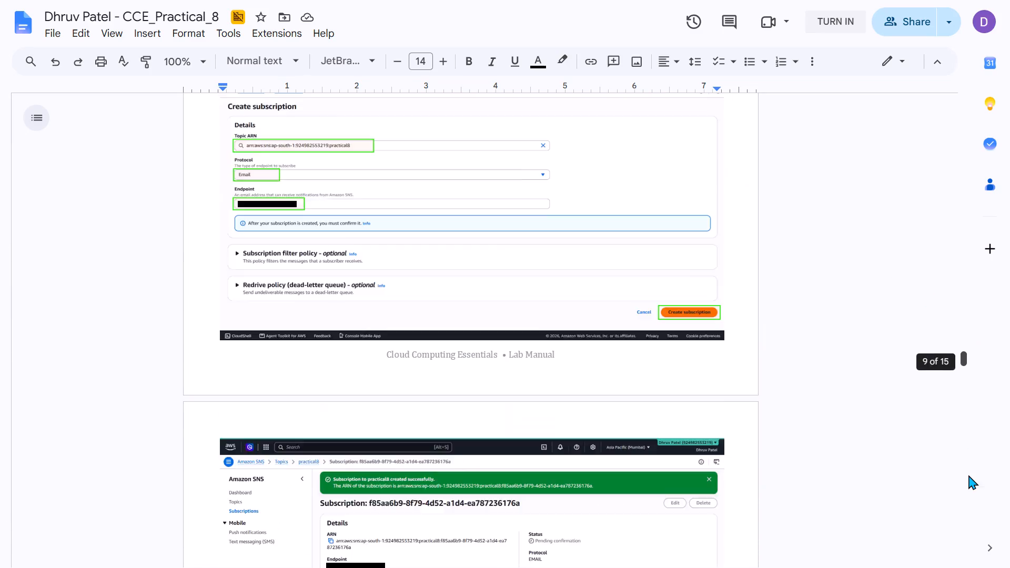
drag(968, 475, 969, 508)
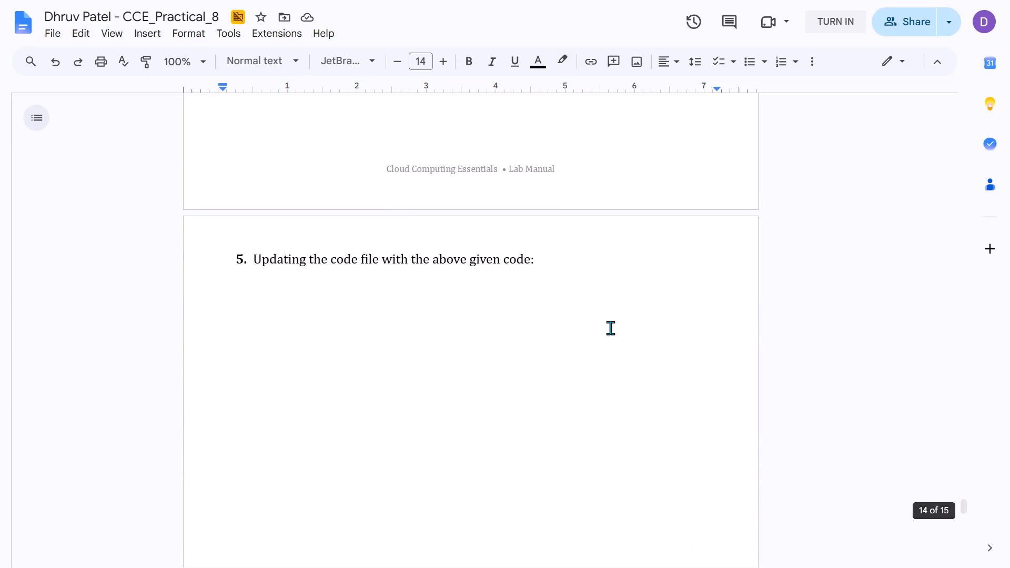
click(583, 284)
key(ctrl+v)
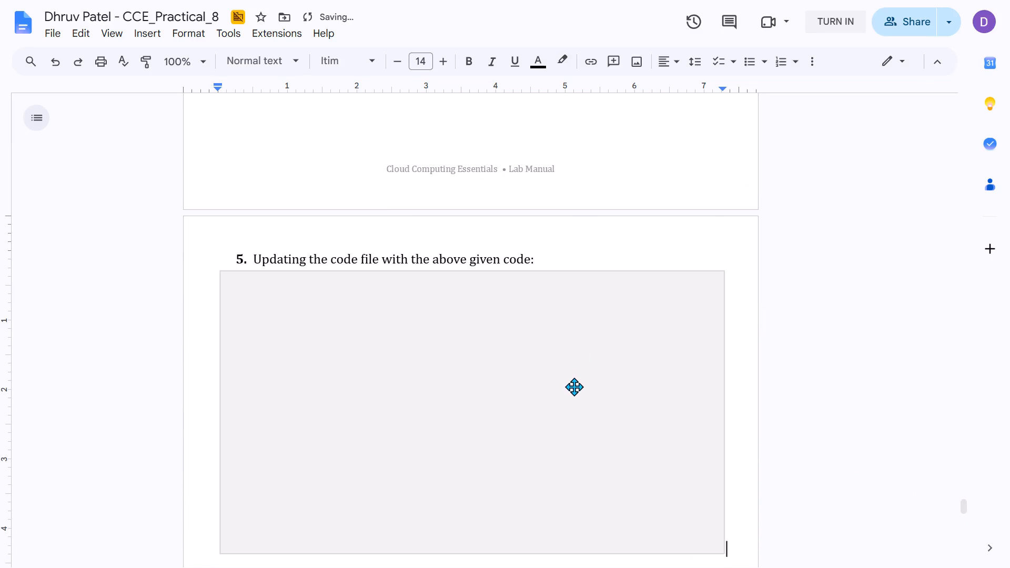
scroll(574, 387, down, 1)
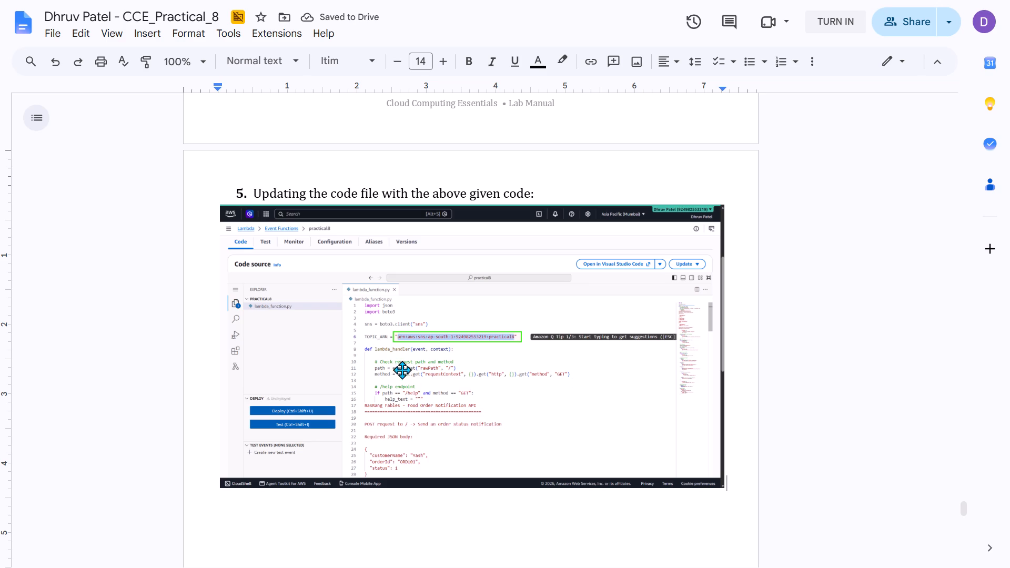
Switch back to the practical8 Lambda code editor and clear the selection on the TOPIC_ARN line.
key(alt+Tab)
key(alt+Tab)
key(alt+Tab)
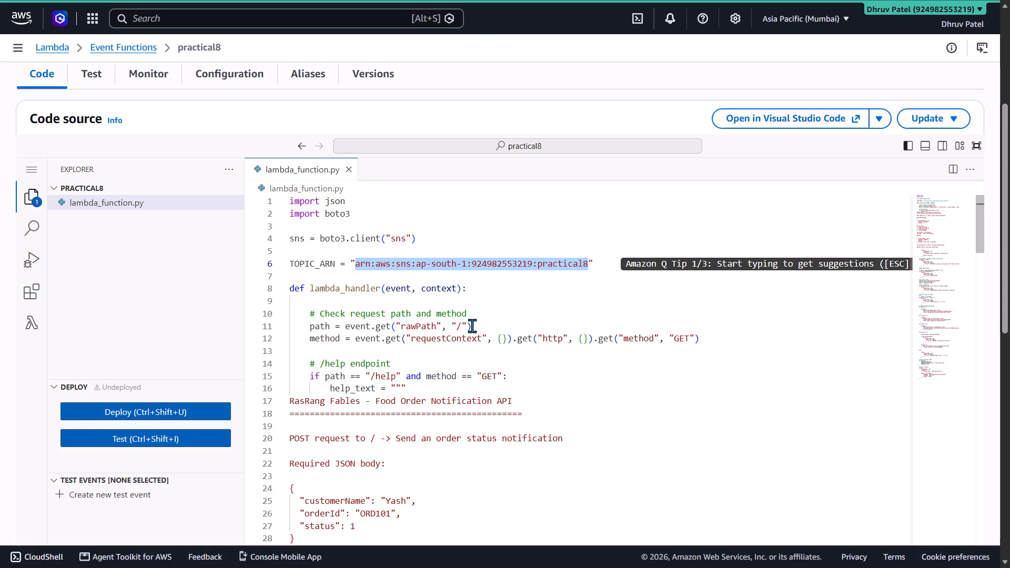
click(464, 292)
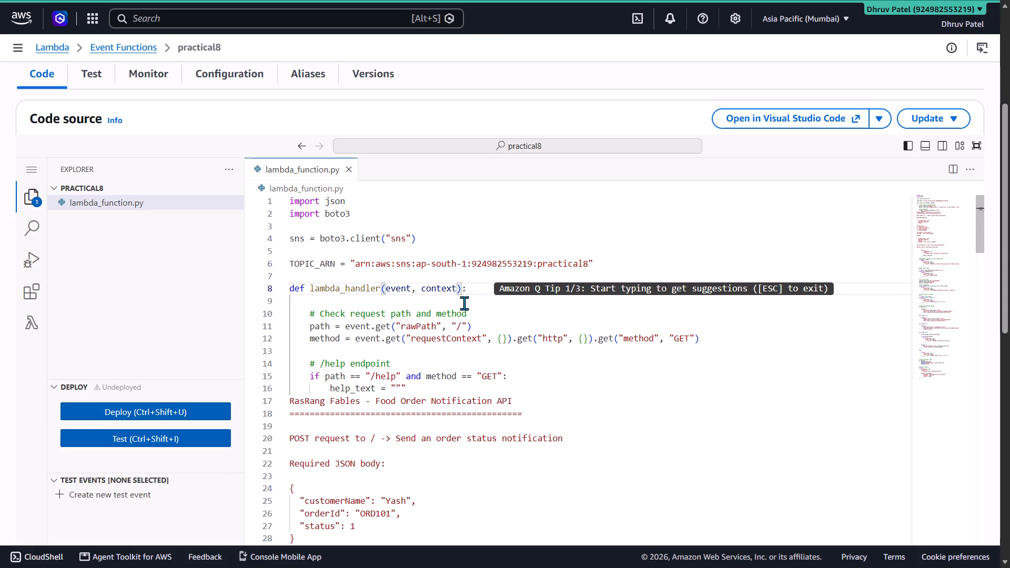
Examine the reference CCE_Practical_8 PDF around page 14 for how the code update is annotated and what follows it.
key(alt+Tab)
key(alt+Tab)
key(alt+Tab)
key(alt+Tab)
key(alt+Tab)
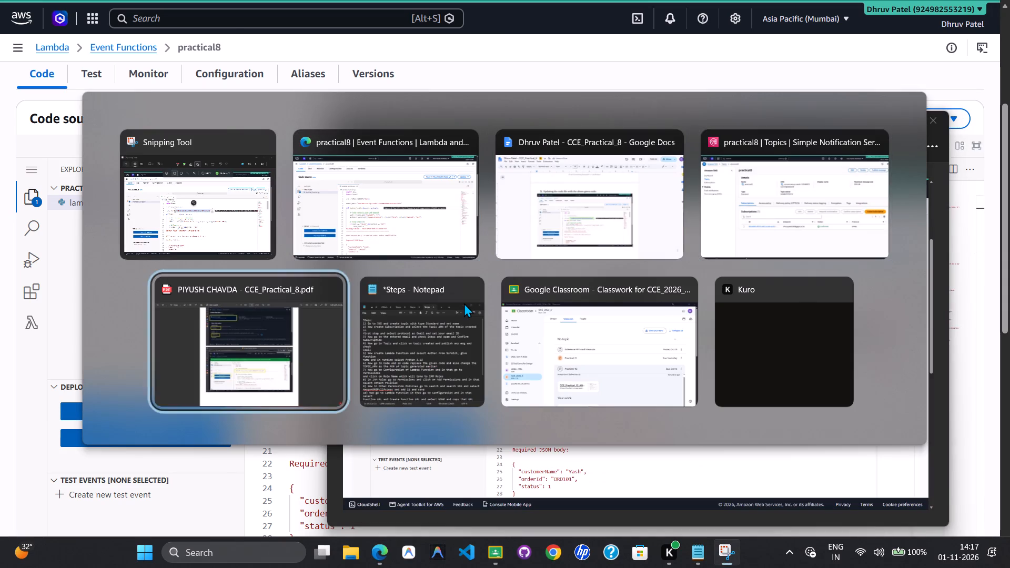
scroll(464, 303, down, 5)
key(alt+Tab)
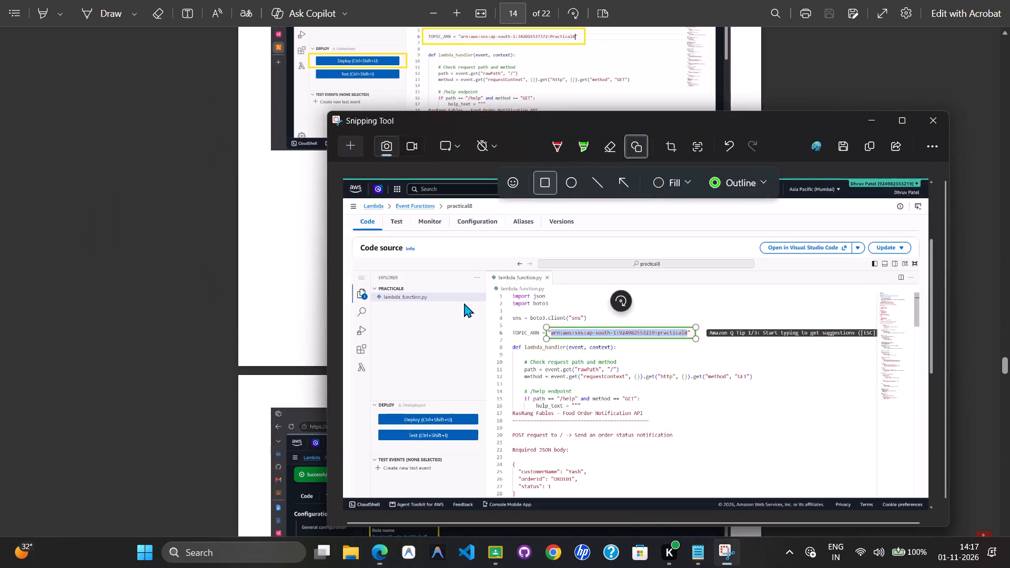
Return to the snip, outline the Deploy button with a green rectangle and copy the annotated image.
key(alt+Tab)
key(alt+Tab)
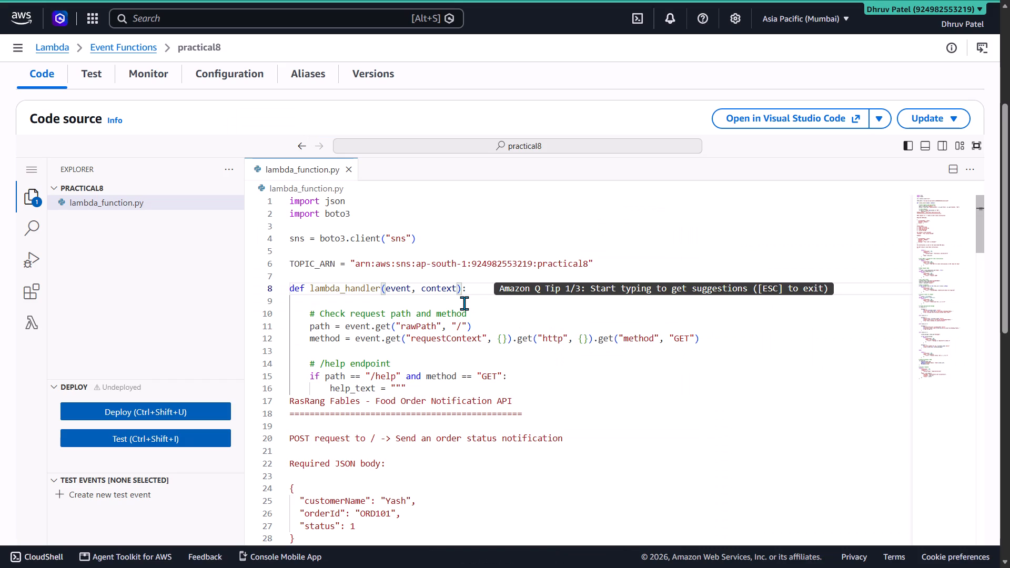
key(alt+Tab)
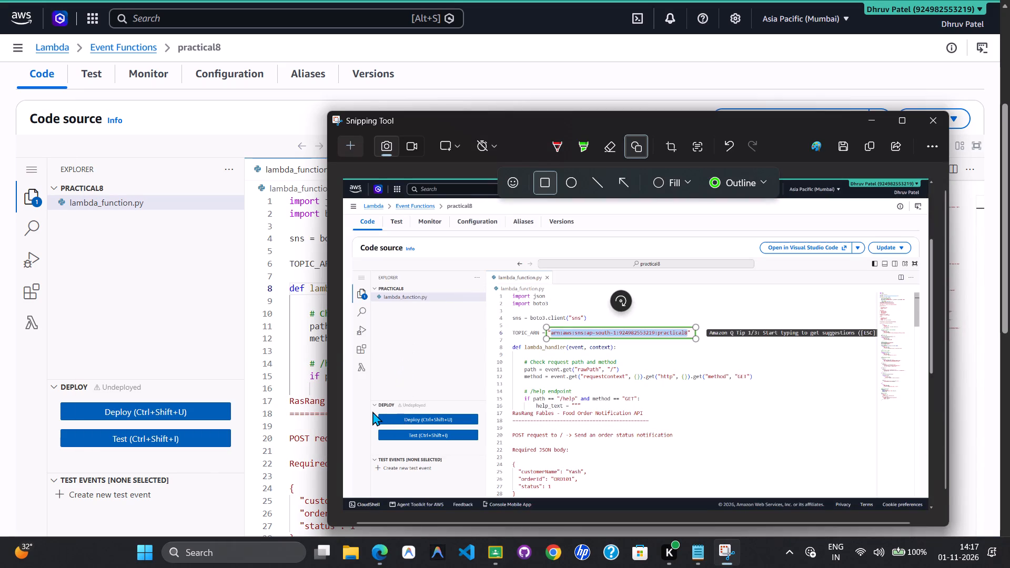
drag(376, 411, 477, 427)
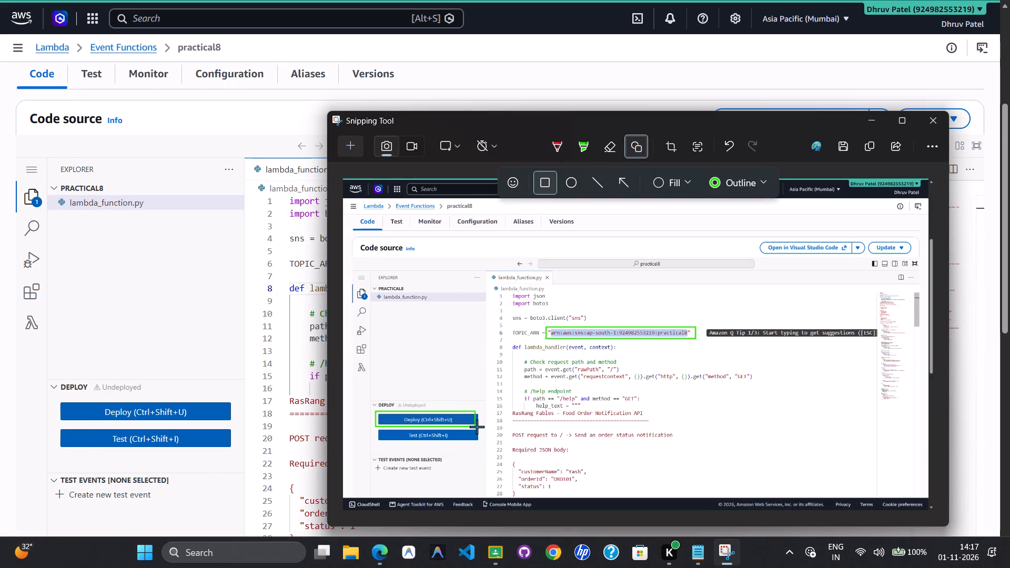
drag(477, 427, 482, 427)
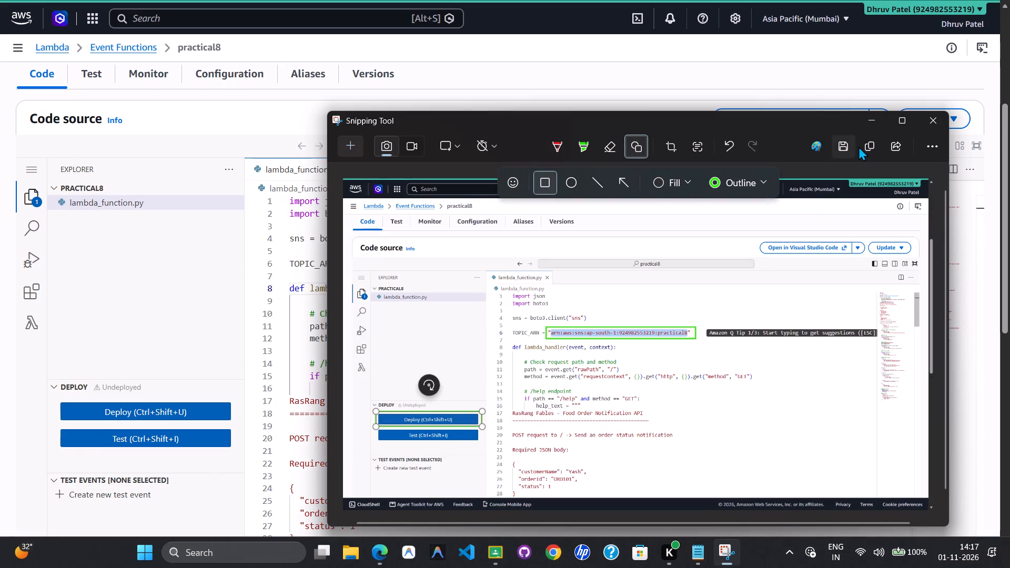
click(871, 146)
Switch to the CCE_Practical_8 document and replace the item 5 screenshot with the newly annotated copy.
key(alt+Tab)
key(alt+Tab)
key(alt+Tab)
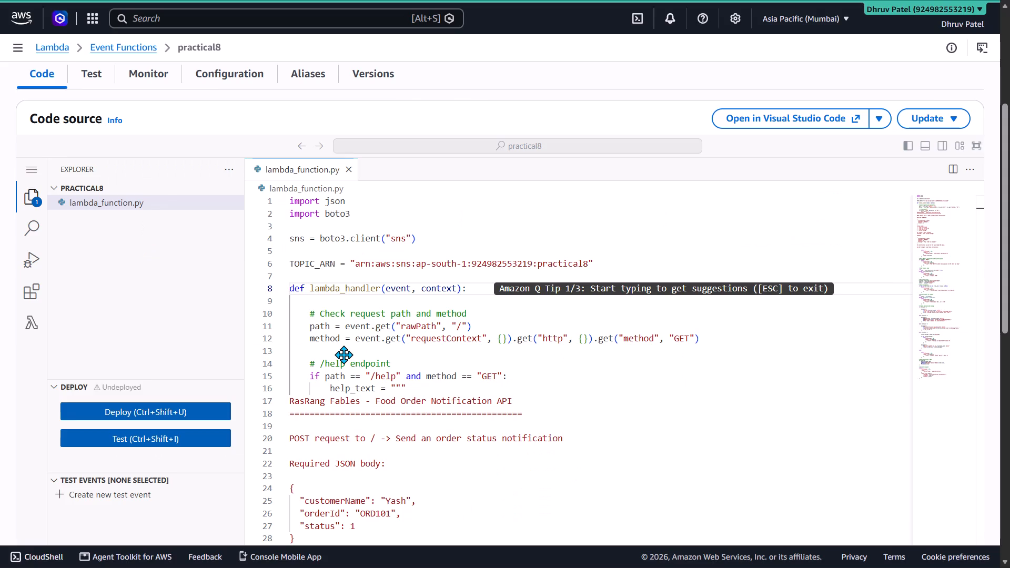
click(344, 354)
key(ctrl+v)
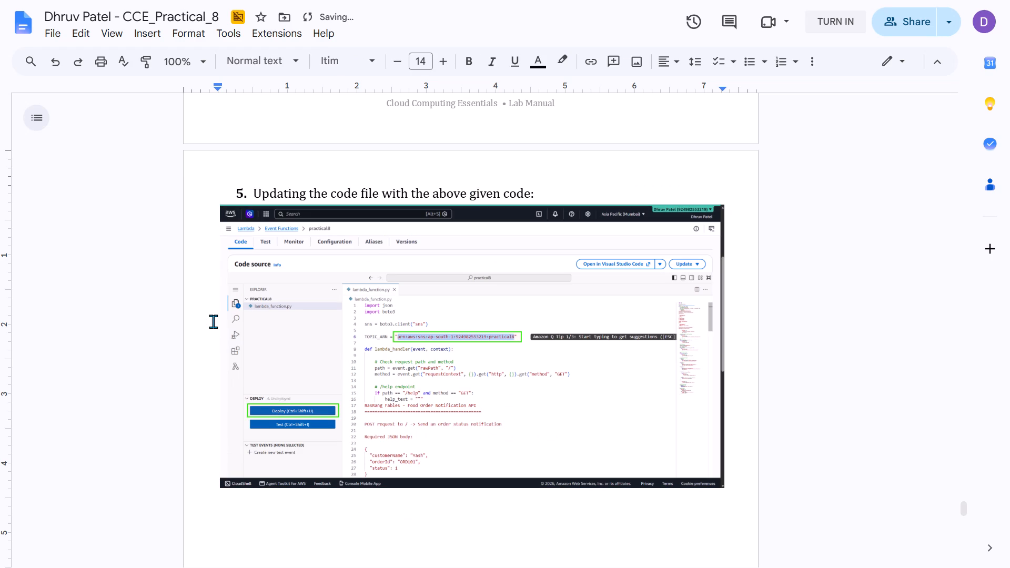
Insert the caption line "Update the ARN in the code with your ARN," between the item 5 heading and its screenshot.
click(207, 321)
key(Left)
key(Return)
click(254, 221)
key(Tab)
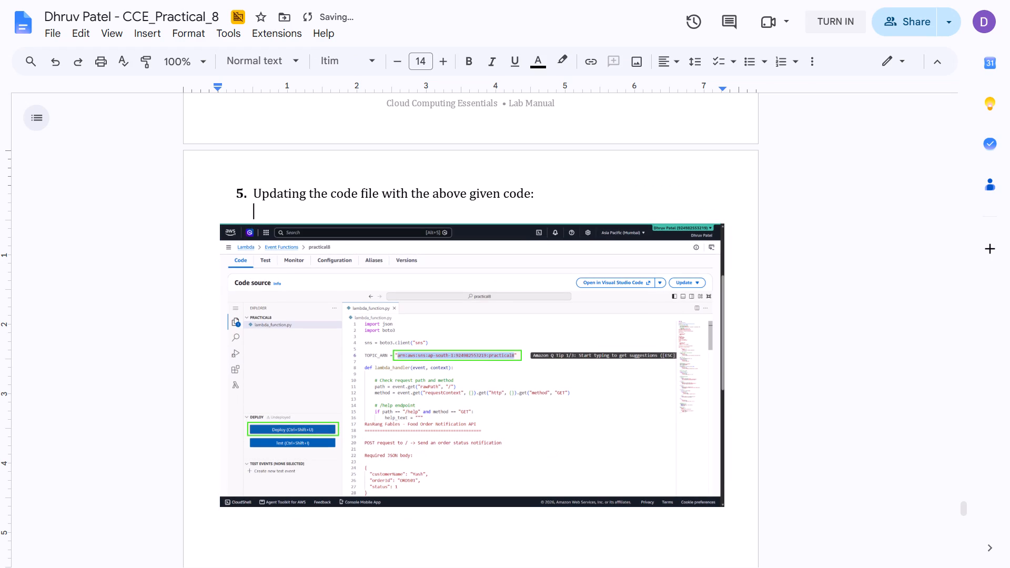
text(Updat e)
key(BackSpace)
key(BackSpace)
text(e the ARN of)
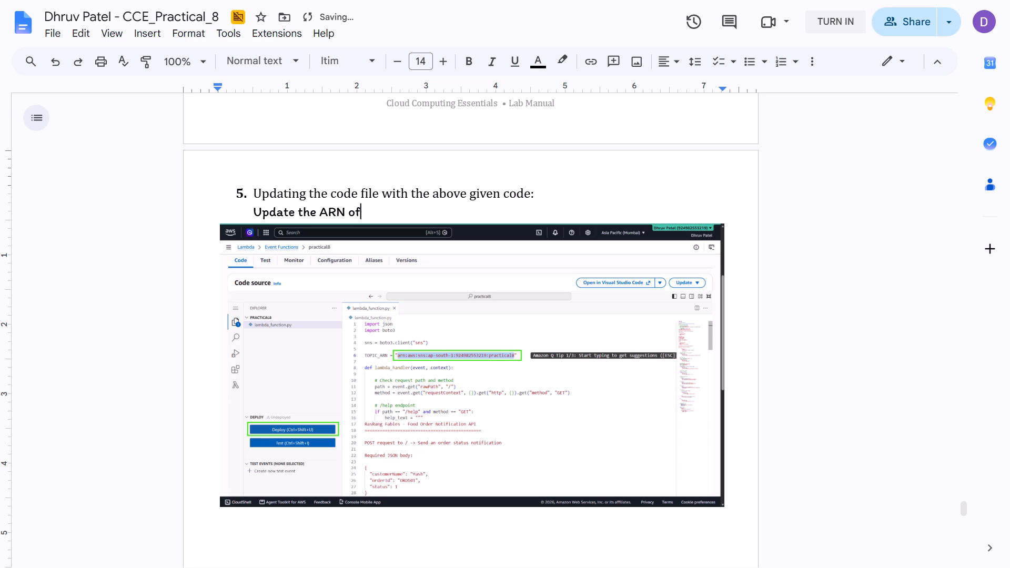
key(space)
key(BackSpace)
key(BackSpace)
key(BackSpace)
text(in the code)
key(space)
text(with your ARN)
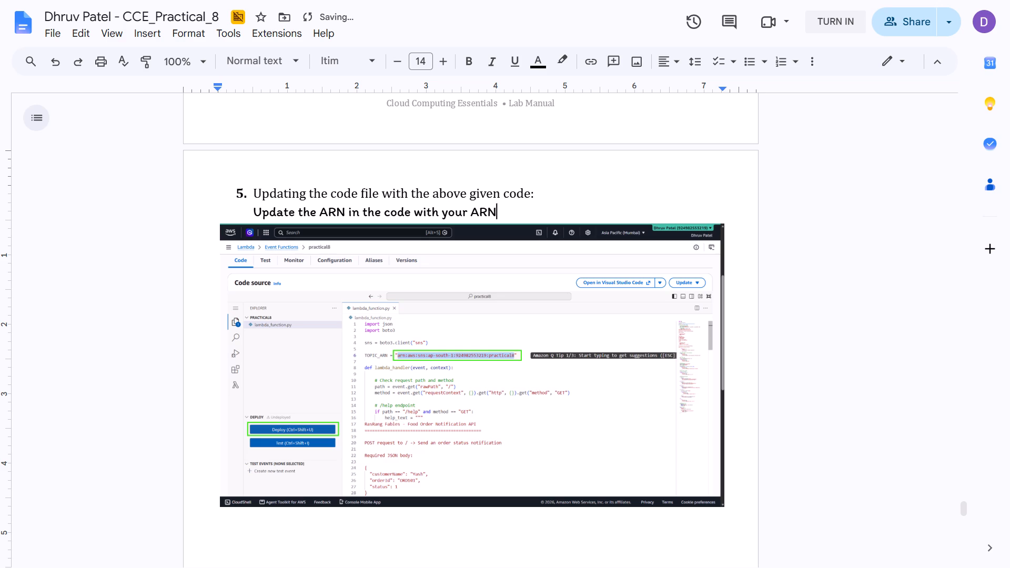
key(comma)
key(space)
key(shift+Return)
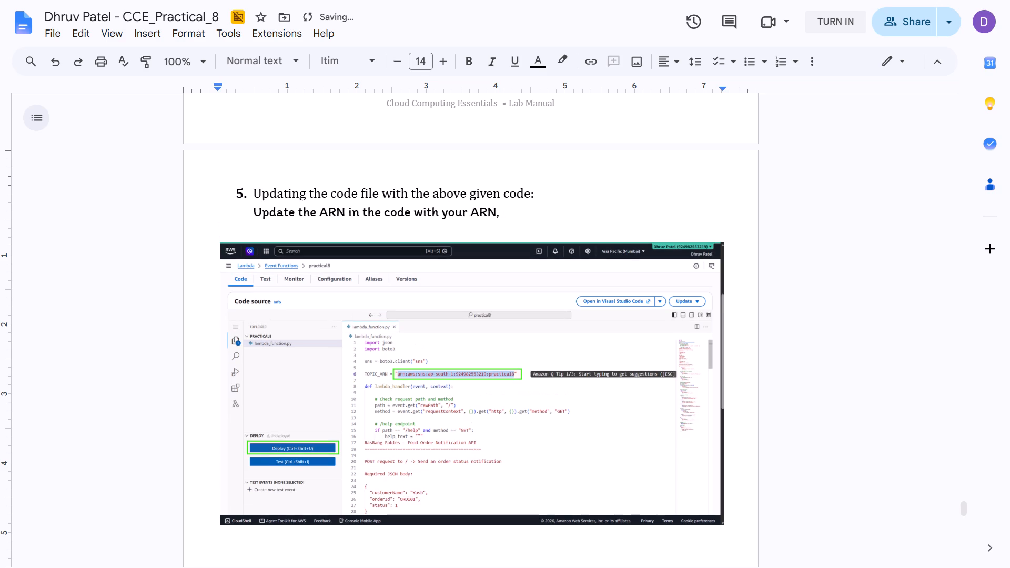
Add a second indented caption line reading "And Deploy the Changes." above the item 5 screenshot.
key(Tab)
text(And Deploy the)
key(space)
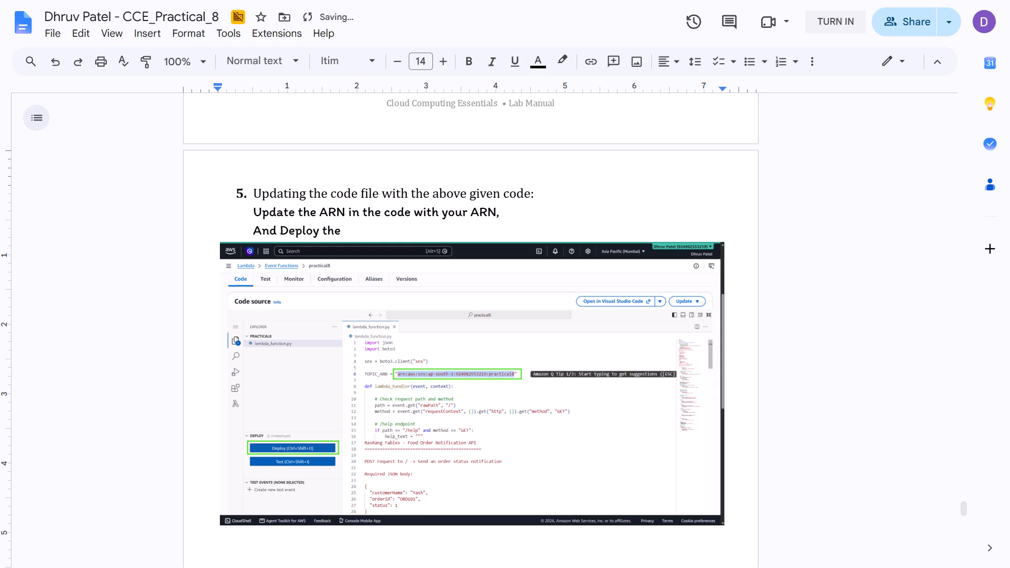
text(Code)
key(BackSpace)
key(BackSpace)
key(BackSpace)
key(BackSpace)
key(shift+u)
key(BackSpace)
text(Changes)
key(period)
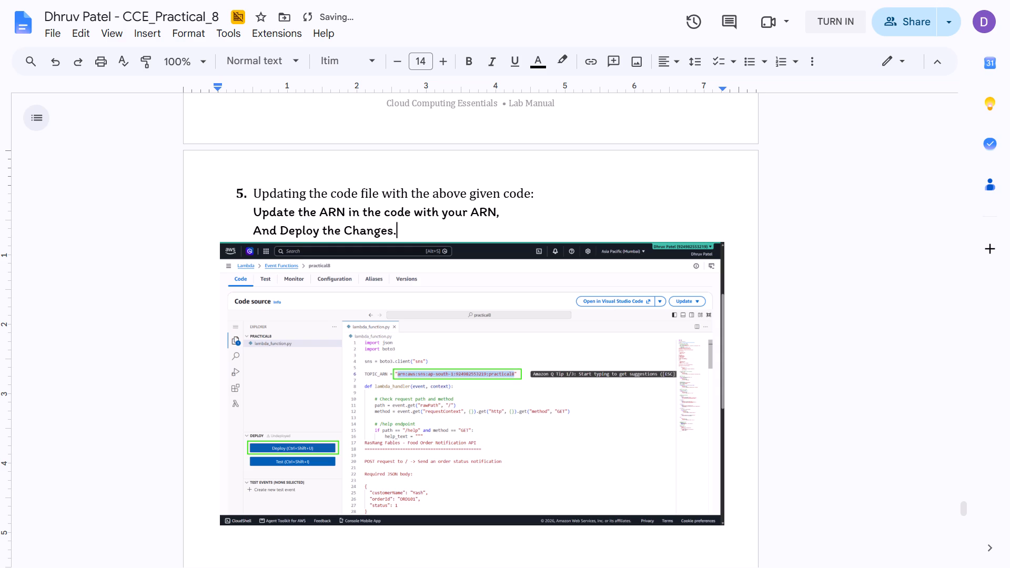
Correct the second caption line to "And deploy the changes." with lowercase words and save the document.
key(ctrl+Left)
key(ctrl+Left)
key(Delete)
key(c)
key(ctrl+Right)
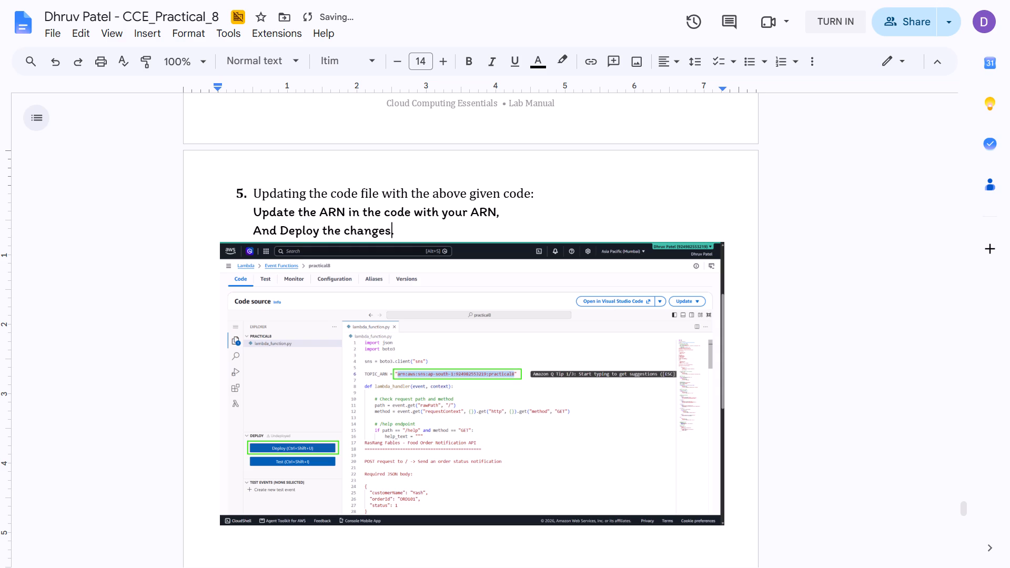
click(396, 232)
click(303, 230)
click(298, 210)
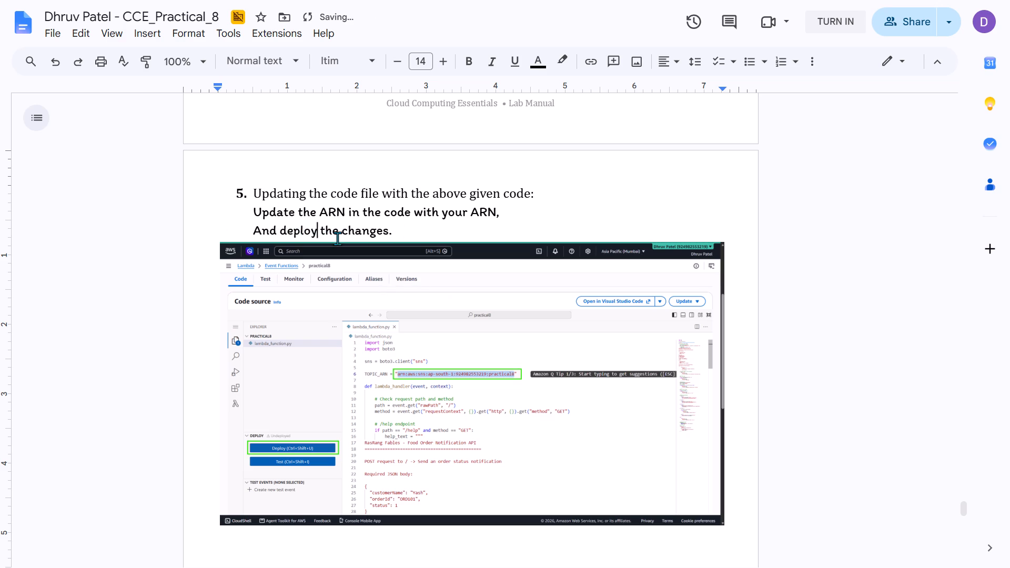
click(468, 232)
key(ctrl+s)
Switch back to the practical8 Lambda code editor and deploy the updated code.
key(alt+Tab)
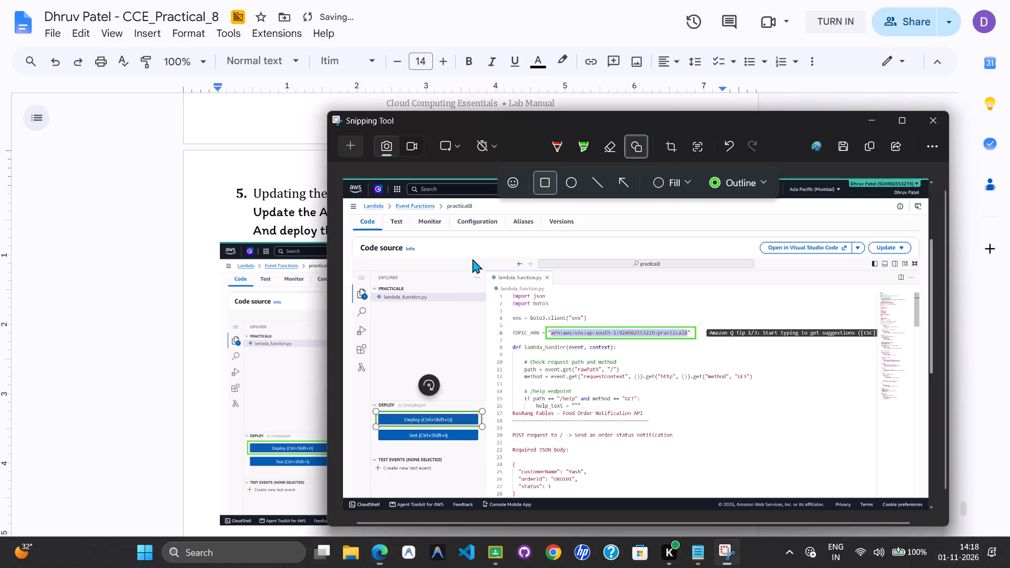
key(alt+Tab)
key(alt+Tab)
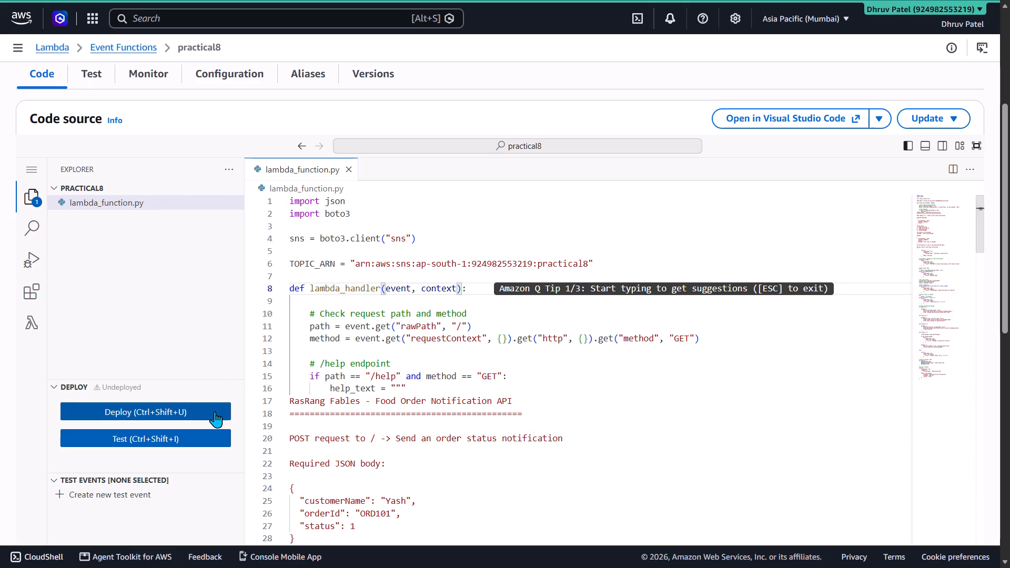
click(215, 411)
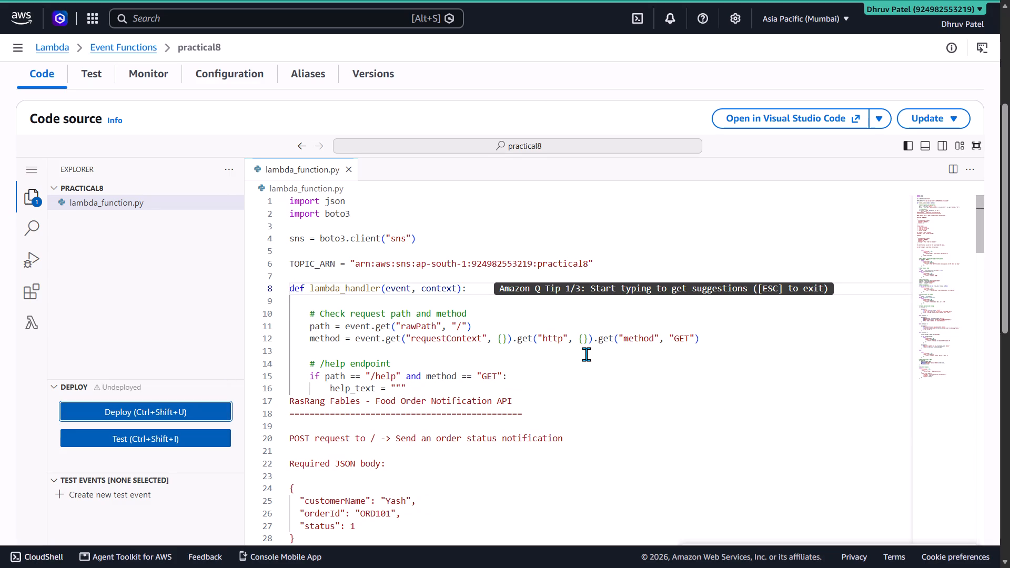
click(209, 405)
scroll(362, 394, up, 1)
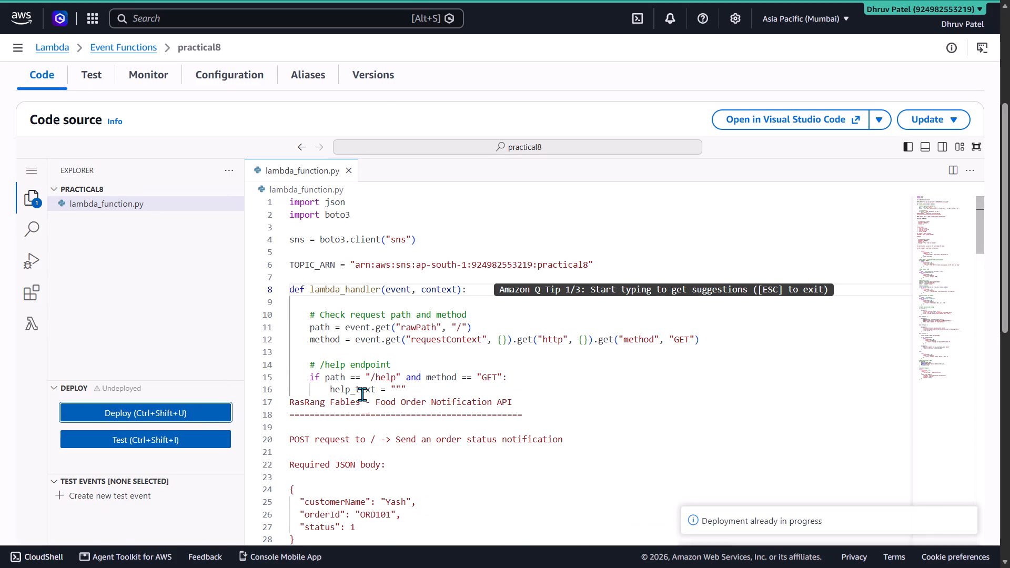
scroll(362, 394, up, 2)
scroll(362, 394, down, 7)
scroll(197, 368, down, 6)
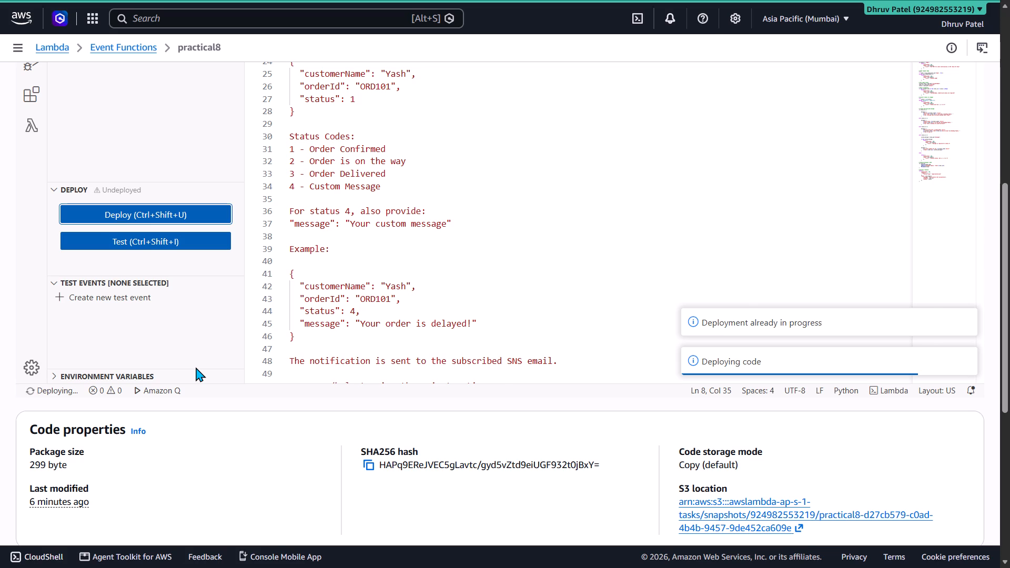
Examine pages 14 and 15 of the reference CCE_Practical_8 PDF for the screenshots that follow the code deployment.
key(alt+Tab)
key(alt+Tab)
key(alt+Tab)
scroll(194, 366, down, 3)
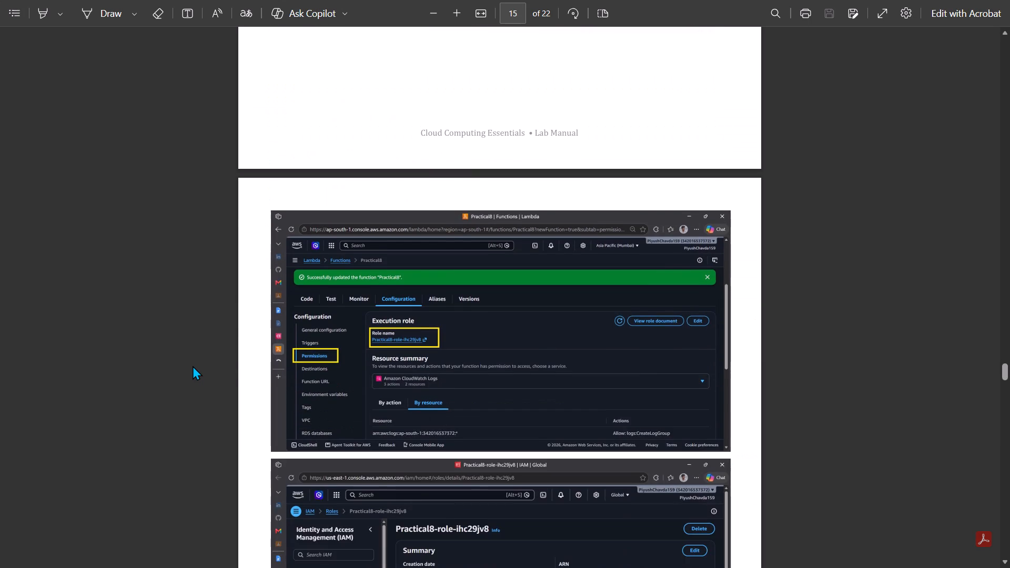
scroll(193, 364, up, 5)
scroll(193, 364, down, 3)
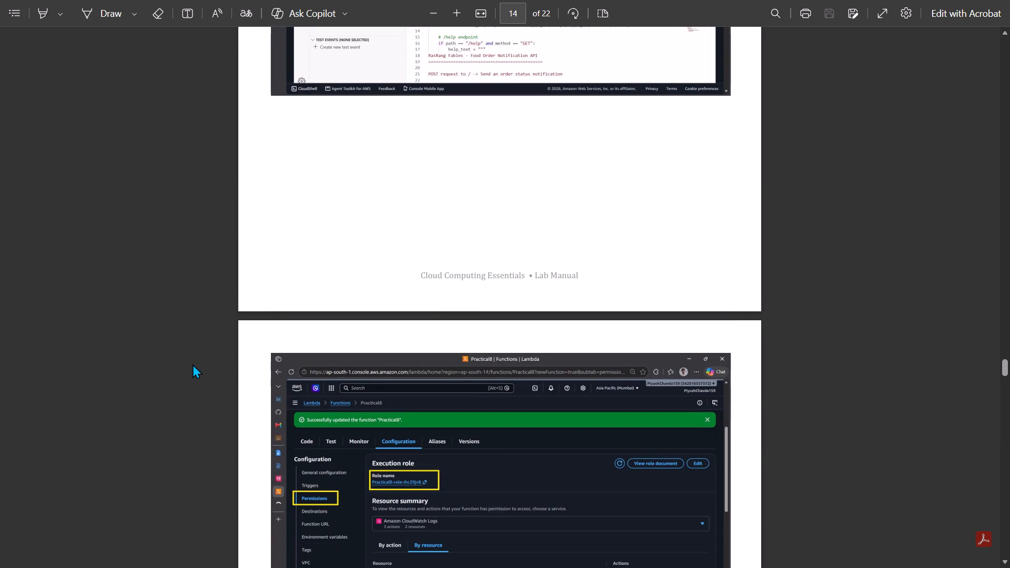
scroll(193, 364, down, 5)
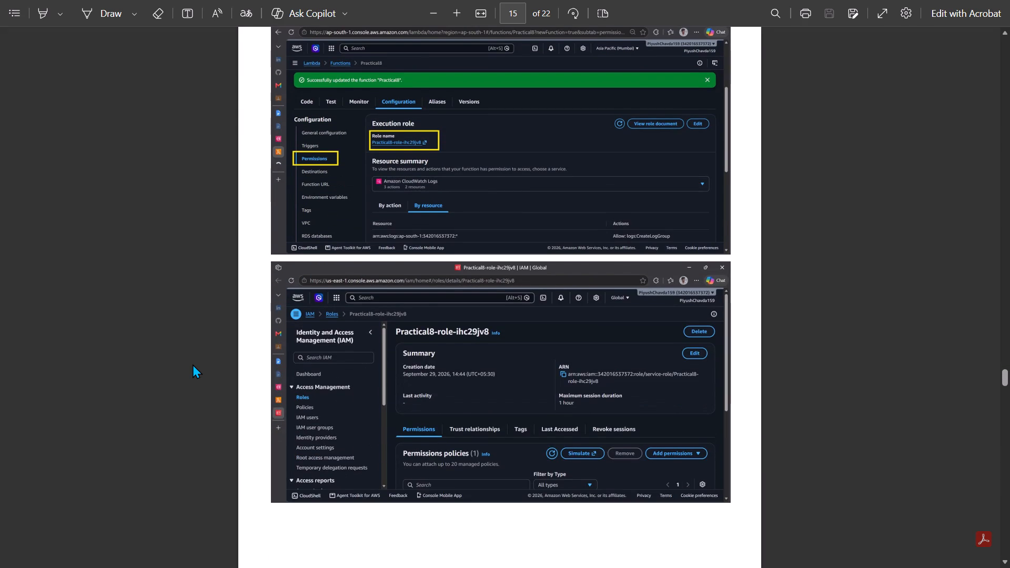
scroll(193, 364, up, 1)
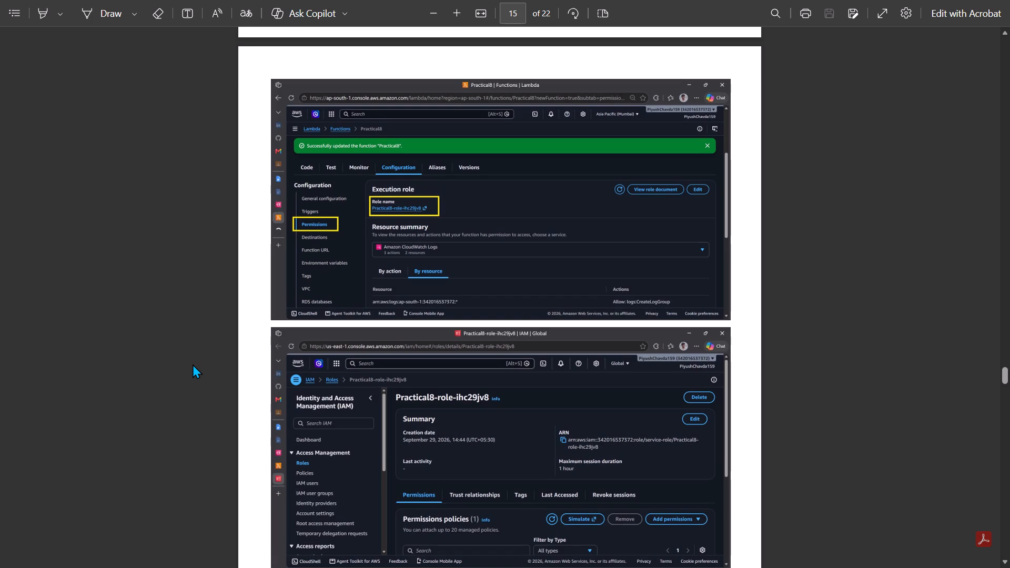
Switch back to the practical8 Lambda function, dismiss the success banner, and open the Permissions section of its configuration.
key(alt+Tab)
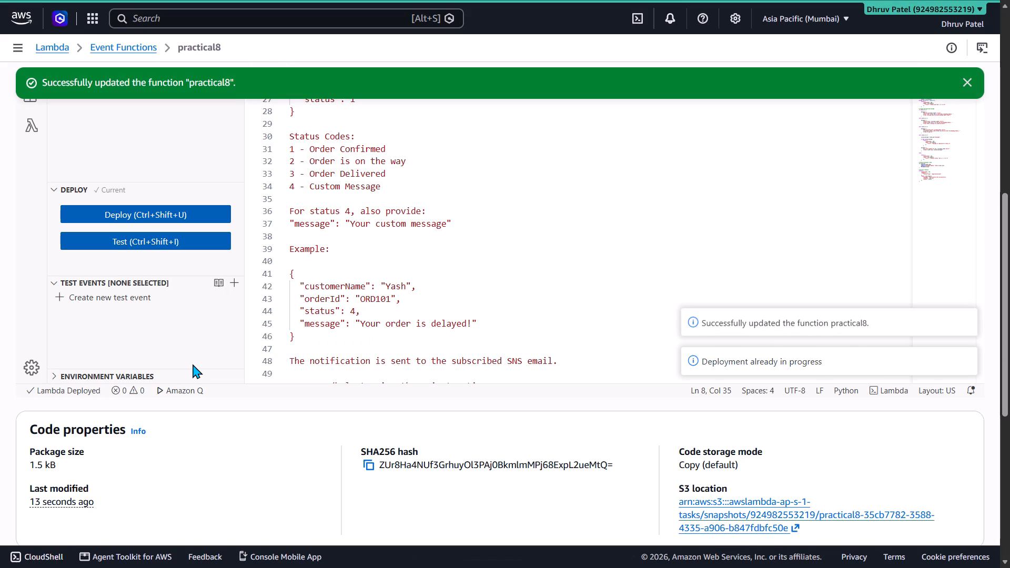
scroll(193, 364, up, 1)
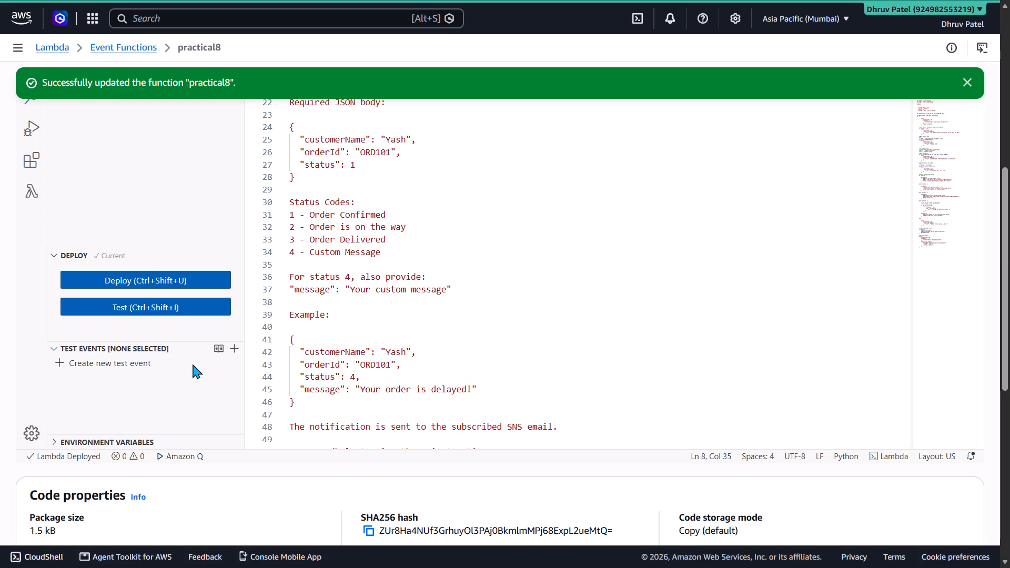
scroll(193, 364, up, 3)
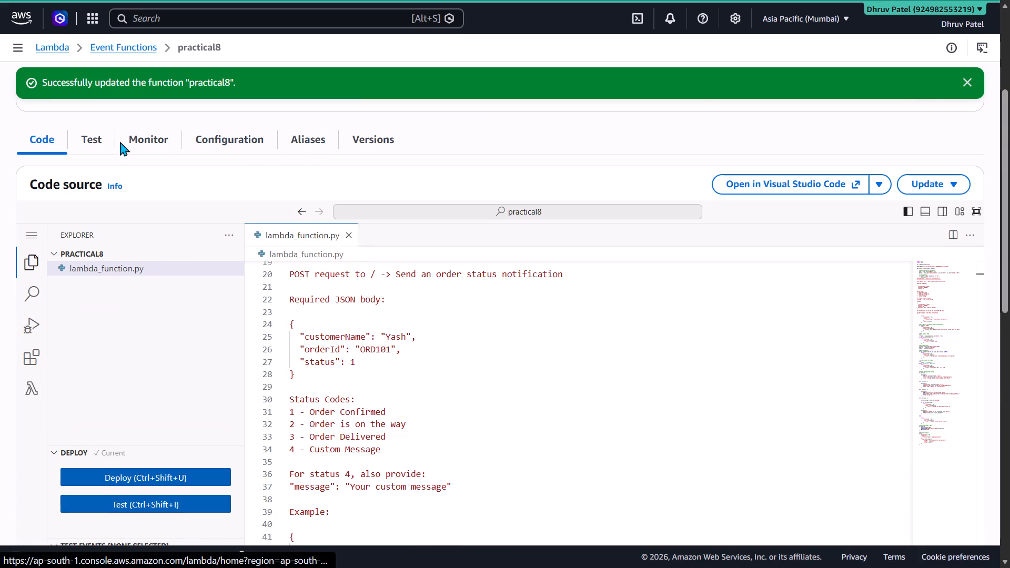
click(201, 148)
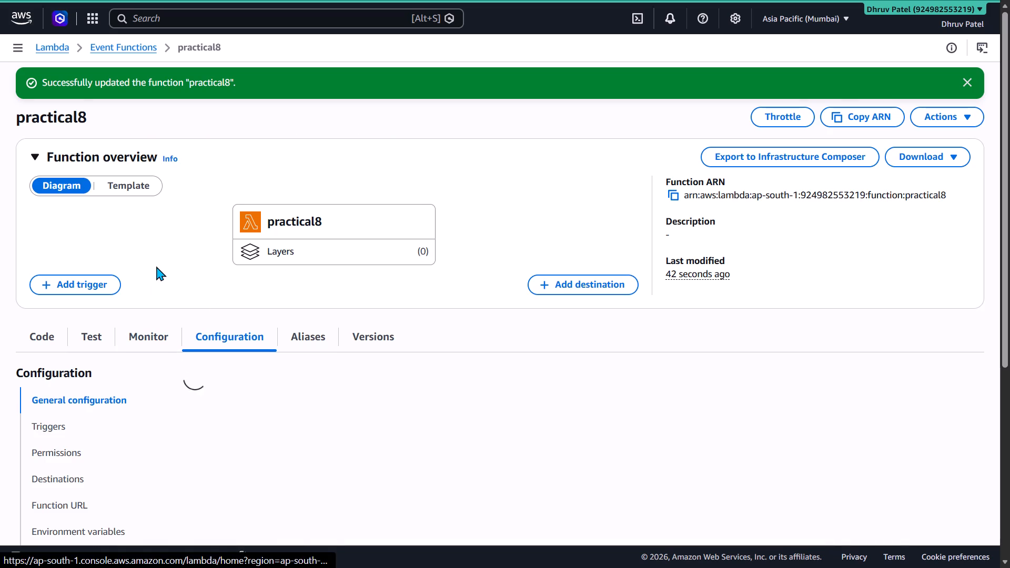
scroll(157, 265, down, 2)
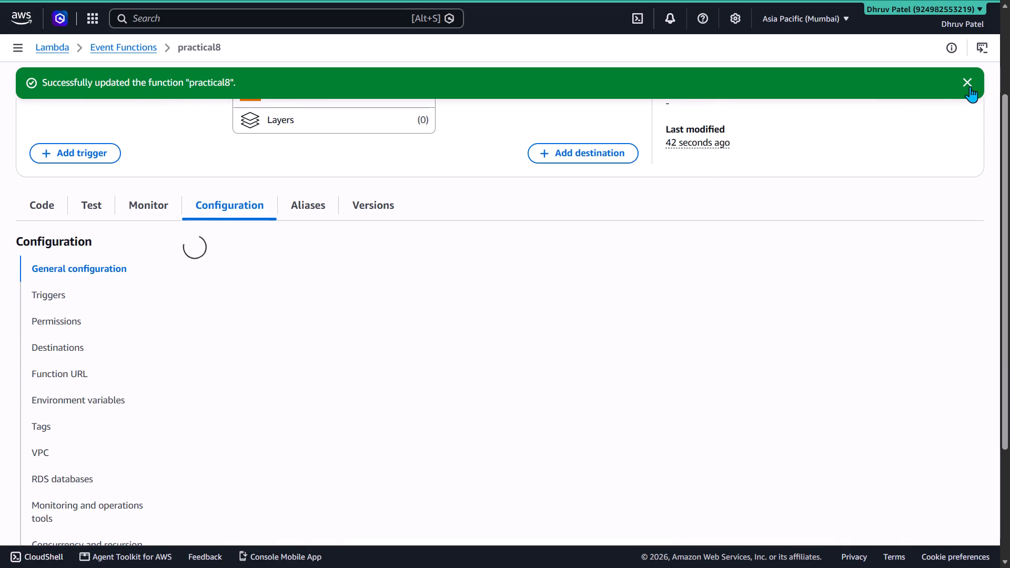
click(970, 86)
scroll(200, 311, down, 2)
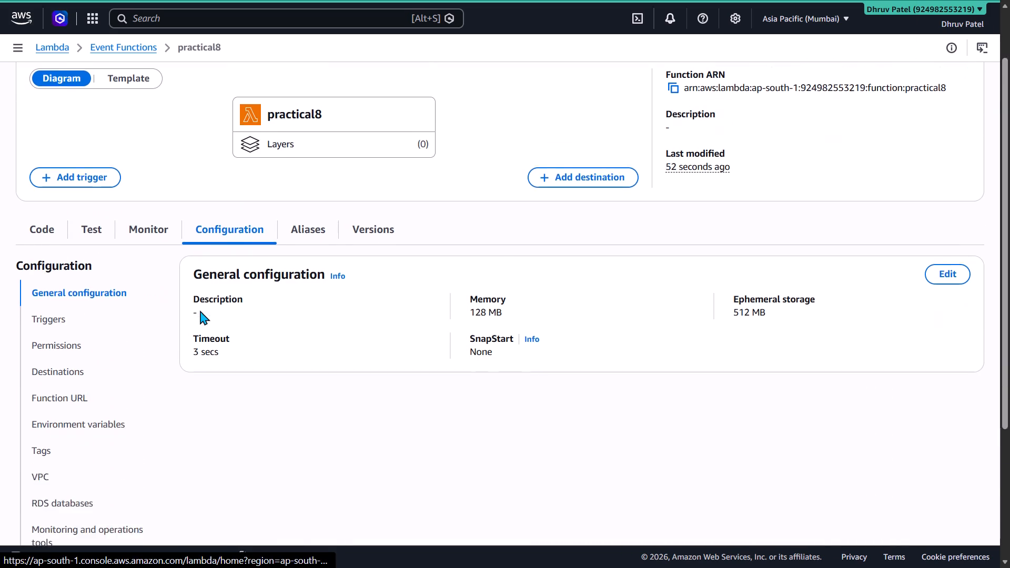
middle_click(162, 158)
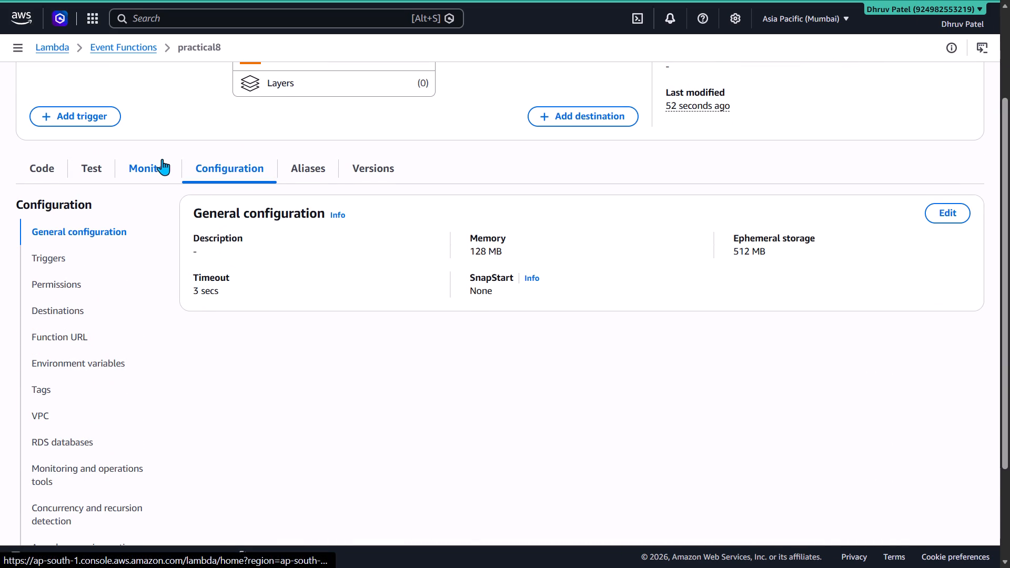
middle_click(168, 211)
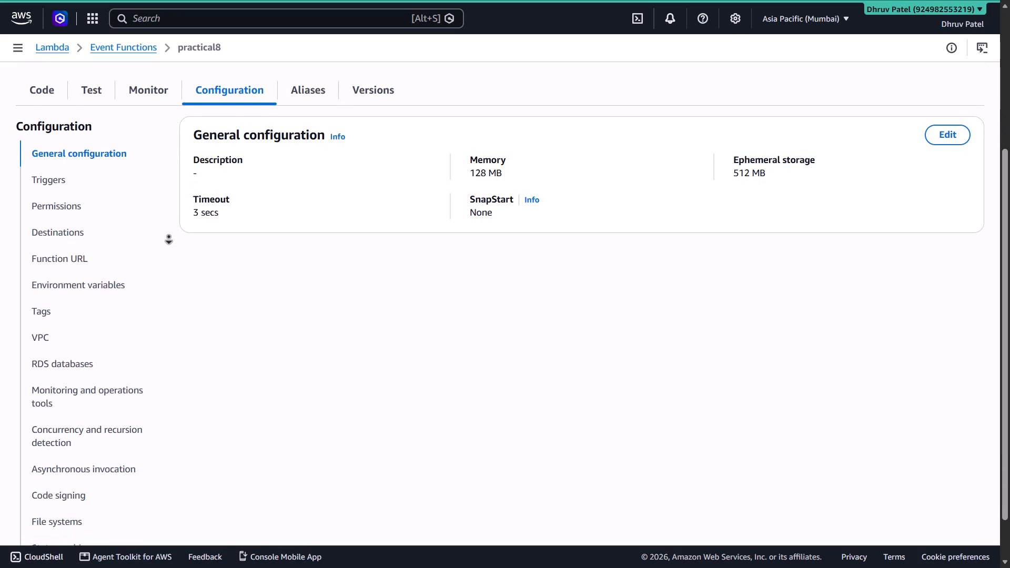
middle_click(169, 236)
middle_click(169, 236)
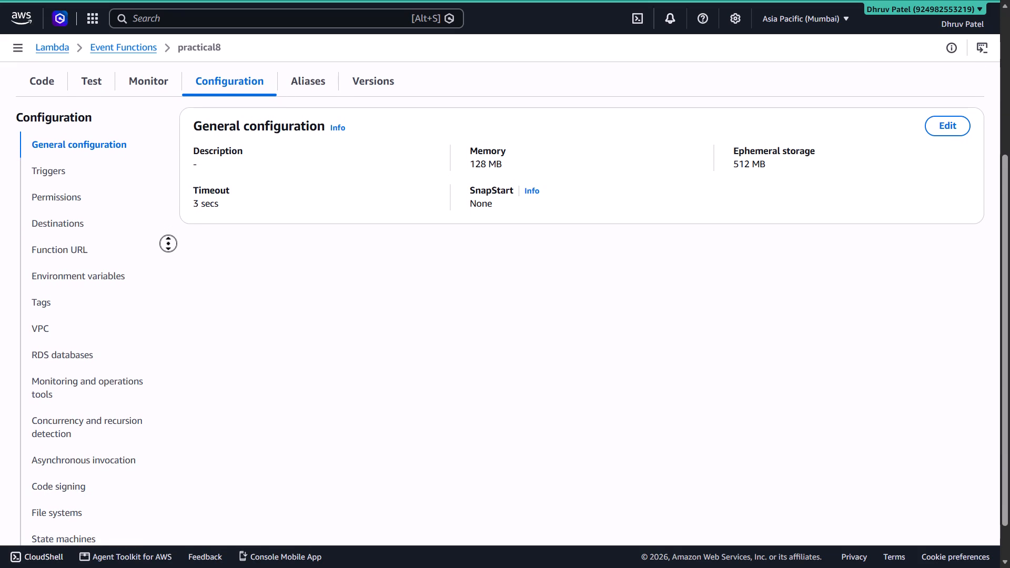
middle_click(167, 251)
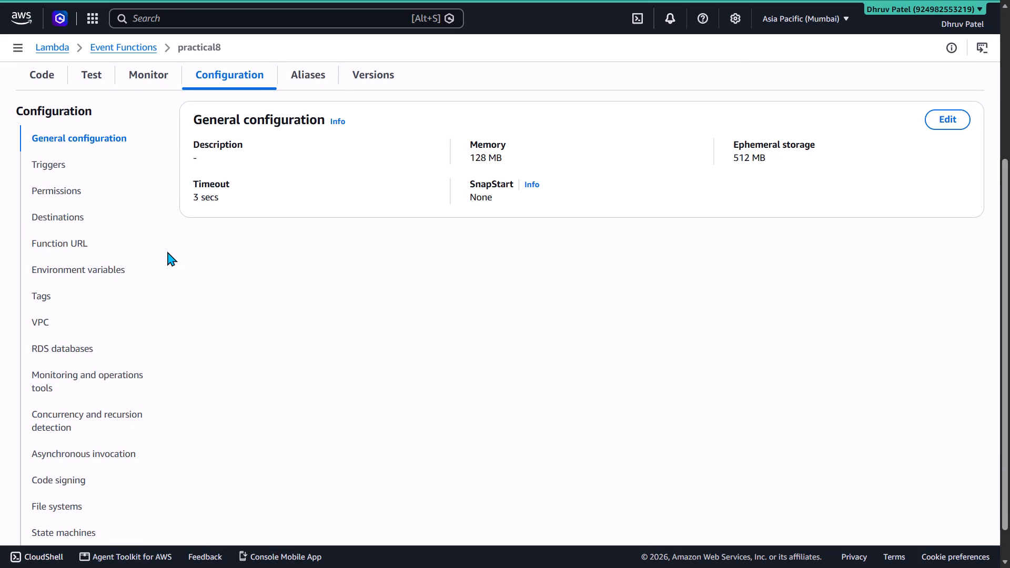
click(85, 192)
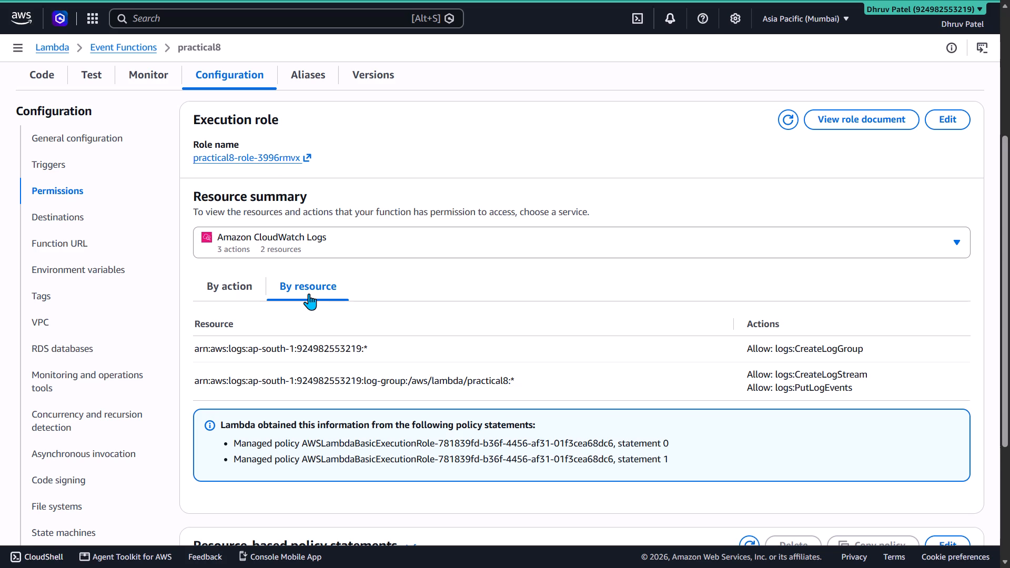
Capture the full Permissions page with Snipping Tool and outline the Configuration tab and Permissions entry with green rectangles.
key(shift+super+s)
drag(0, 0, 1009, 567)
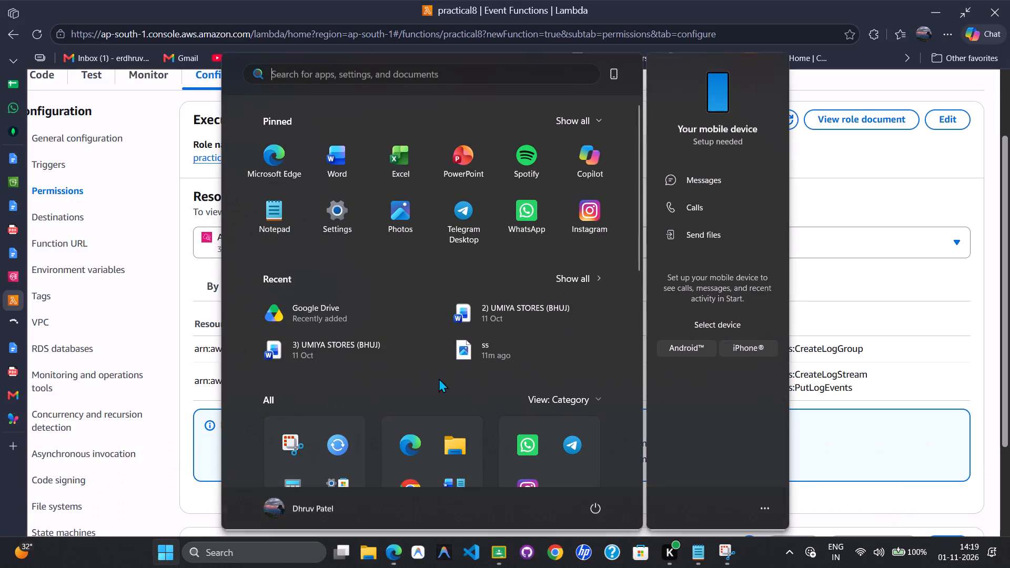
click(900, 356)
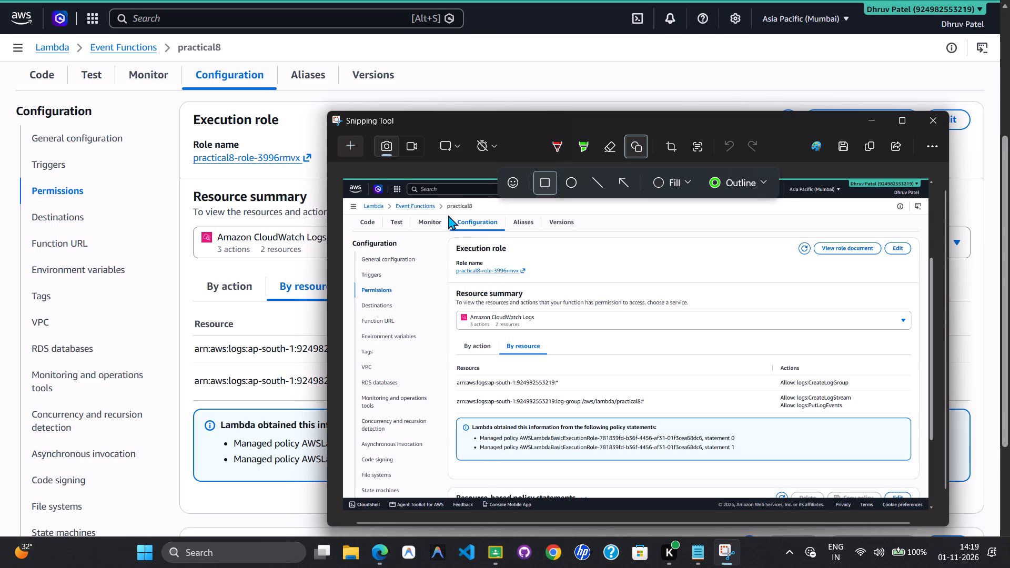
drag(448, 215, 507, 232)
drag(349, 281, 405, 299)
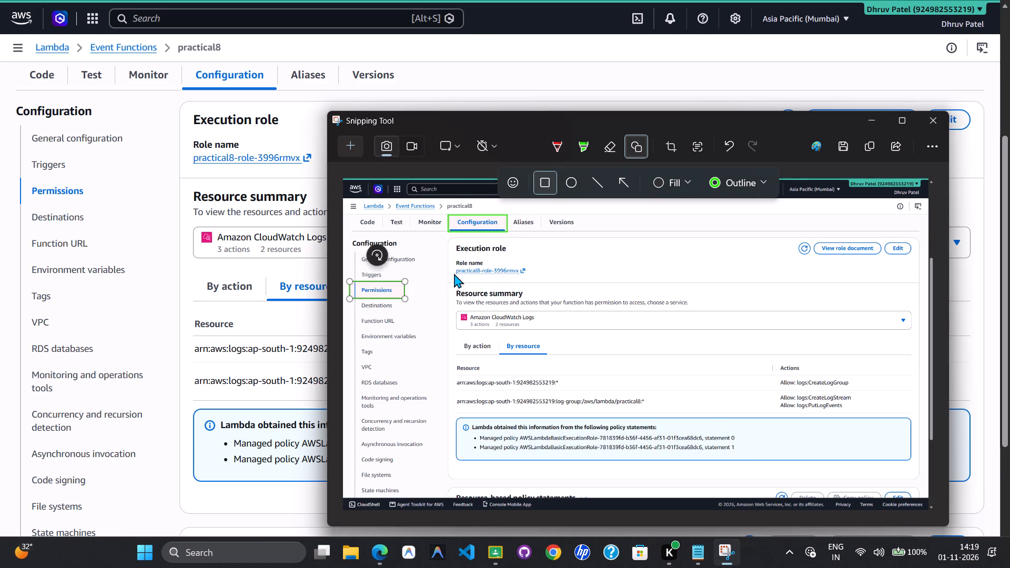
Outline the execution role's Role name label and link with a green rectangle, resized and nudged to enclose both.
drag(449, 267, 537, 282)
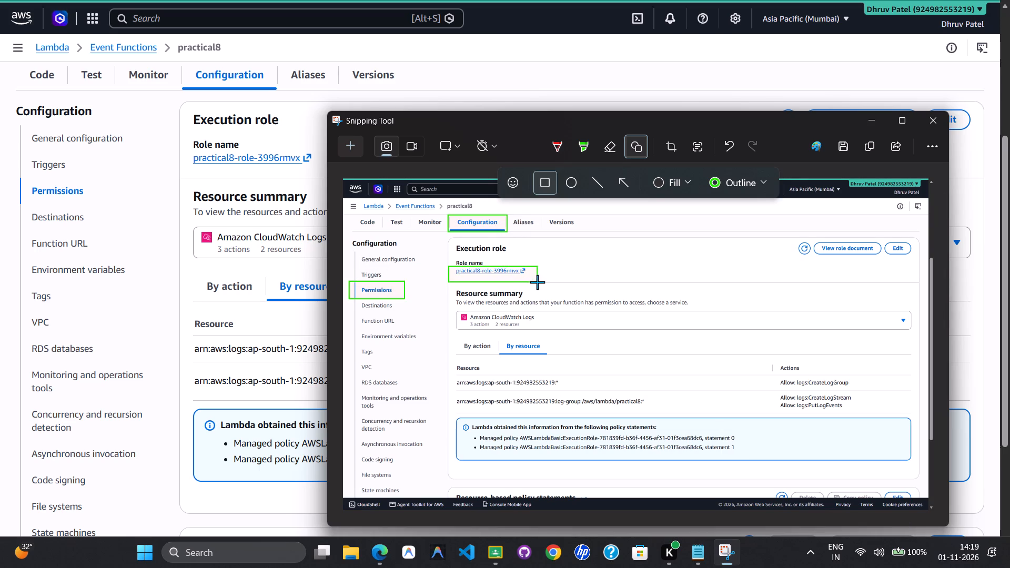
drag(537, 282, 535, 279)
key(Up)
key(Up)
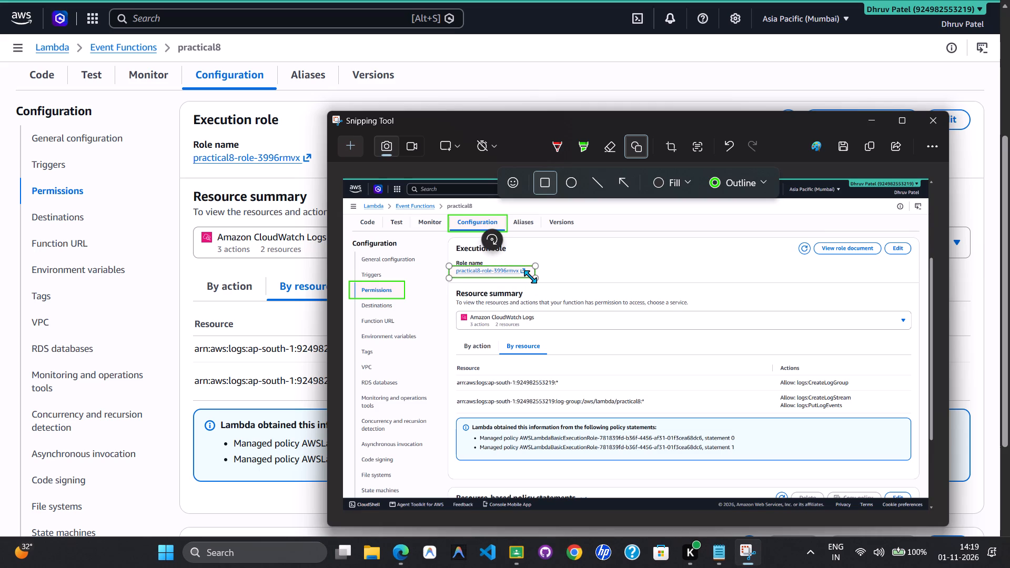
key(Up)
key(Up)
key(Up)
key(Up)
key(Up)
key(Up)
key(Up)
key(Up)
key(Up)
key(Up)
key(Up)
key(Up)
key(Up)
key(Up)
key(Up)
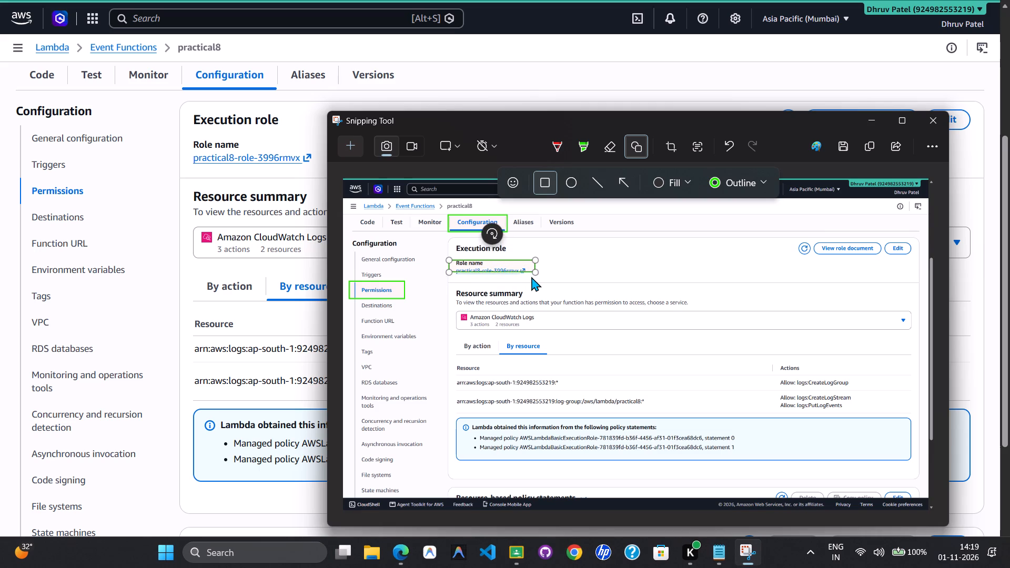
key(Up)
key(Up)
key(Up)
drag(535, 272, 535, 281)
key(Up)
key(Up)
key(Up)
key(Up)
key(Up)
key(Right)
key(Right)
key(Right)
key(Right)
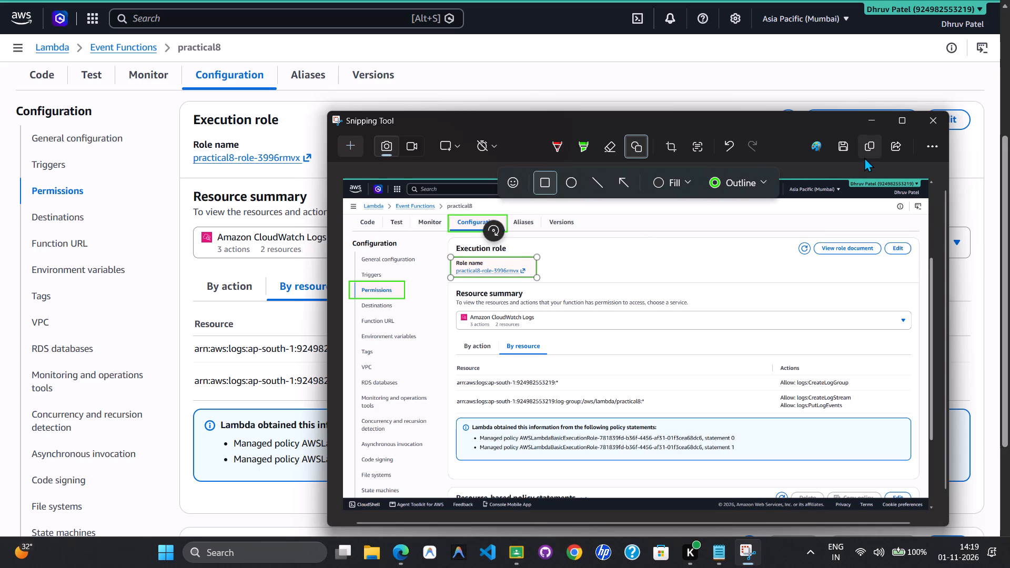
key(Right)
Copy the annotated Permissions screenshot and paste it into the CCE_Practical_8 document, below the item 5 screenshot with a blank line between.
click(868, 148)
key(alt+Tab)
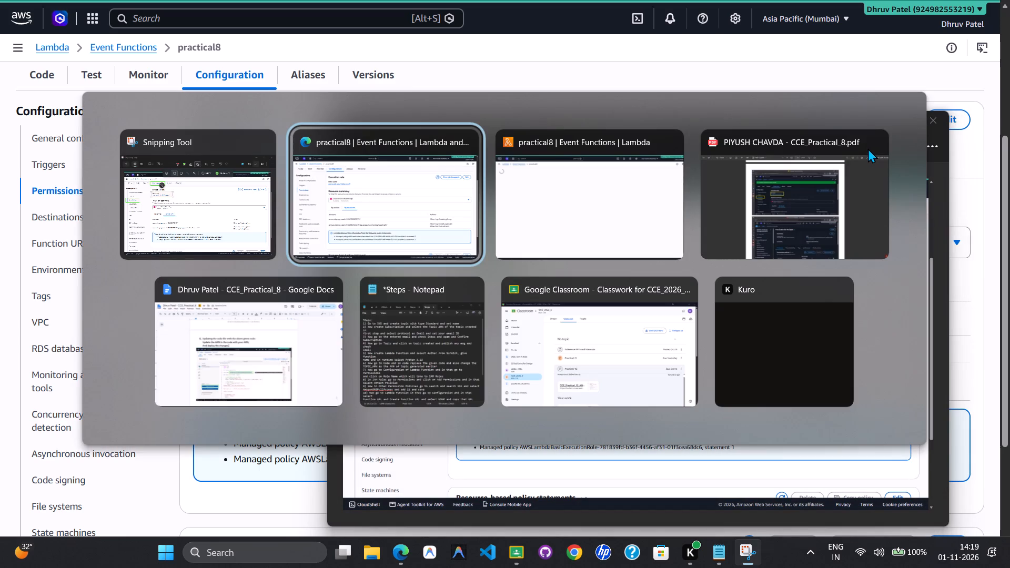
key(alt+Tab)
key(alt+Tab)
key(alt+Tab)
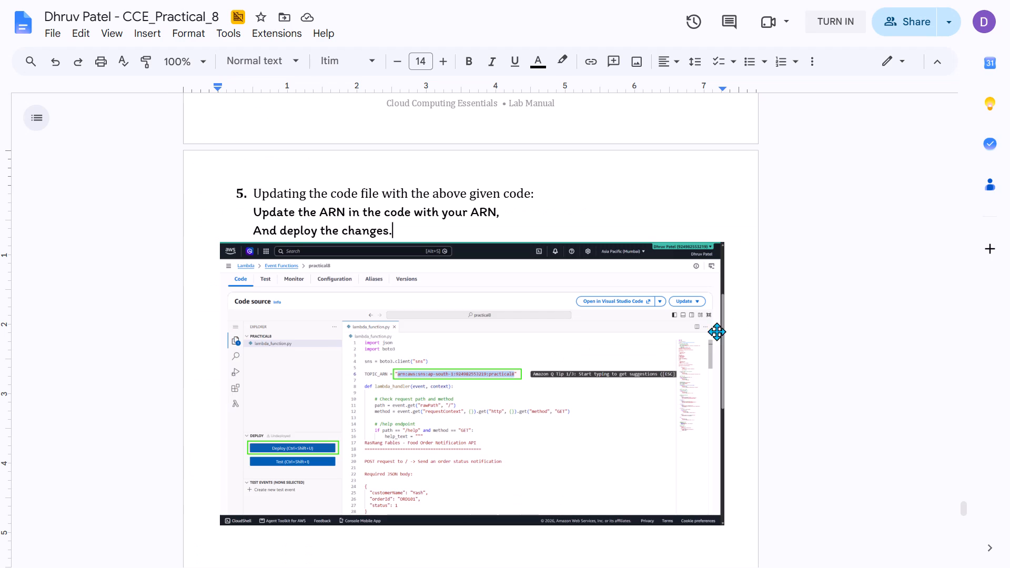
scroll(681, 398, down, 1)
click(744, 451)
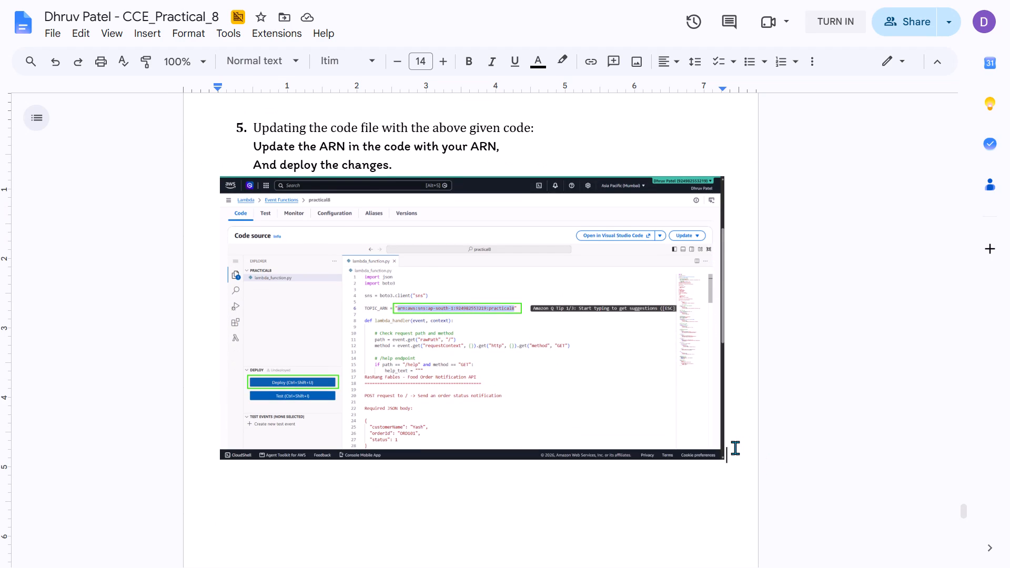
key(Return)
key(Return)
key(ctrl+v)
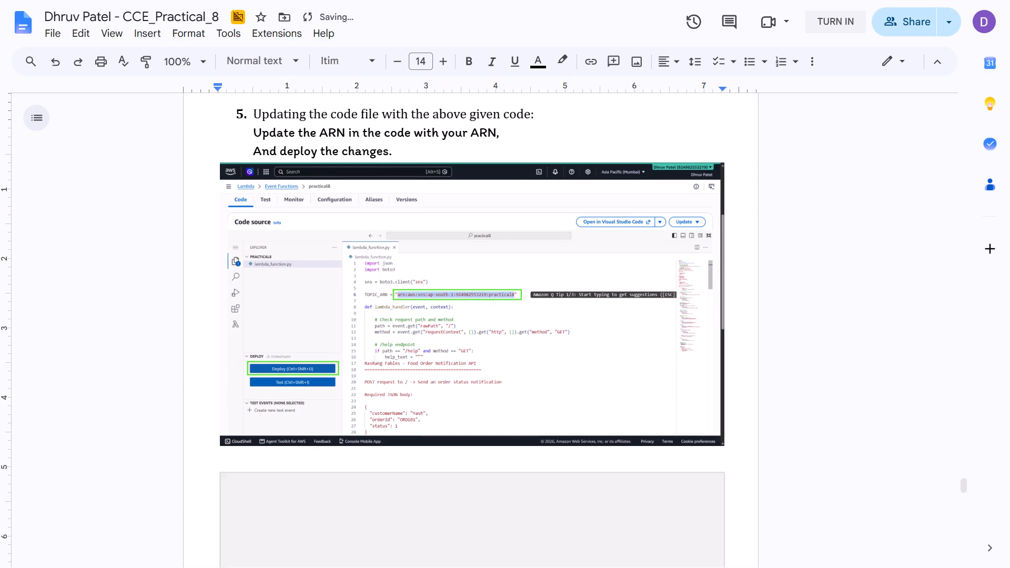
Copy the item 5 heading line into the blank line above the Permissions screenshot as numbered item 6.
scroll(735, 448, up, 1)
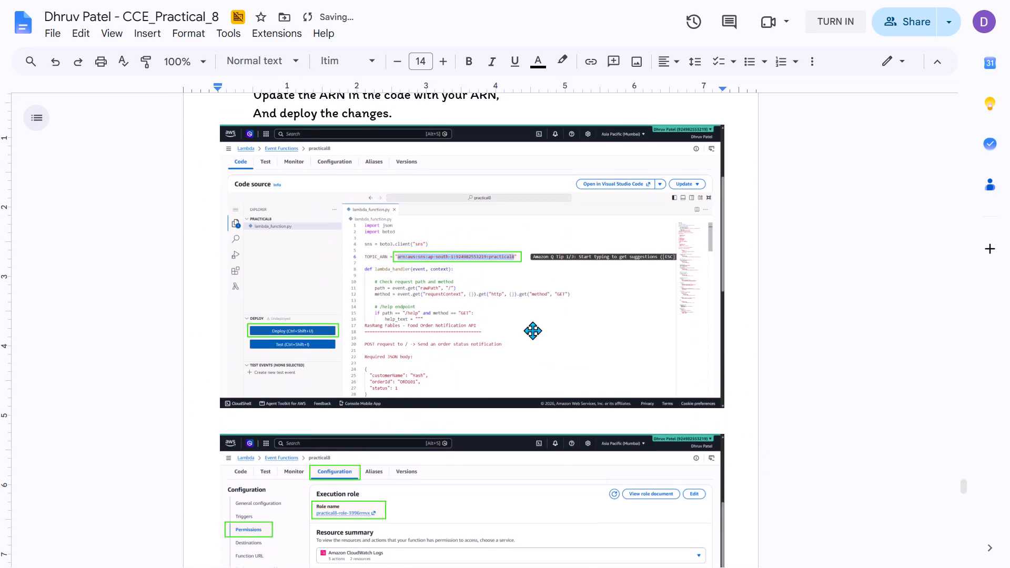
scroll(370, 238, up, 1)
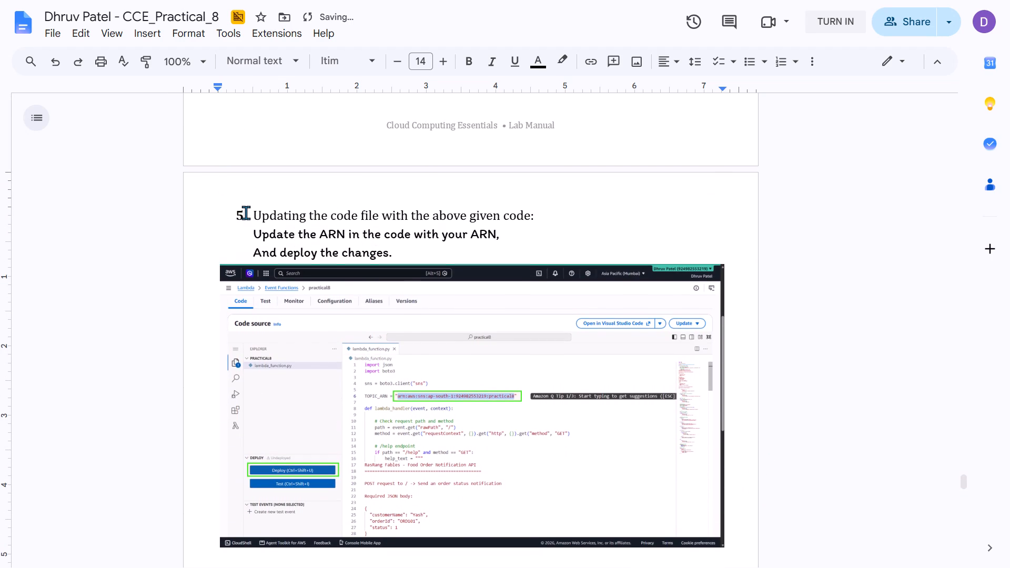
triple_click(246, 212)
triple_click(251, 214)
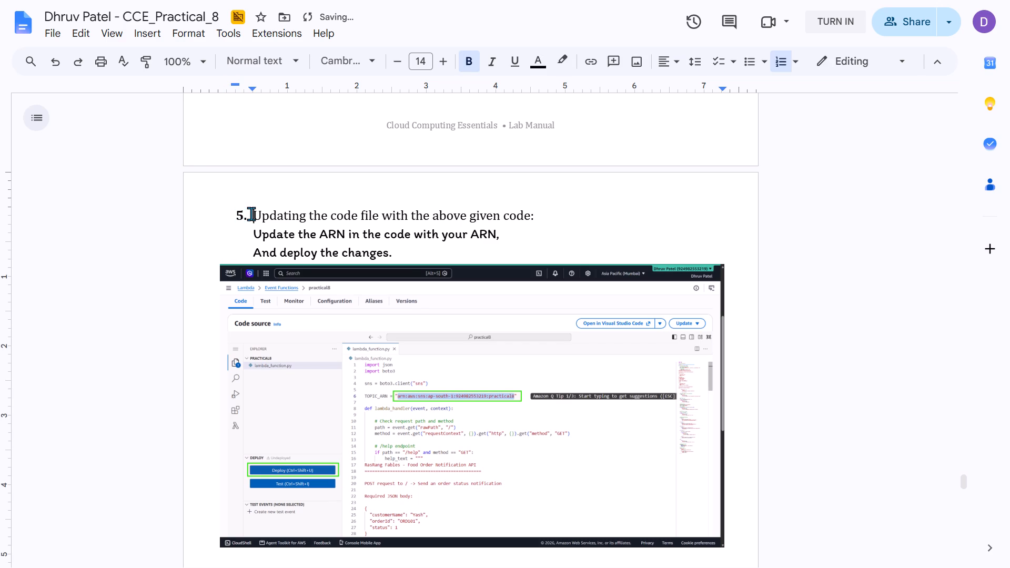
click(251, 214)
click(251, 214)
key(ctrl+c)
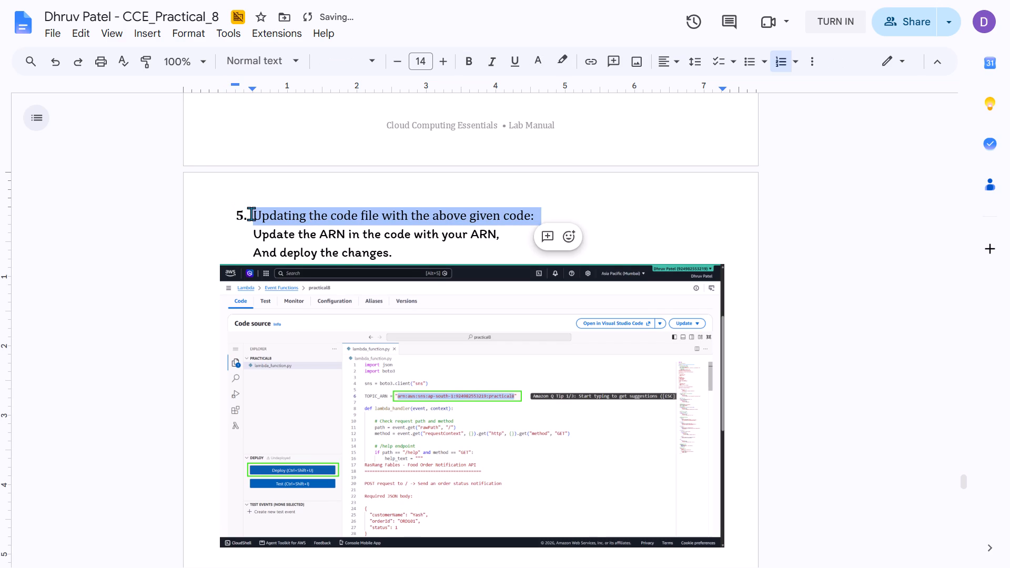
scroll(251, 214, down, 3)
scroll(251, 214, up, 2)
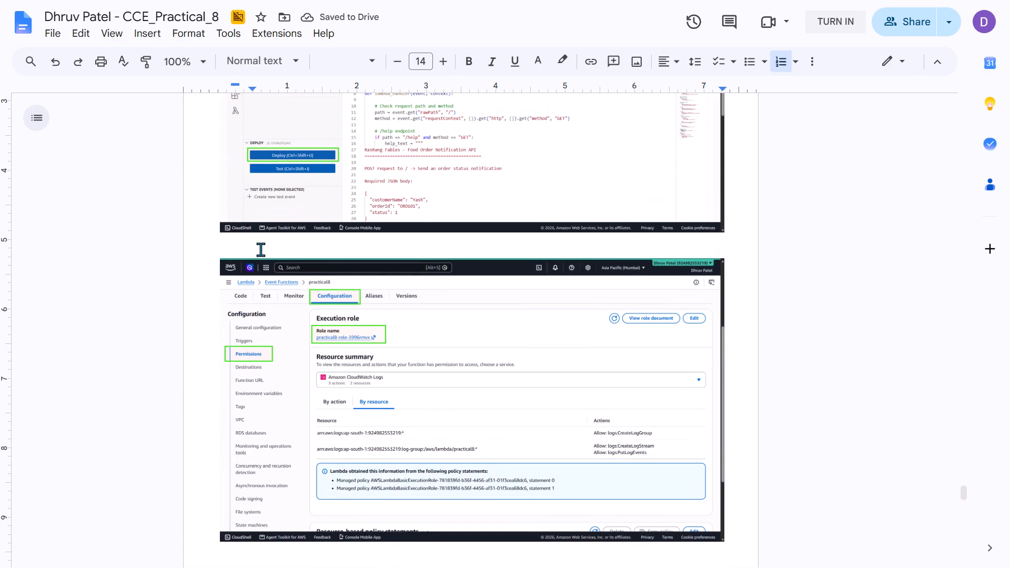
click(260, 249)
key(ctrl+v)
key(BackSpace)
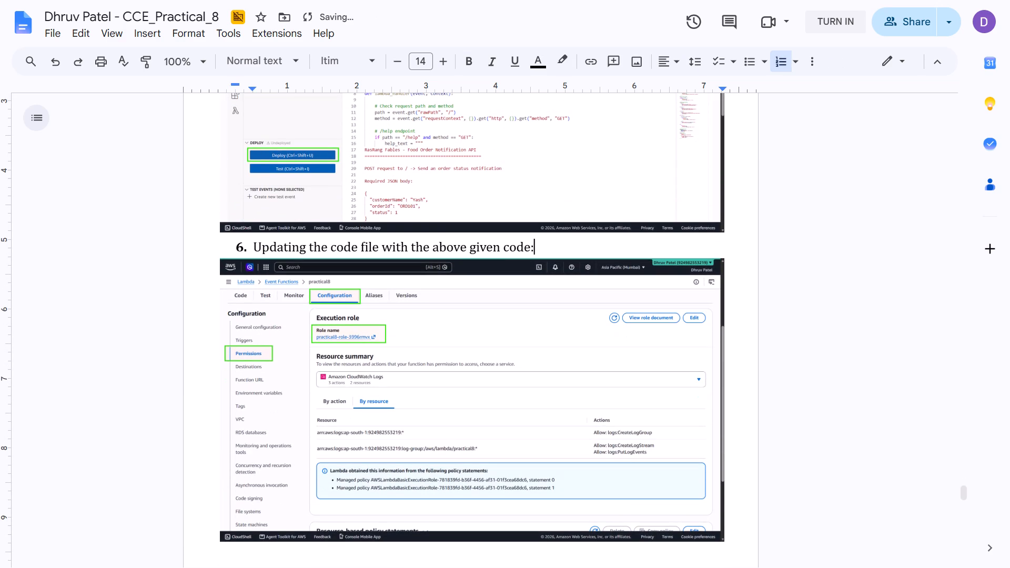
Replace the item 6 text with "Now, in the Configuration -> Permissions, we will go to the role made by the function.".
key(ctrl+Left)
key(ctrl+Left)
key(ctrl+Left)
key(ctrl+Left)
key(ctrl+Left)
key(ctrl+Left)
key(ctrl+Left)
key(ctrl+Left)
key(ctrl+Left)
key(ctrl+Left)
key(ctrl+shift+Down)
key(shift+Left)
key(shift+n)
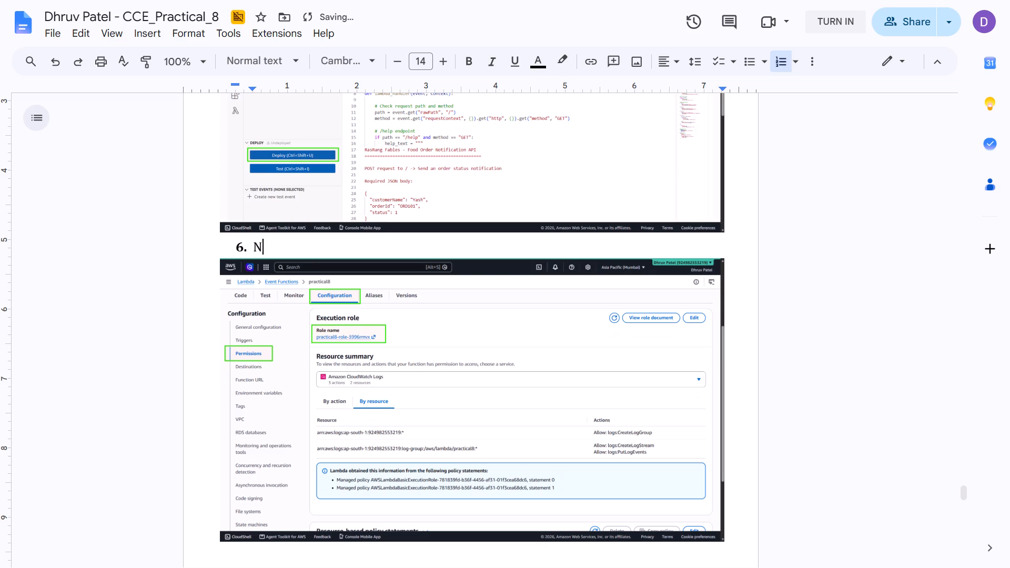
text(ow, in the Configuration)
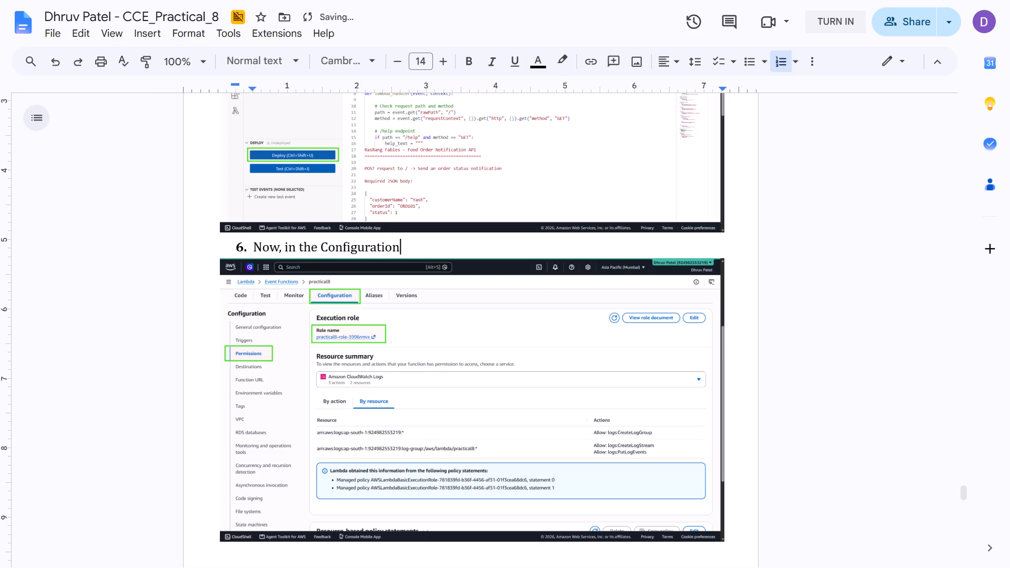
key(s)
key(BackSpace)
key(space)
text(-> Permissions)
text(, we wil)
key(space)
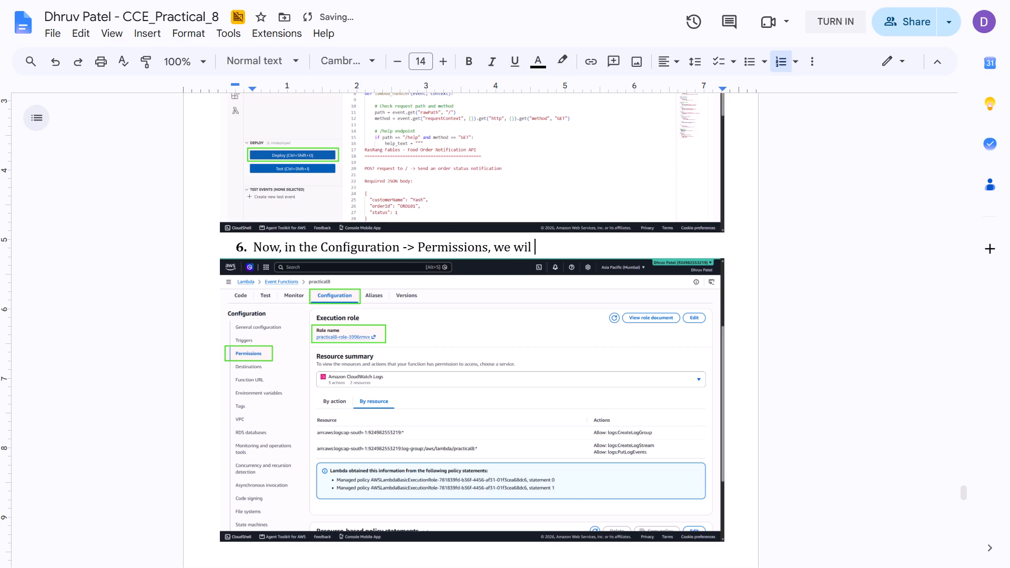
key(BackSpace)
text(l go to the role made by the function)
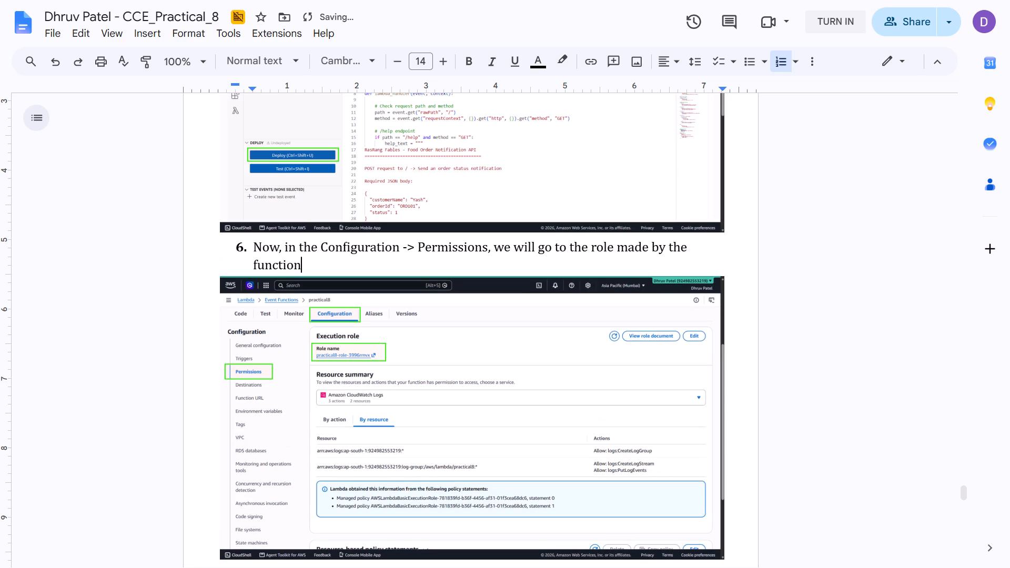
text(.)
Return to the practical8 function's Permissions page and close the duplicate Lambda tab that shows Monitor.
key(alt+Tab)
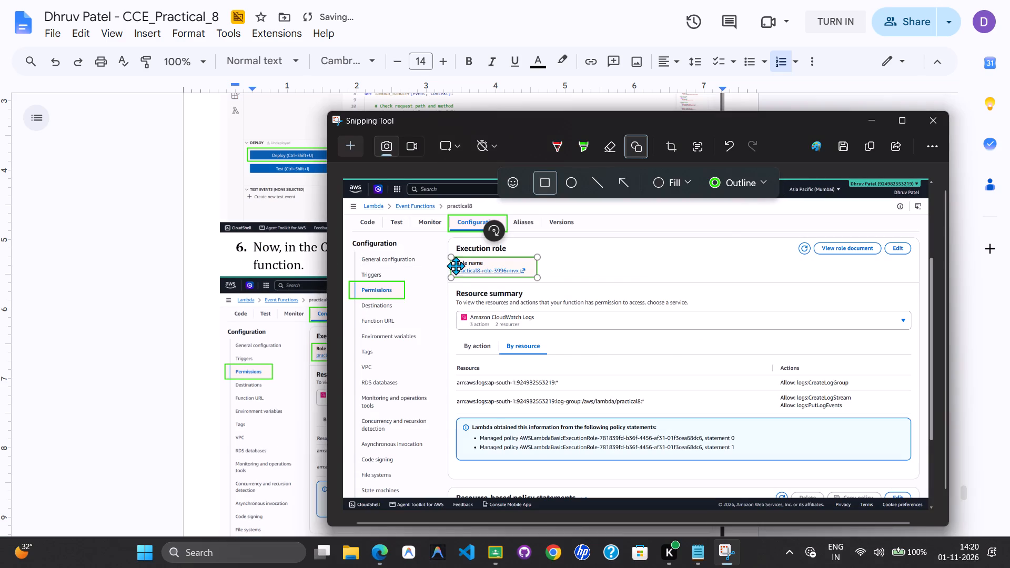
key(alt+Tab)
key(alt+Tab)
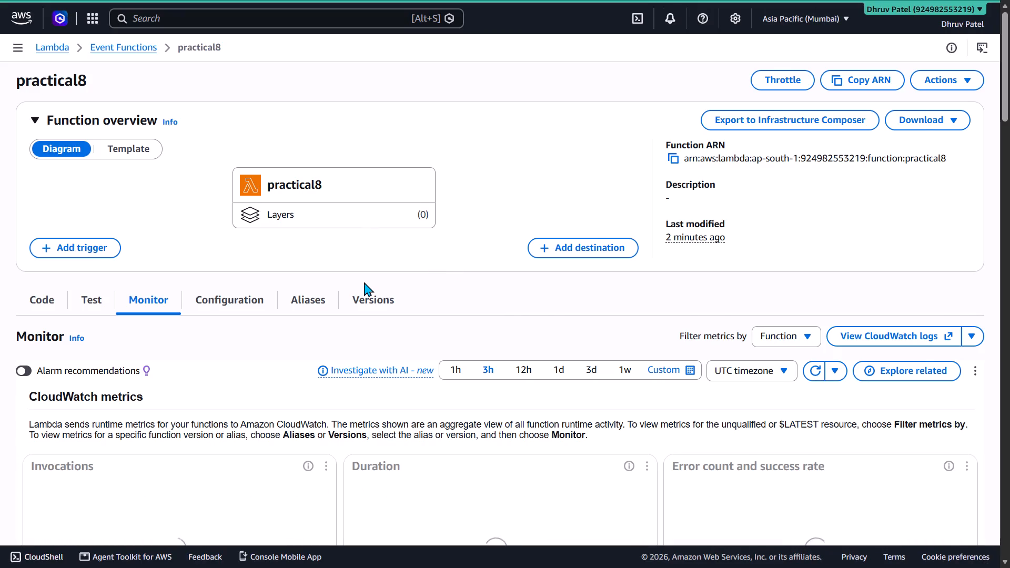
key(alt+Tab)
key(alt+Tab)
key(alt+Tab)
key(alt+Tab)
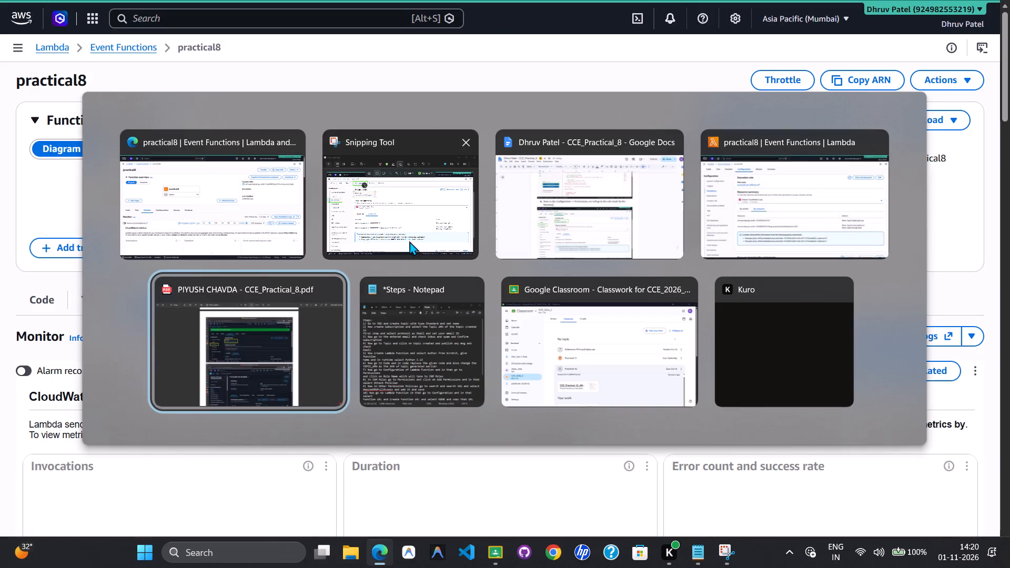
alt+click(228, 229)
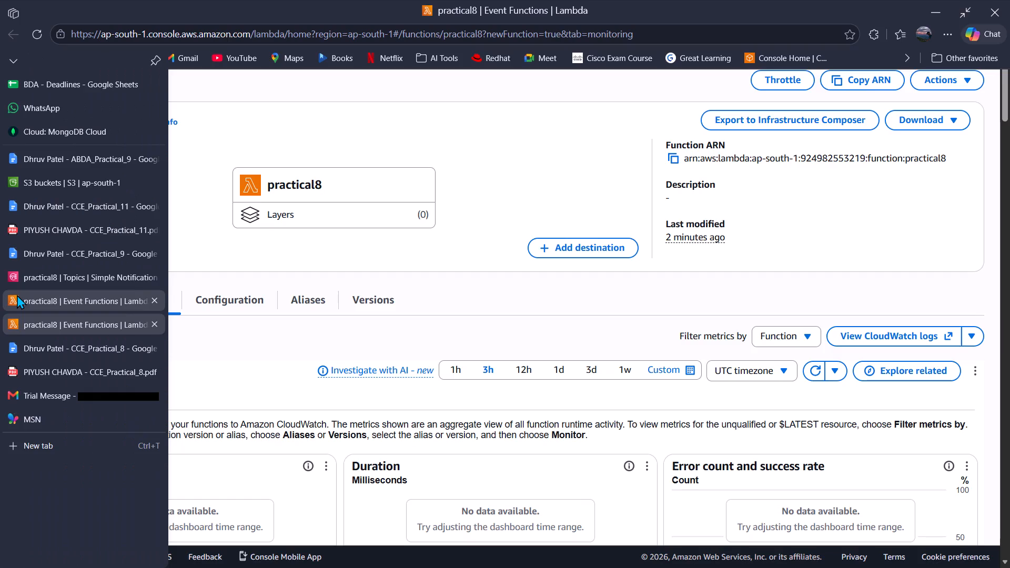
click(23, 302)
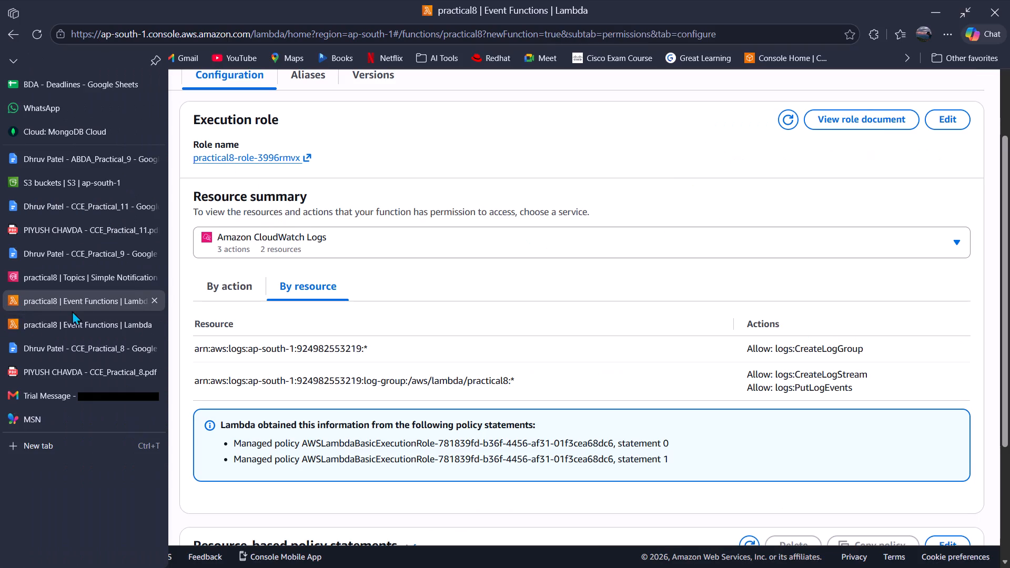
click(154, 326)
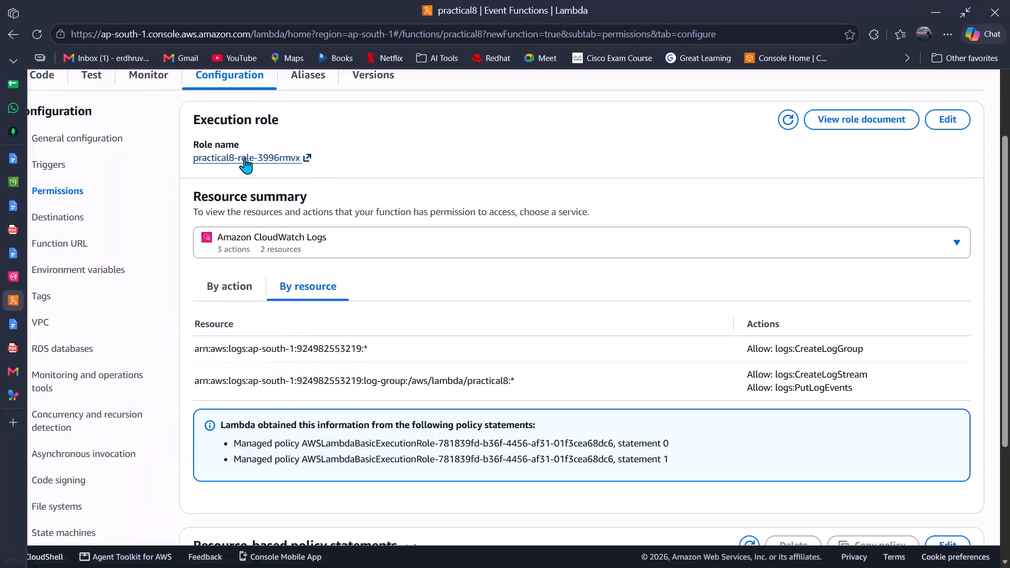
Open the function's execution role practical8-role-3996rmvx in IAM and bring its page into view.
ctrl+click(245, 157)
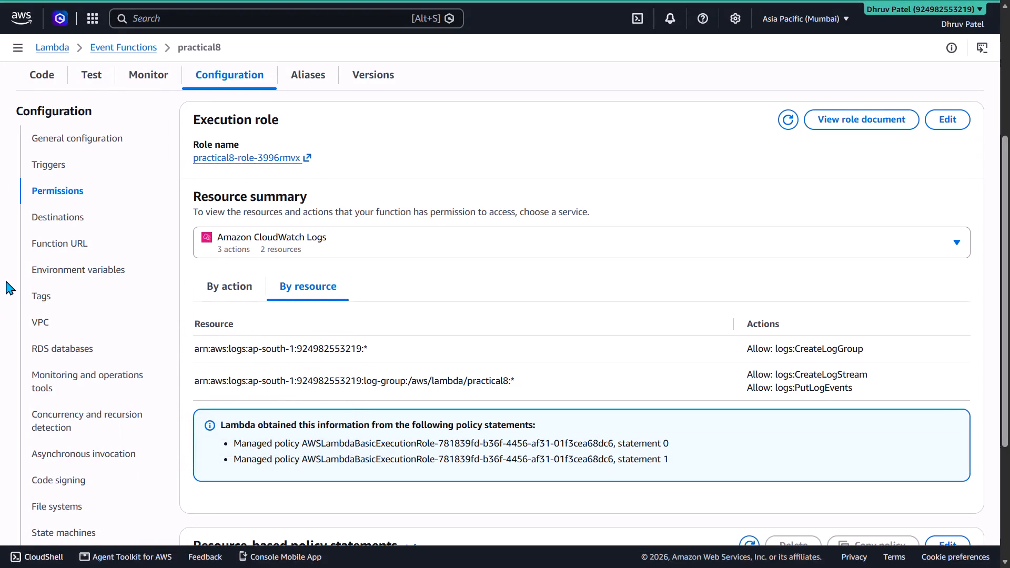
key(F11)
click(8, 326)
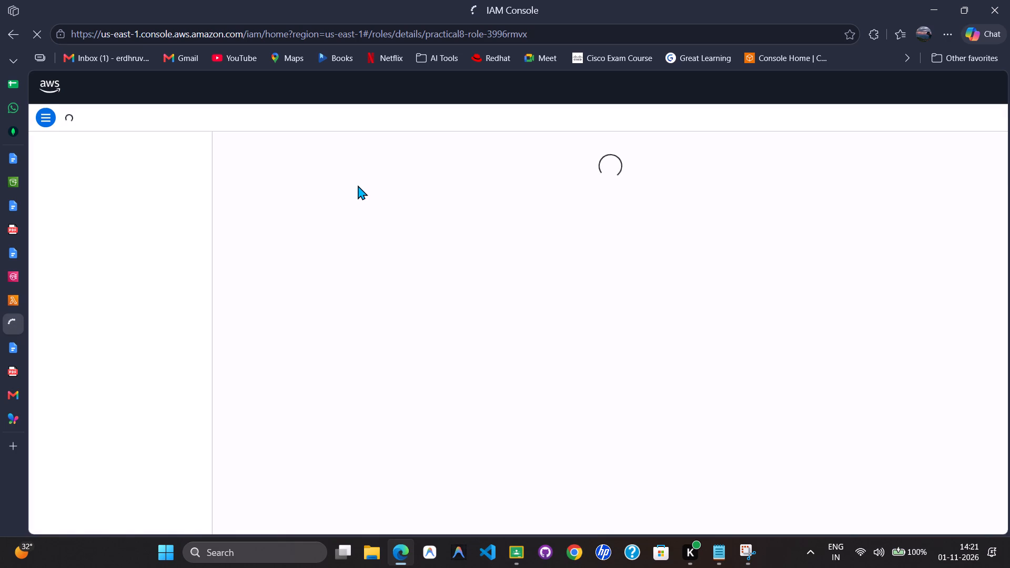
Review the IAM role instructions in the Steps notes and the matching role screenshot in the reference CCE_Practical_8 PDF.
click(713, 546)
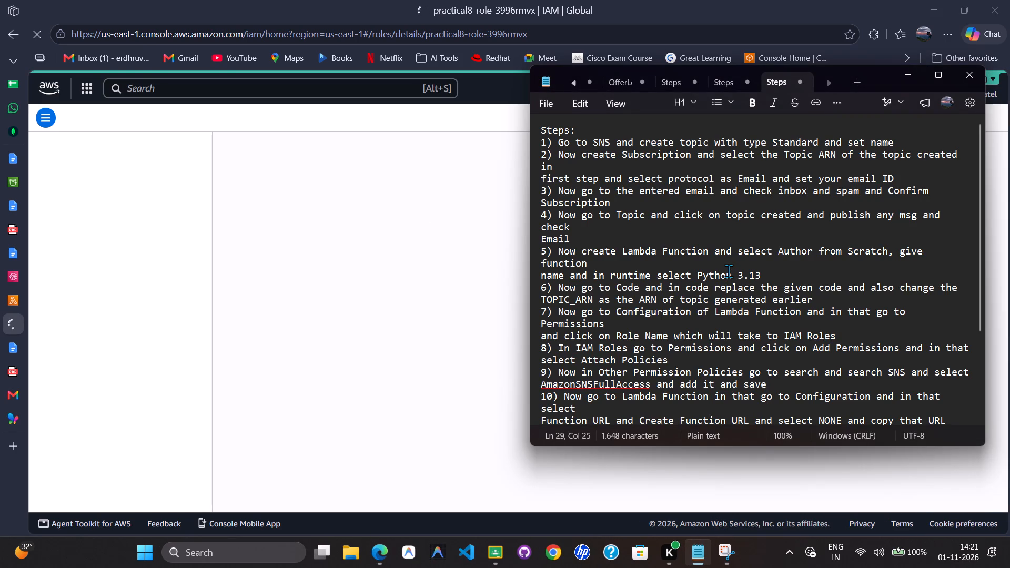
scroll(729, 271, down, 1)
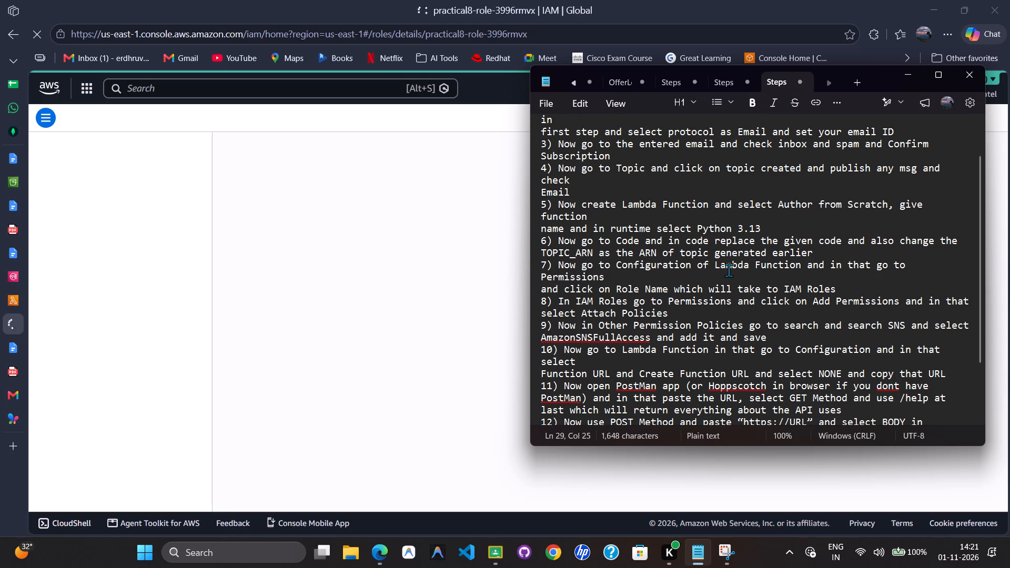
click(353, 265)
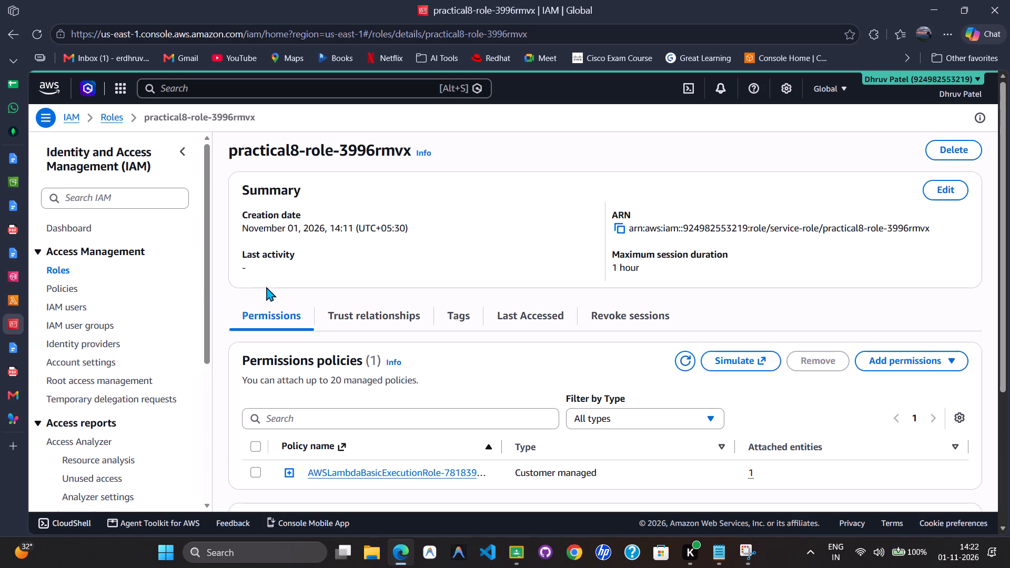
key(alt+Tab)
key(alt+Tab)
key(alt+Tab)
key(alt+Tab)
key(alt+Tab)
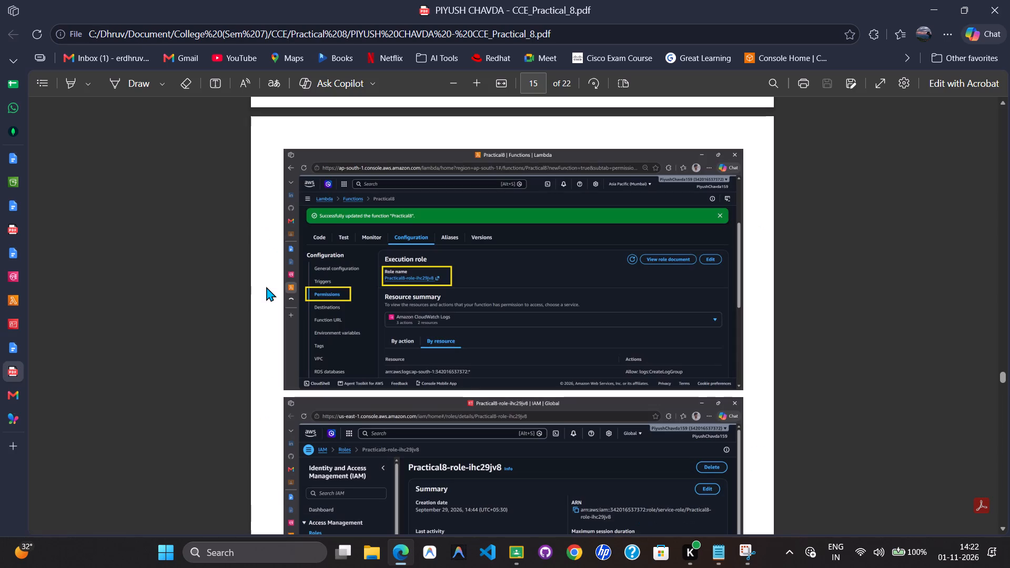
scroll(383, 278, down, 3)
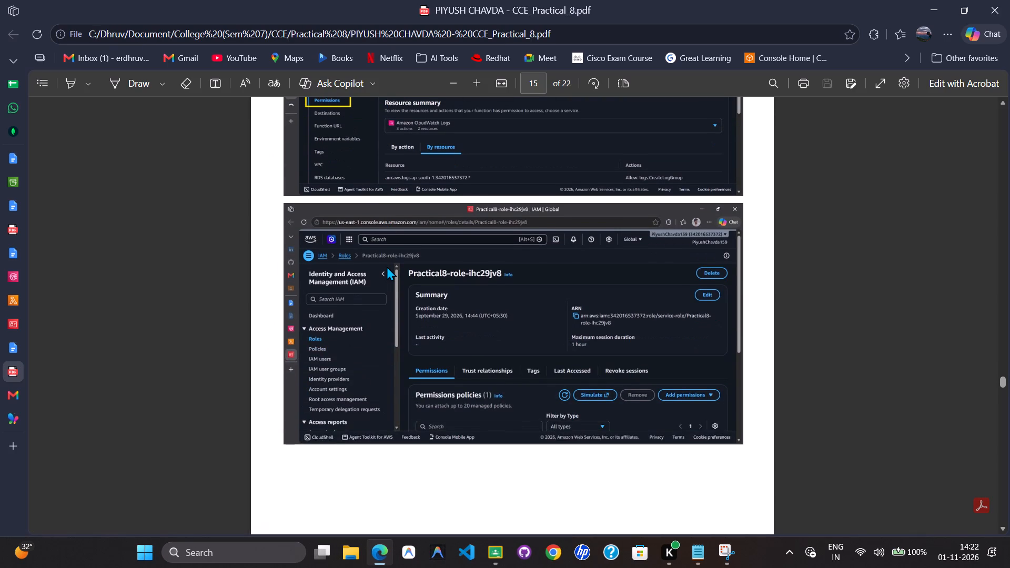
key(alt+Tab)
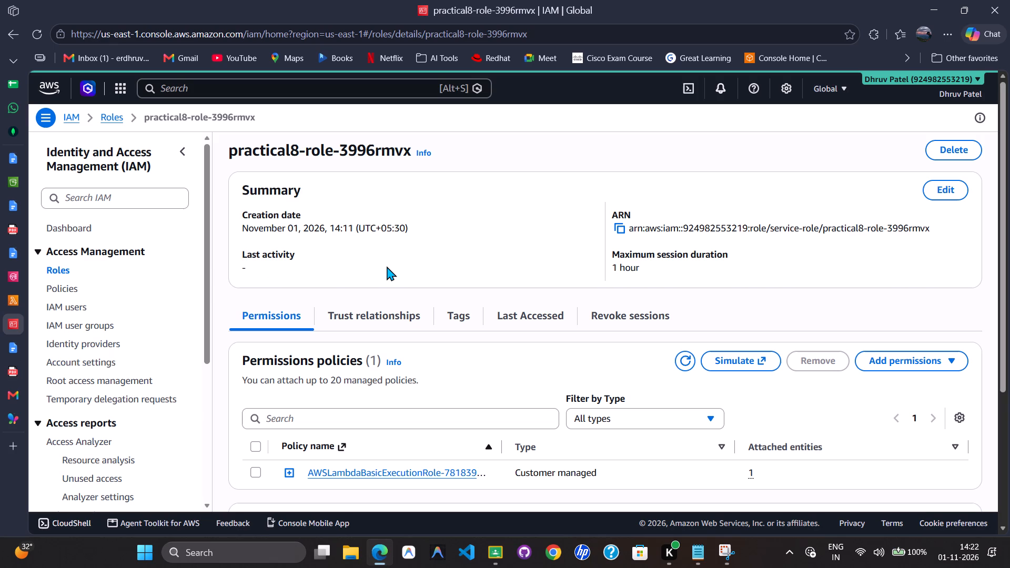
Show the IAM role page full screen, compare it with the reference PDF, and capture a screenshot of the whole screen.
key(F11)
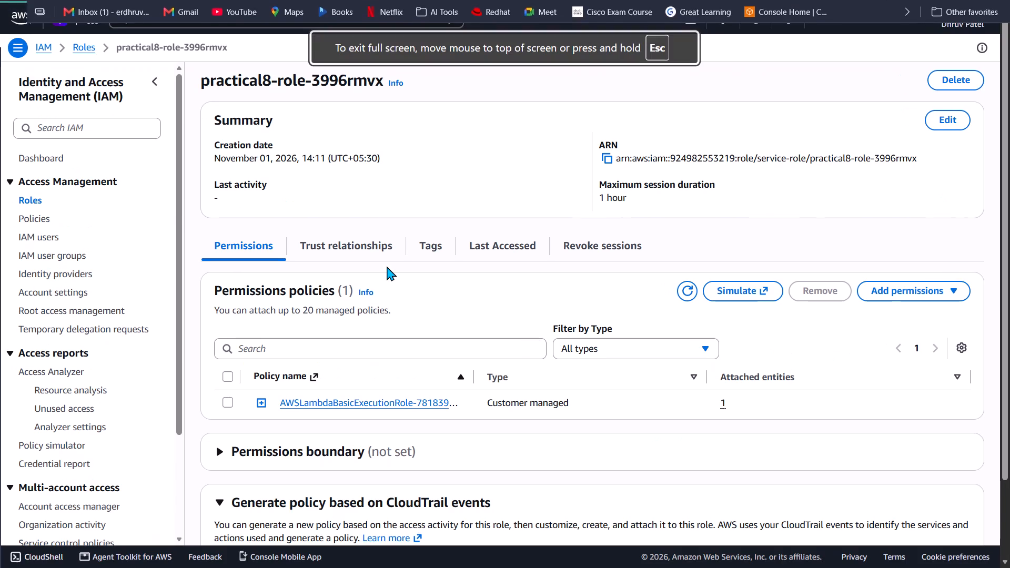
key(alt+Tab)
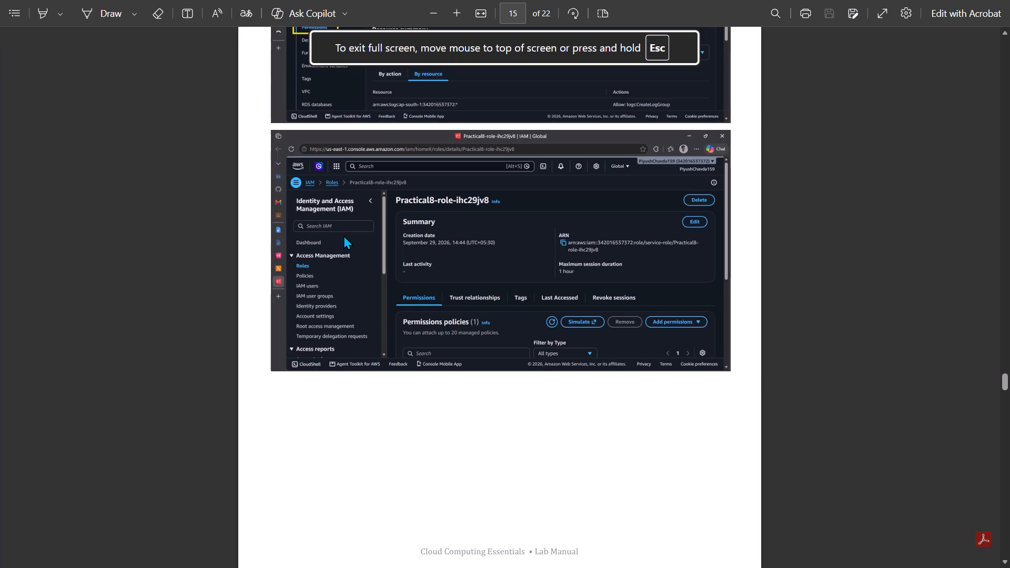
scroll(344, 240, down, 6)
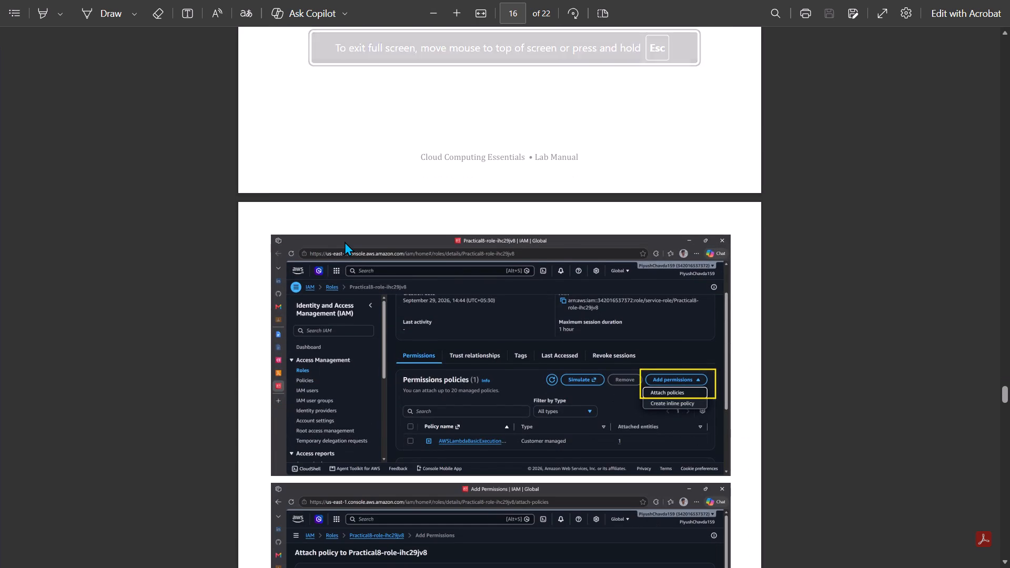
scroll(345, 241, up, 7)
key(alt+Tab)
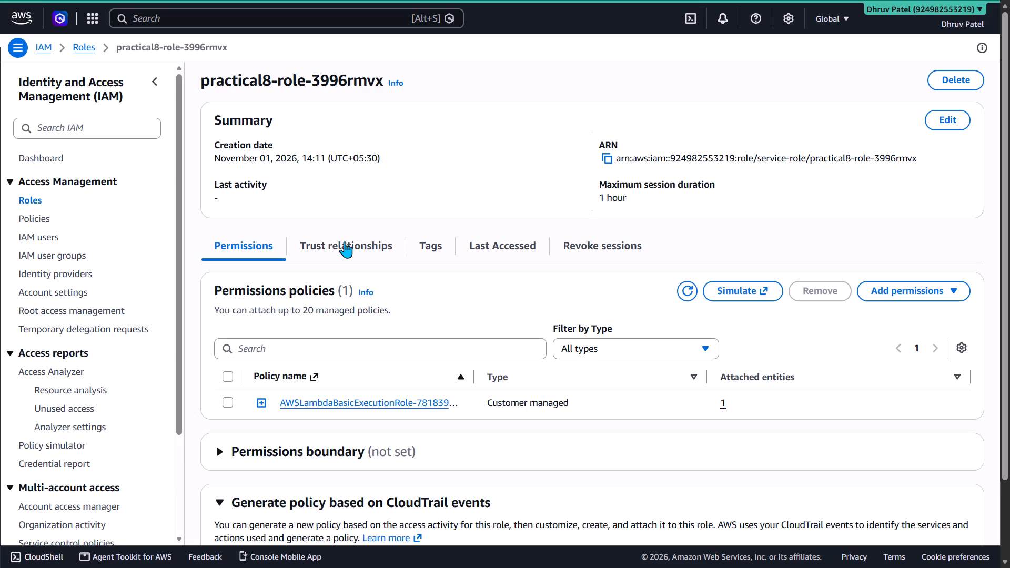
key(shift+super+s)
drag(2, 2, 1009, 567)
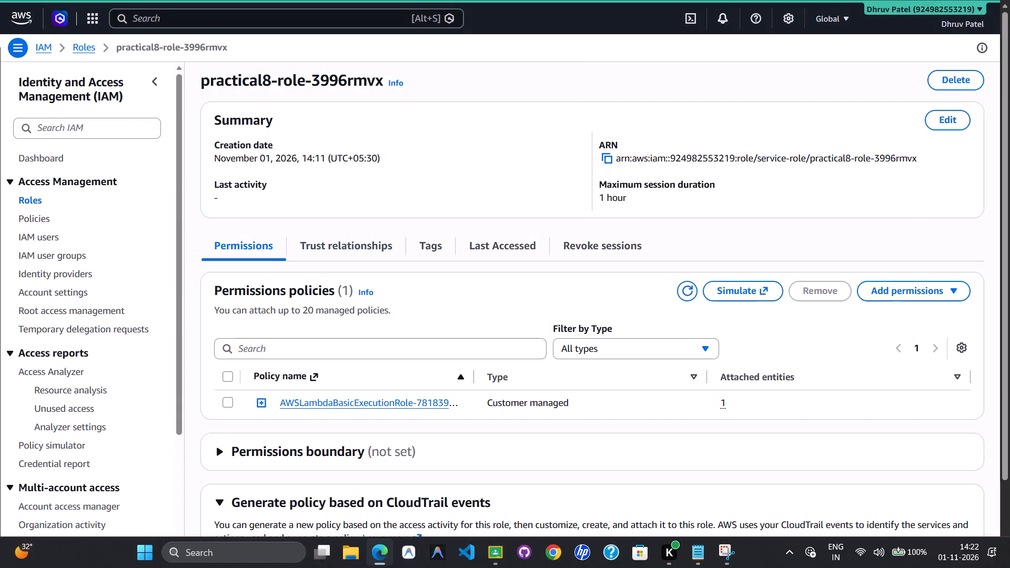
Paste the IAM role screenshot into the CCE_Practical_8 document on a new page after the item 6 screenshot, followed by a new line.
key(alt+Tab)
key(alt+Tab)
key(alt+Tab)
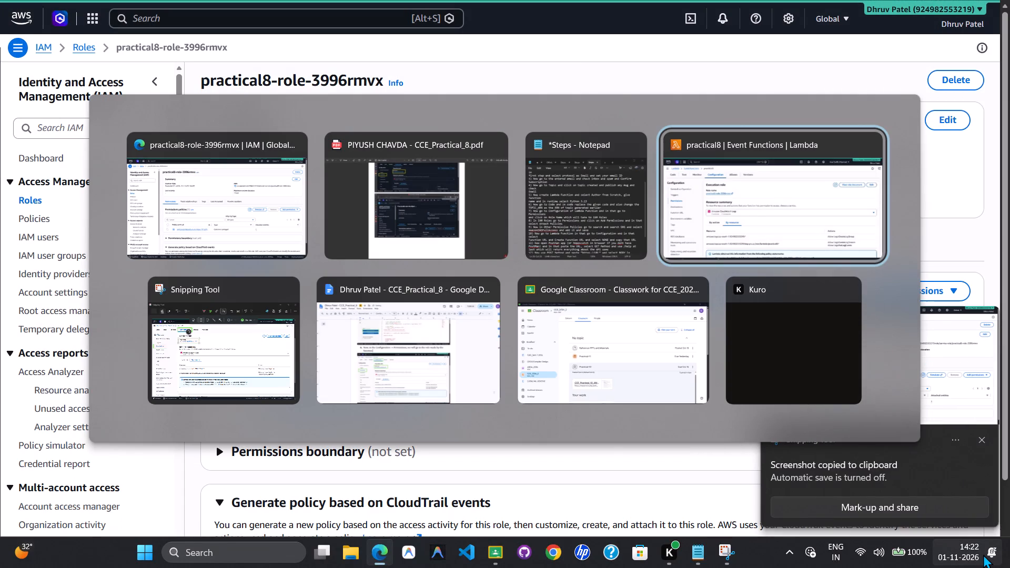
key(alt+Tab)
key(alt+Tab)
scroll(645, 476, down, 3)
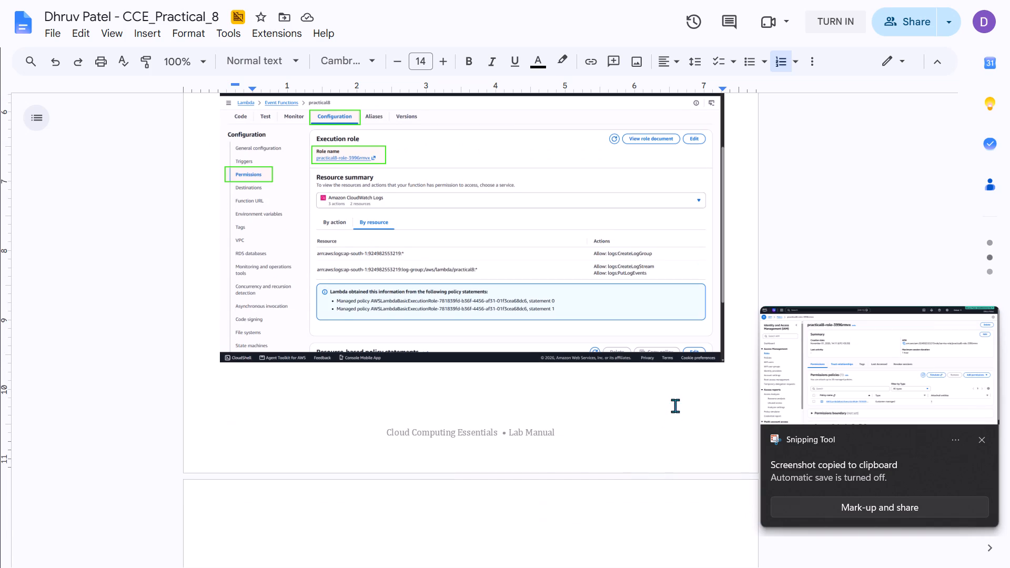
click(736, 359)
key(ctrl+Return)
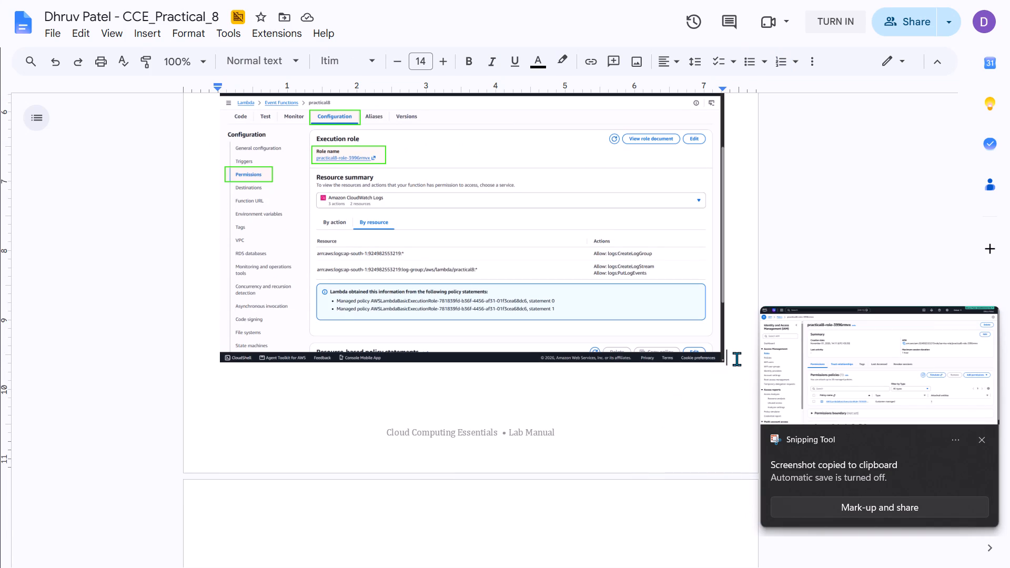
key(ctrl+v)
key(Return)
Enter the caption "We will add Permissions:" on the line below the IAM role screenshot.
key(alt+Tab)
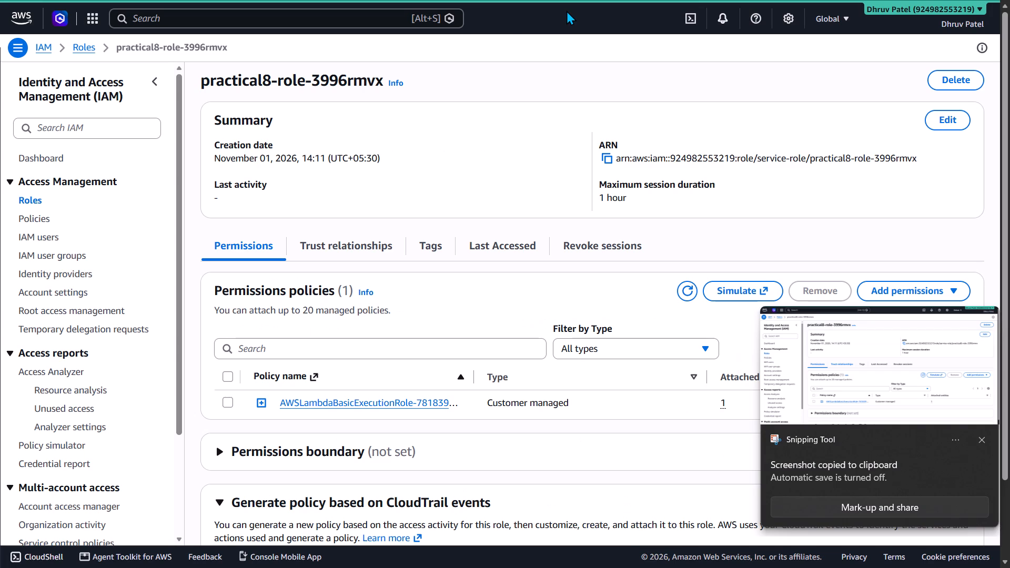
key(alt+Tab)
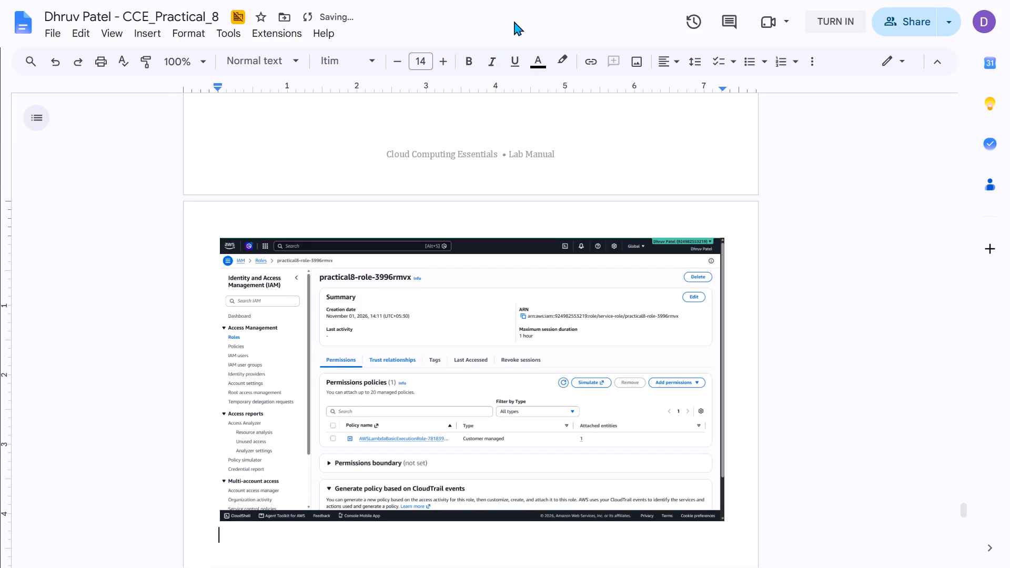
key(w)
key(BackSpace)
text(Wwe)
key(space)
key(BackSpace)
key(BackSpace)
key(BackSpace)
text(e will add)
key(space)
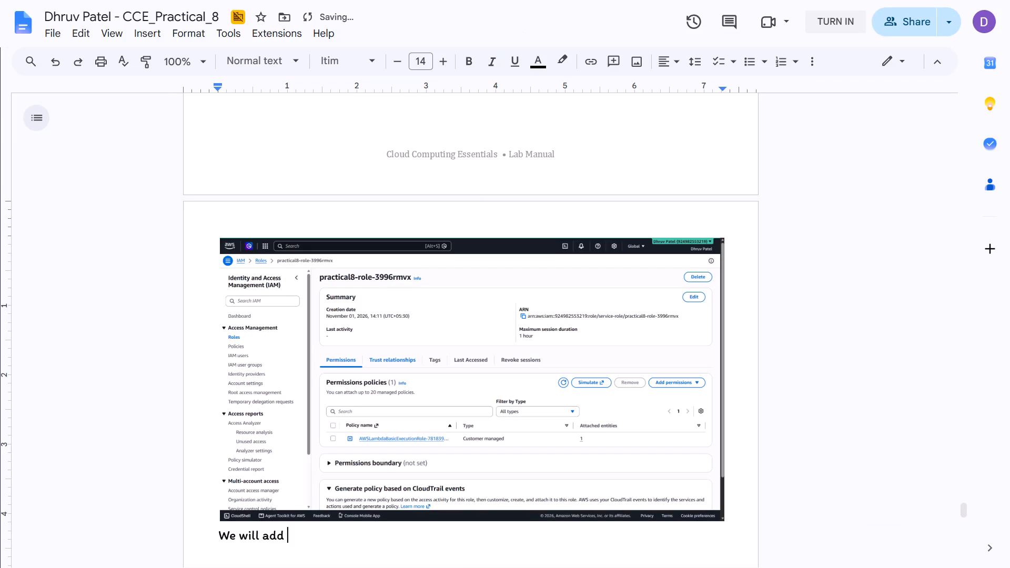
key(e)
key(BackSpace)
text(Permission)
key(Tab)
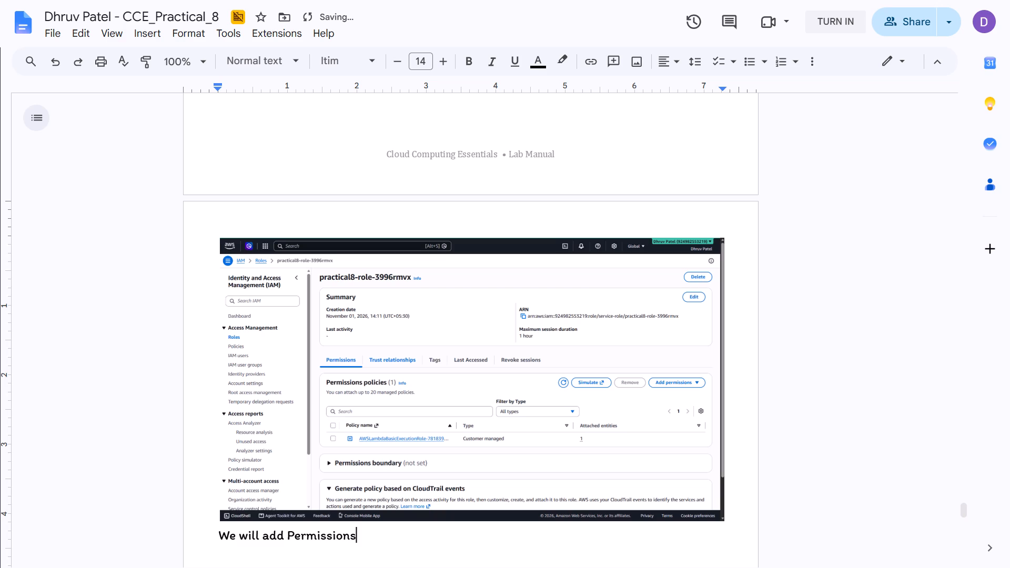
key(period)
key(Left)
key(Delete)
key(shift+colon)
key(Right)
Examine how policies are attached to the role in the reference PDF, checking the Steps notes, and return to the IAM role page.
key(alt+Tab)
key(alt+Tab)
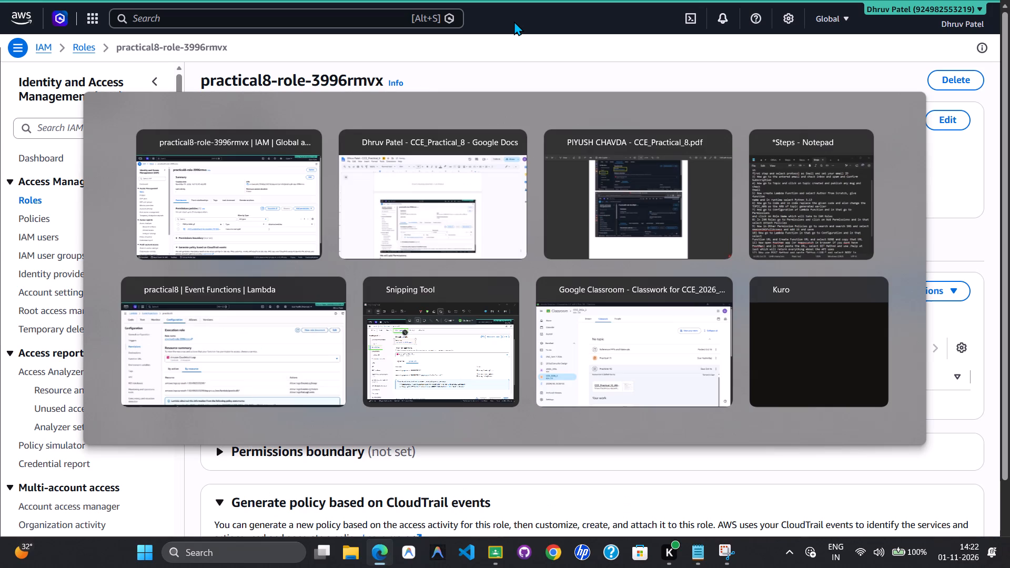
key(alt+Left)
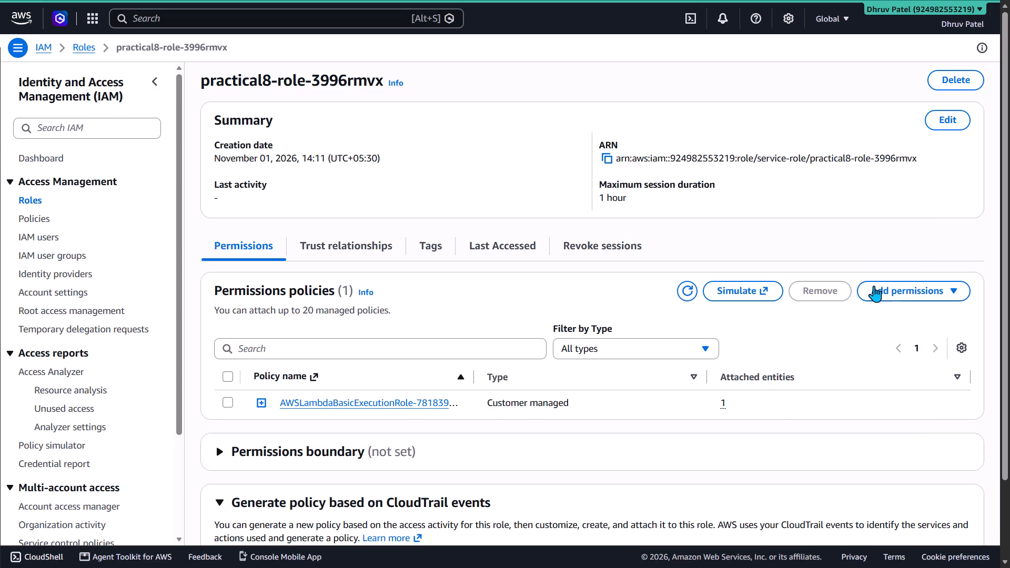
key(alt+Tab)
key(alt+Tab)
key(alt+Tab)
key(alt+Tab)
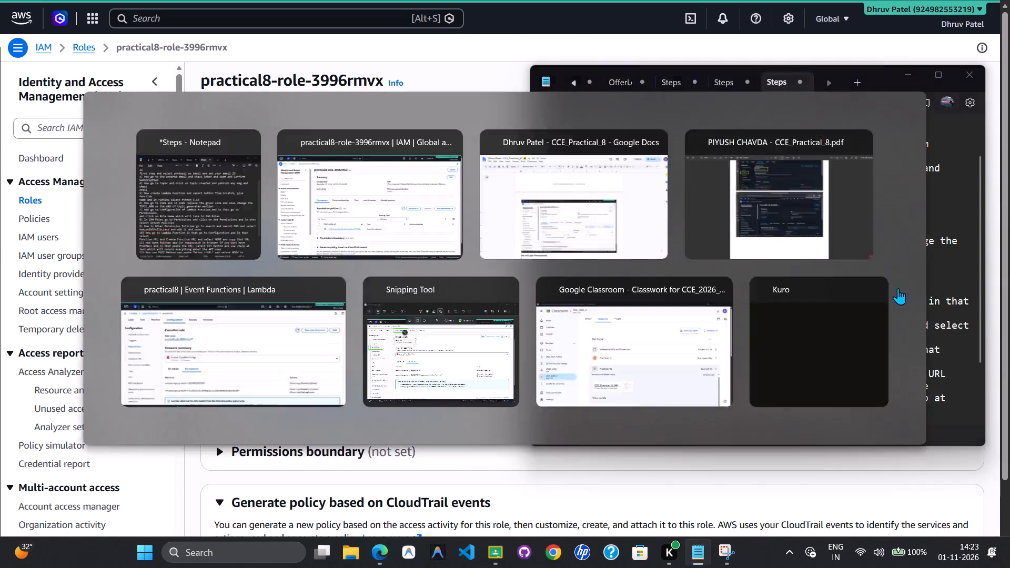
key(alt+Tab)
key(alt+Tab)
key(alt+Tab)
key(alt+Tab)
key(alt+Tab)
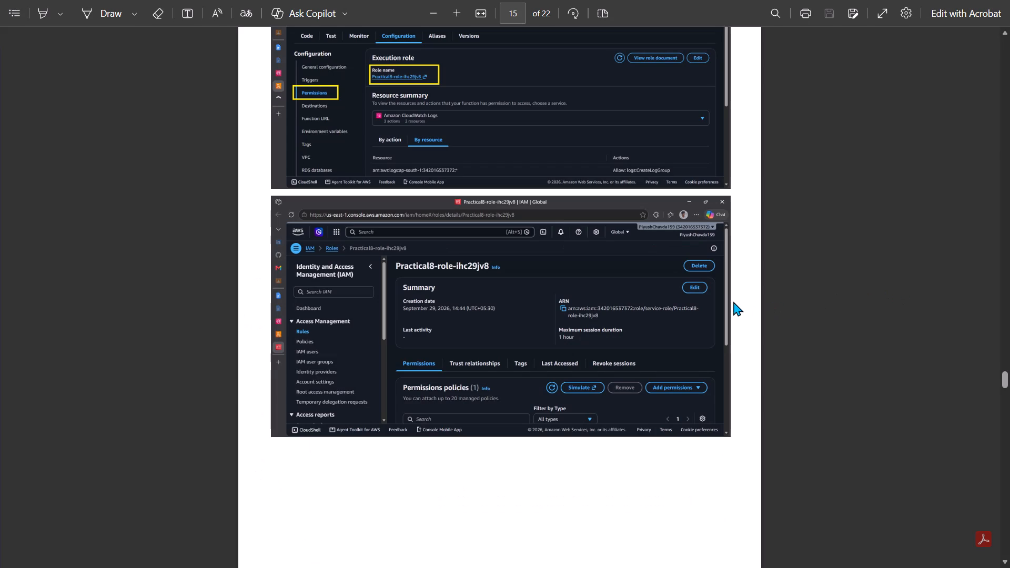
scroll(733, 301, down, 9)
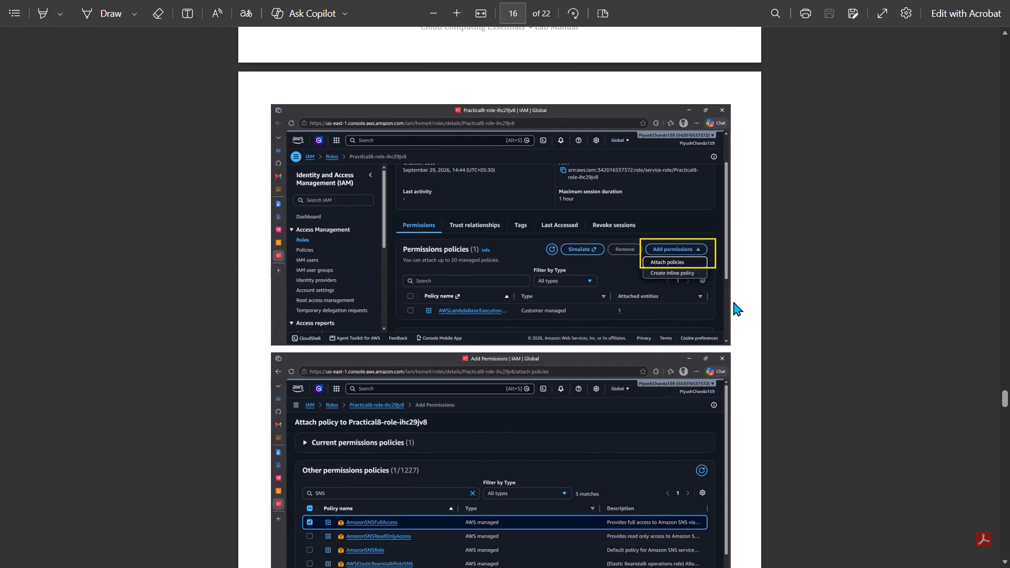
key(alt+Tab)
key(alt+Tab)
key(alt+Tab)
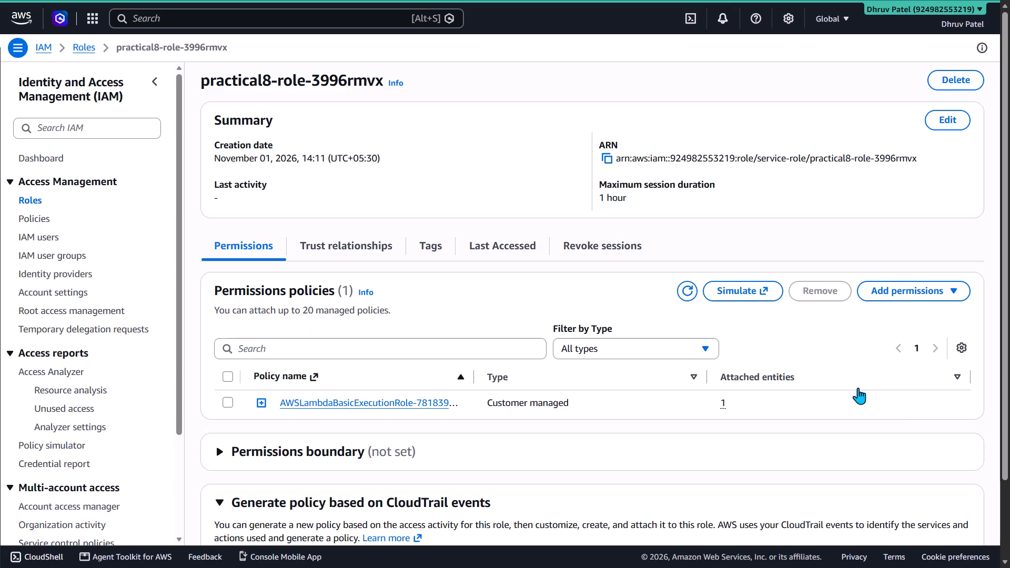
Expand the role's Add permissions options, showing Attach policies, and capture a screenshot of the whole screen.
click(929, 295)
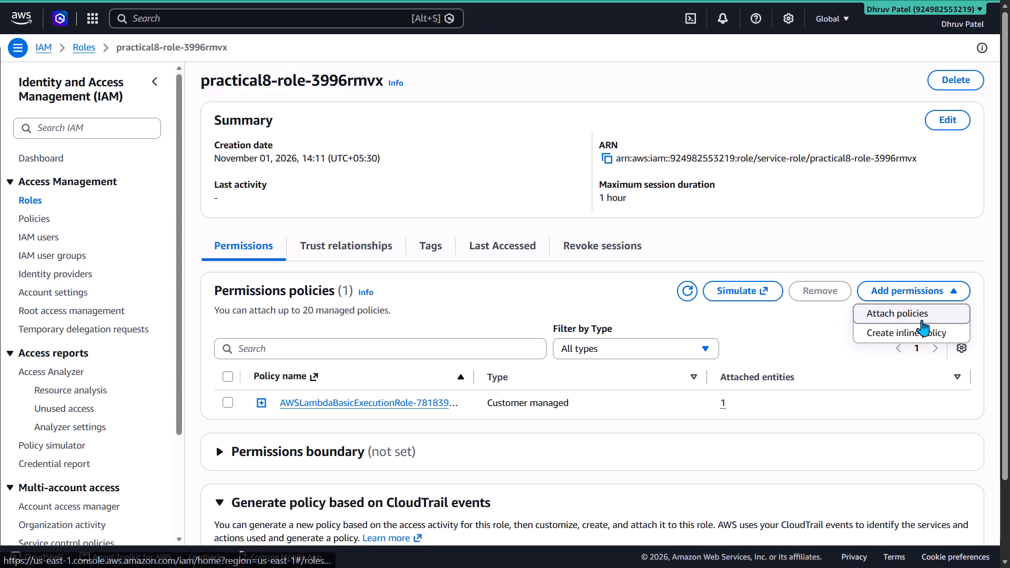
key(shift+super+s)
drag(0, 0, 1009, 485)
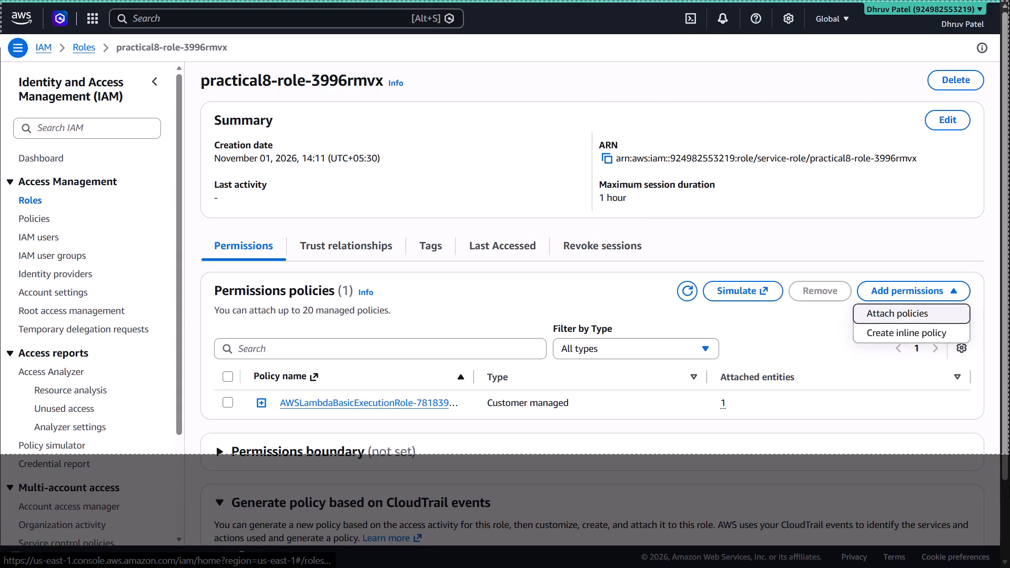
drag(1009, 485, 1009, 567)
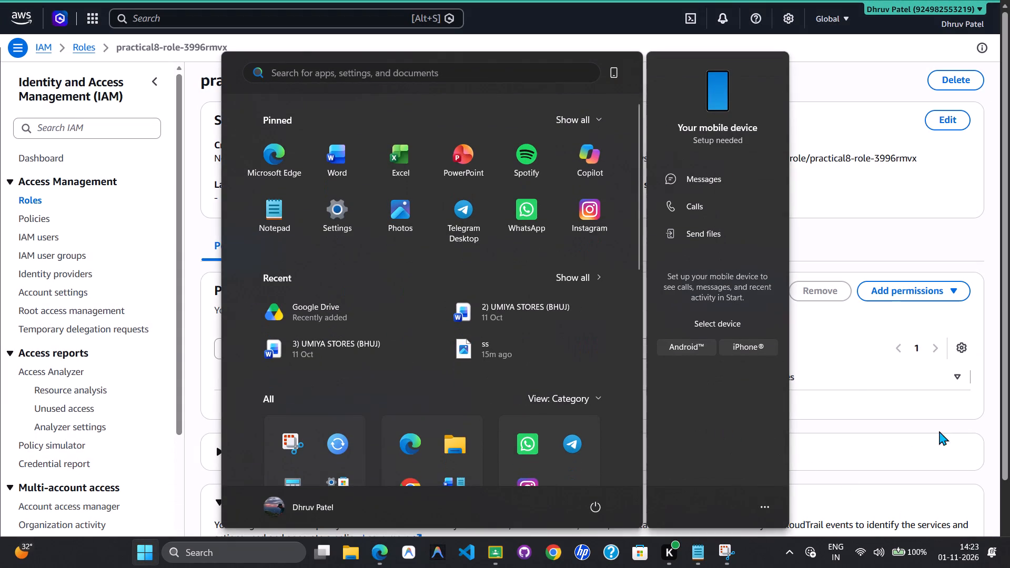
click(928, 405)
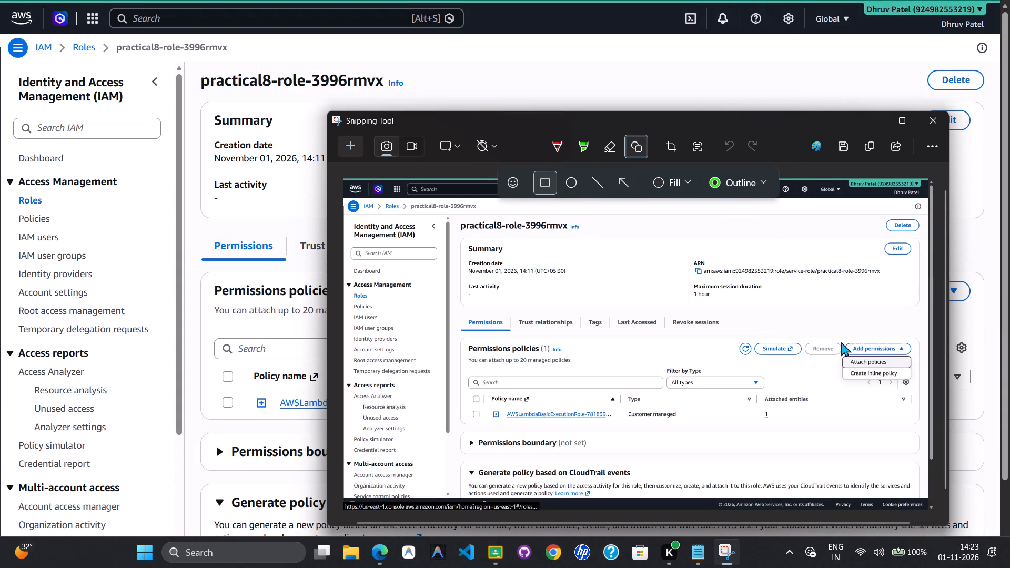
Outline the Add permissions options in the captured screenshot with a green rectangle and copy the annotated image.
drag(839, 340, 917, 370)
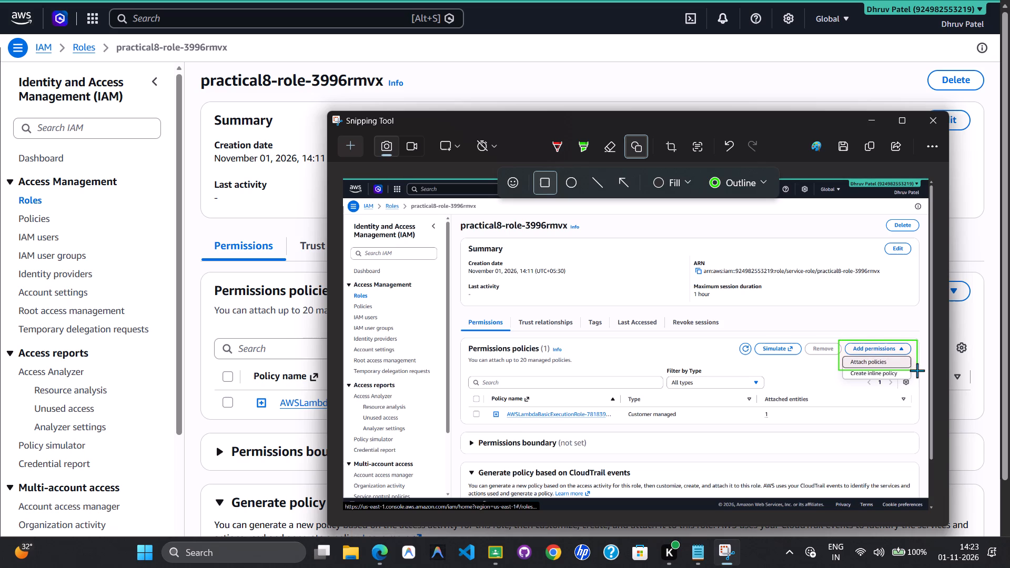
drag(917, 370, 914, 379)
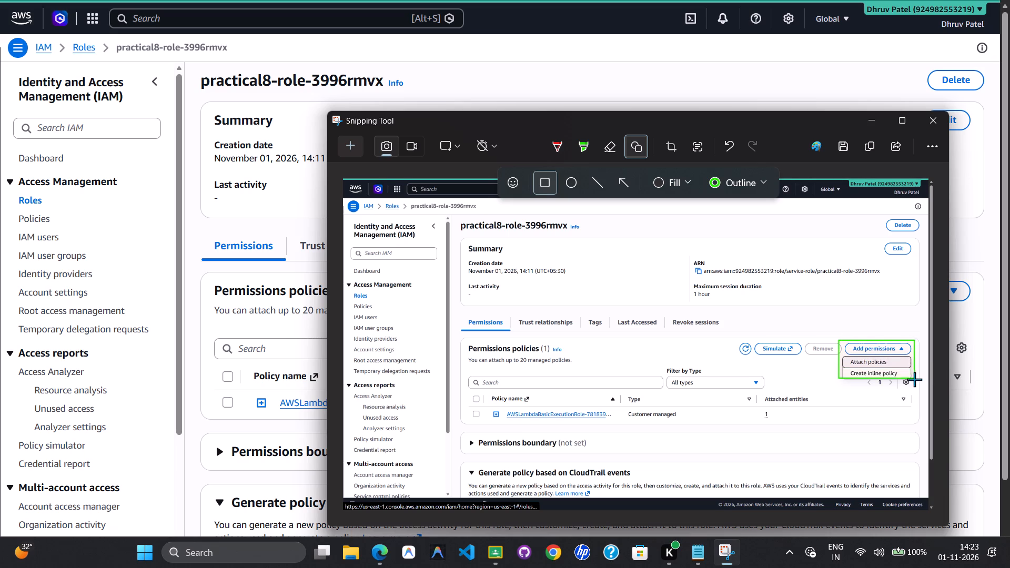
drag(914, 379, 918, 382)
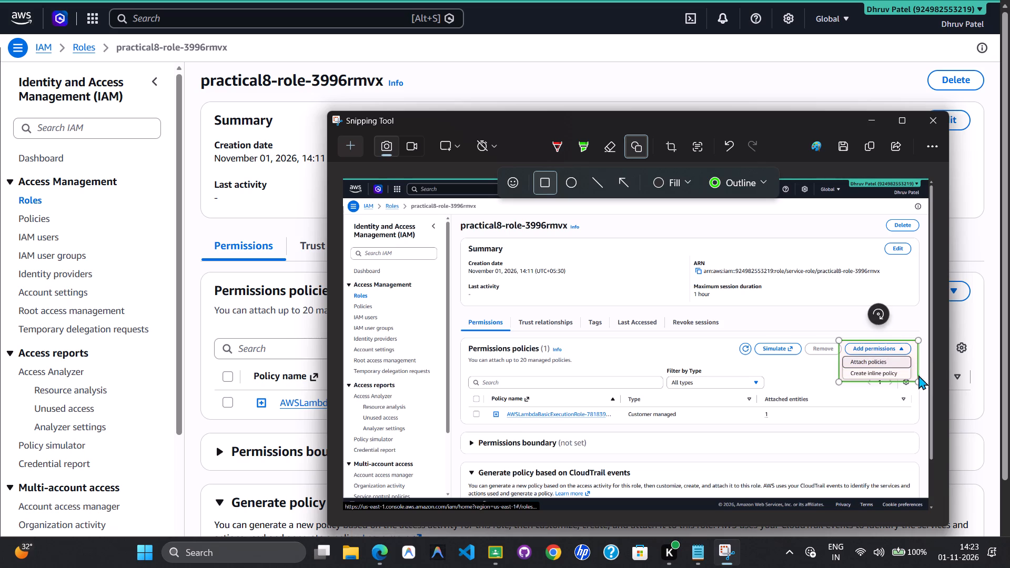
click(864, 140)
Paste the annotated screenshot into the CCE_Practical_8 document below the "We will add Permissions:" caption.
key(alt+Tab)
key(alt+Tab)
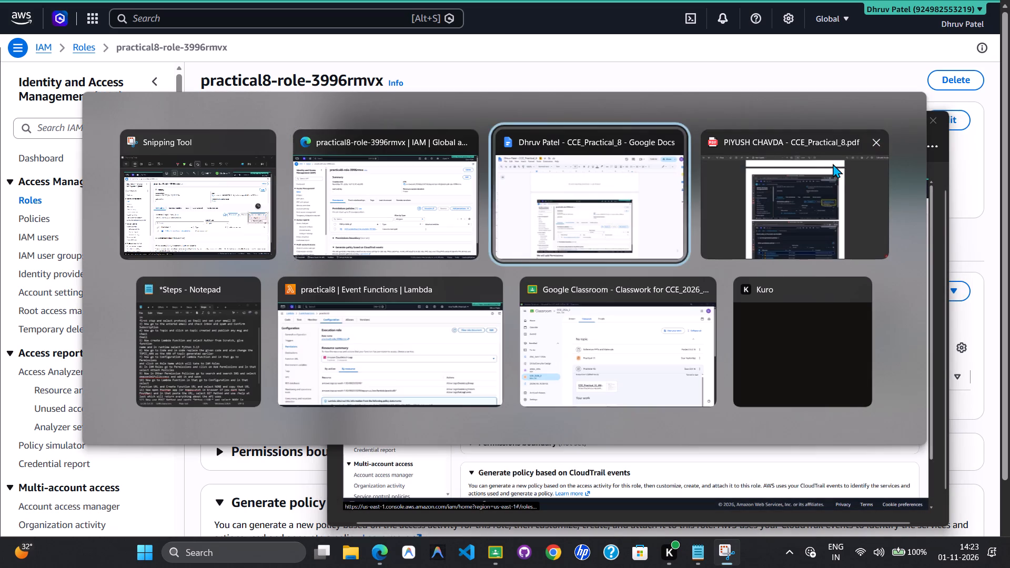
key(ctrl+v)
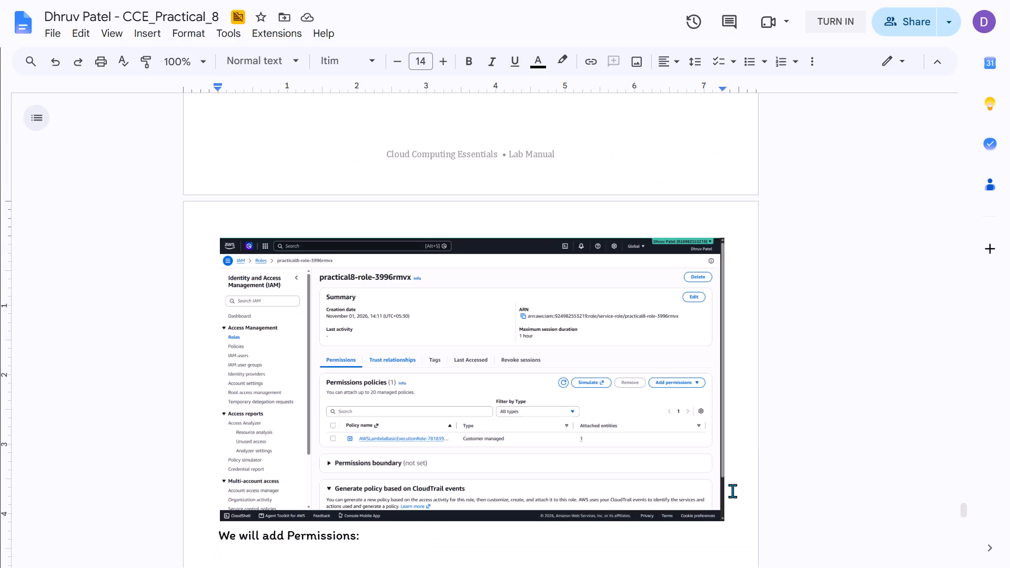
Extend the caption above the pasted screenshot so that it reads "We will add Permissions -> Attach Policies:".
key(Up)
key(Up)
key(Down)
key(ctrl+Left)
key(ctrl+Left)
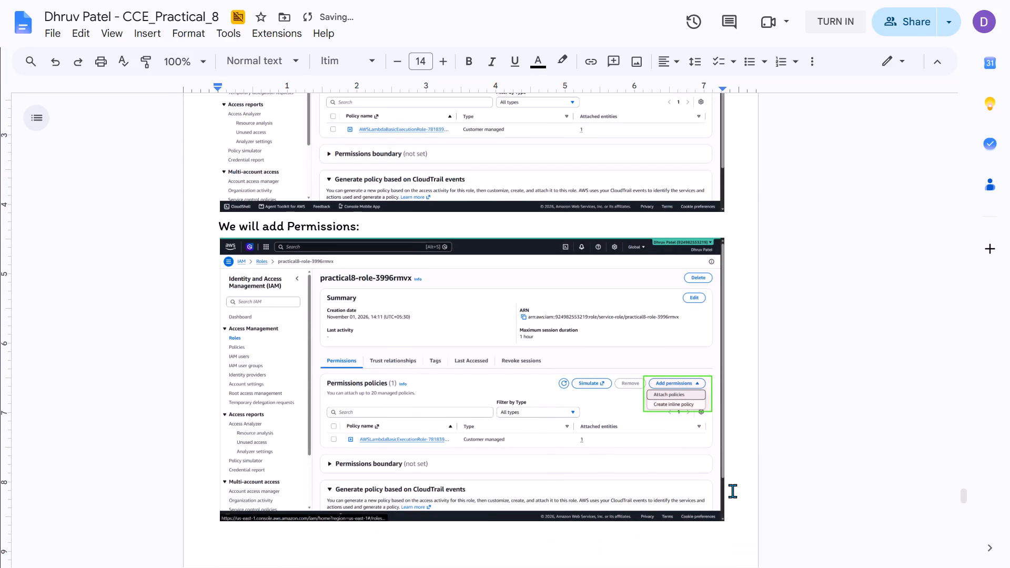
key(ctrl+Right)
key(space)
text(-> Attach Policies)
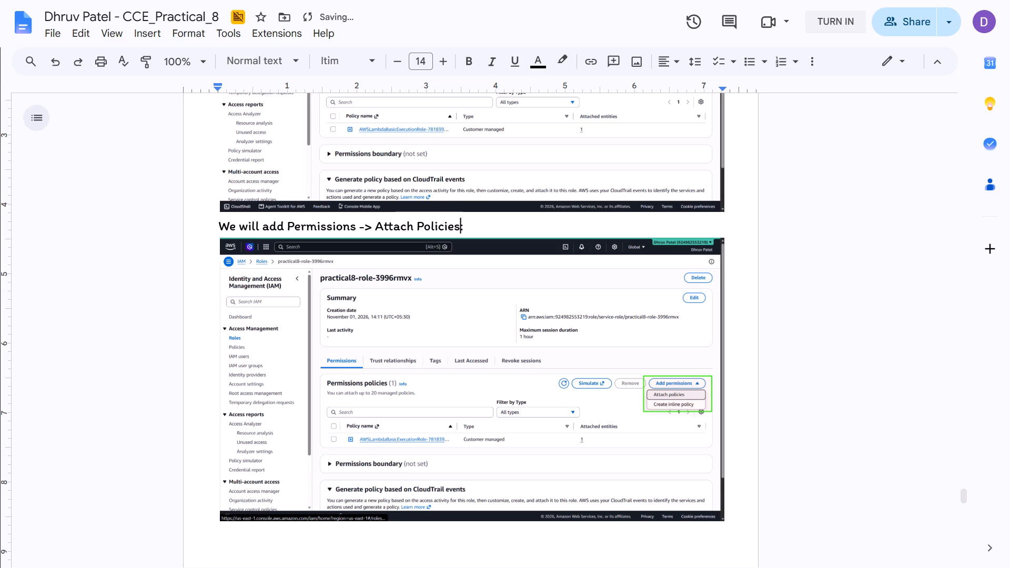
Indent the "We will add Permissions -> Attach Policies:" caption by one tab stop.
key(Right)
key(Right)
key(Left)
key(ctrl+Up)
key(Tab)
key(Down)
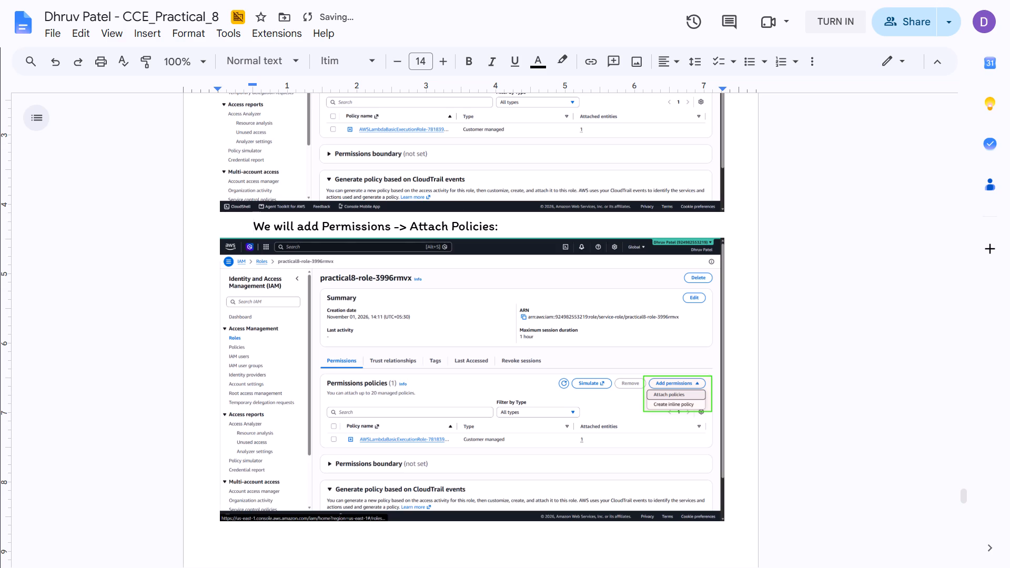
key(Down)
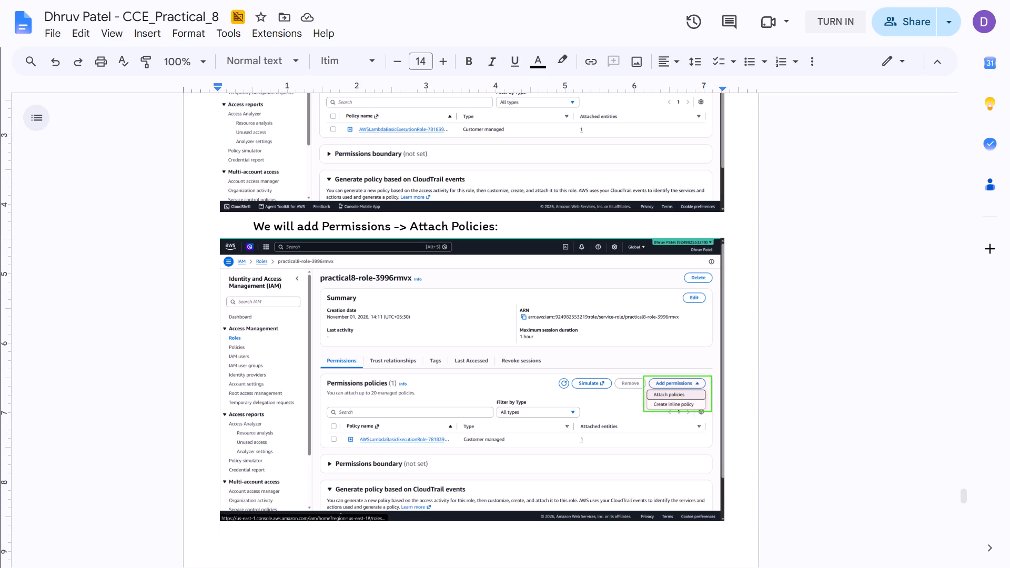
Return to the IAM role page and open the Attach policies page for the practical8 role.
key(alt+Tab)
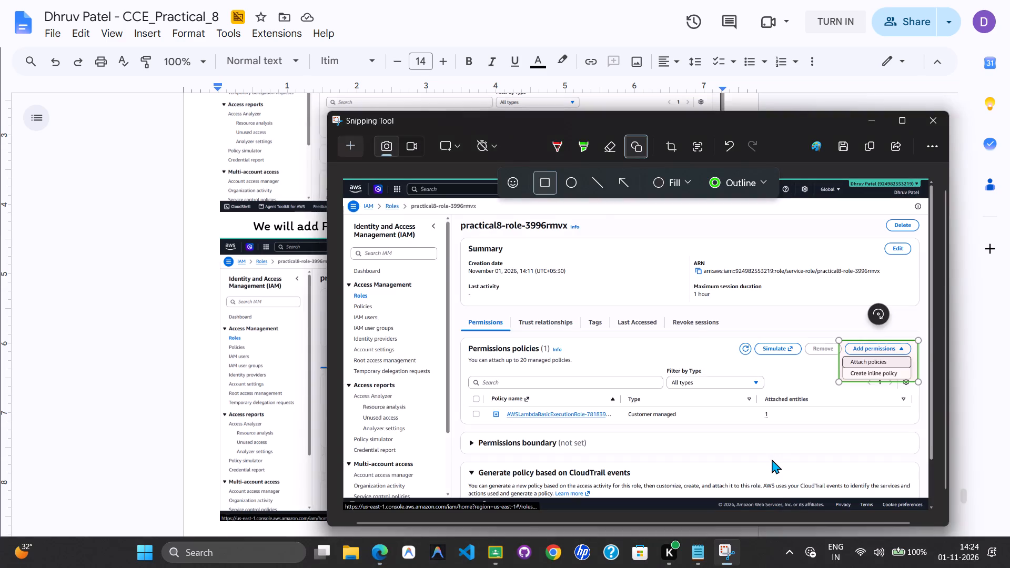
key(alt+Tab)
key(alt+Tab)
click(932, 286)
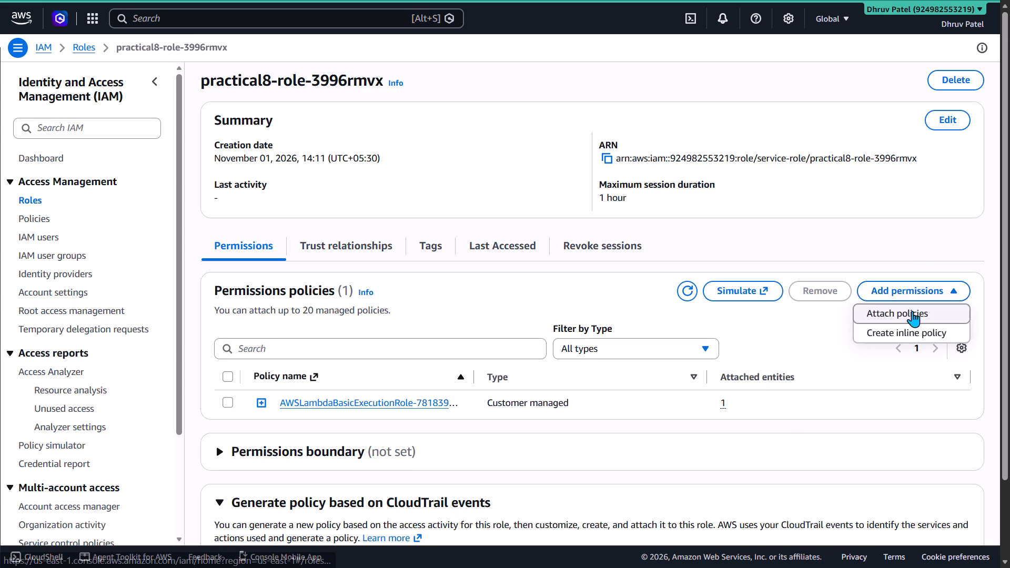
click(912, 311)
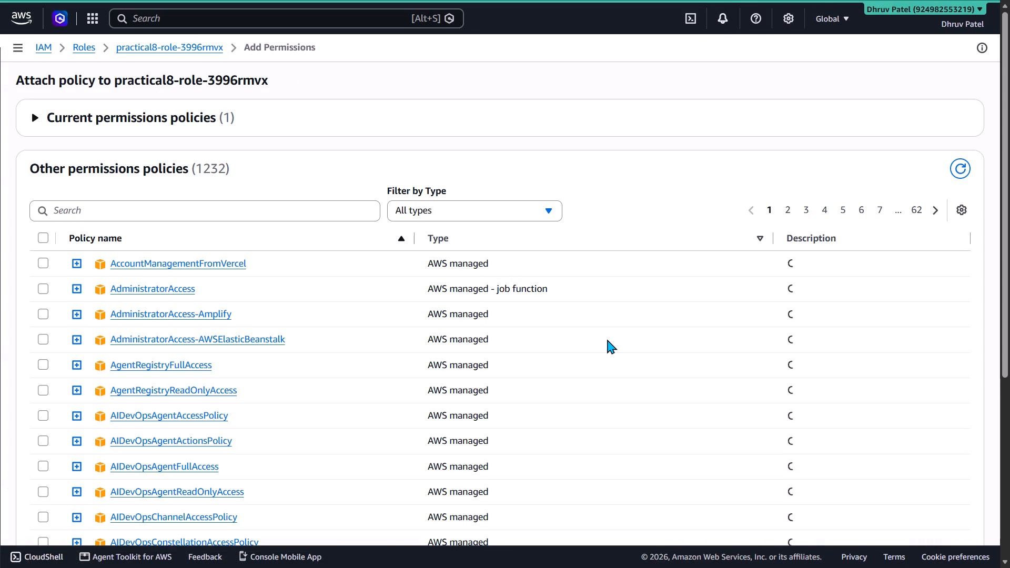
Check the policy choice in the reference PDF, filter the other permissions policies by "SNS", and select AmazonSNSFullAccess.
key(alt+Tab)
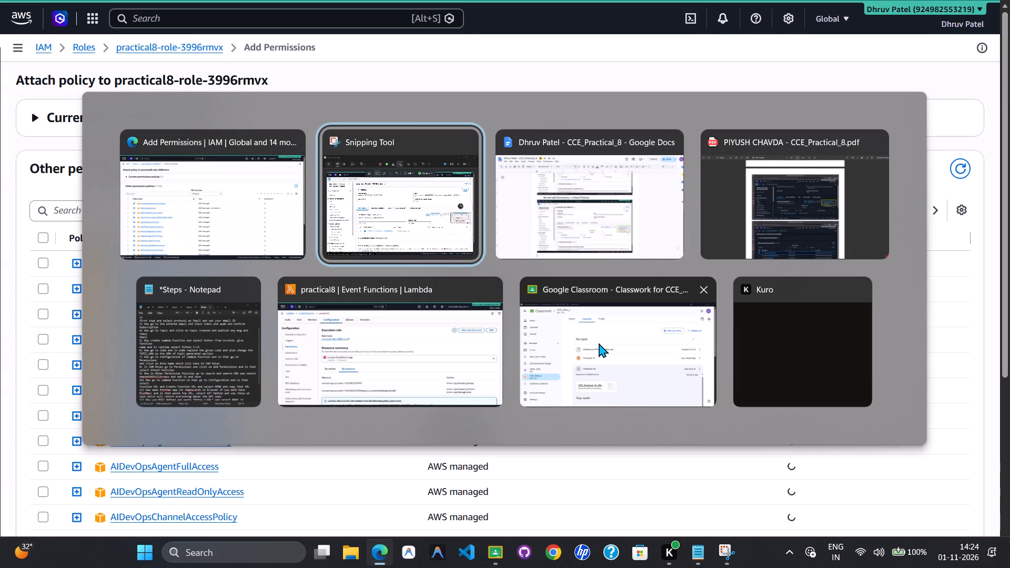
key(alt+Tab)
key(alt+Tab)
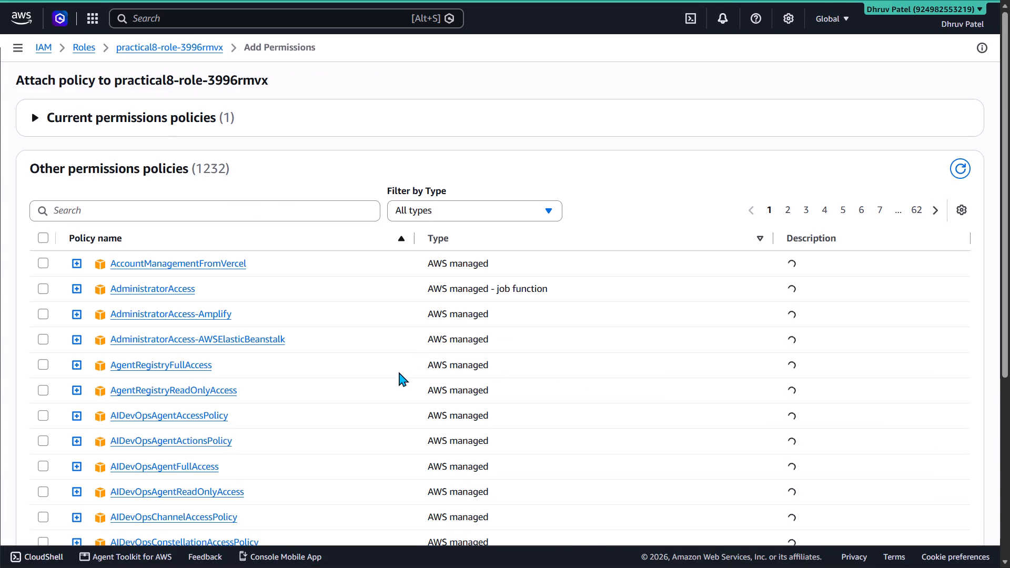
scroll(399, 372, down, 2)
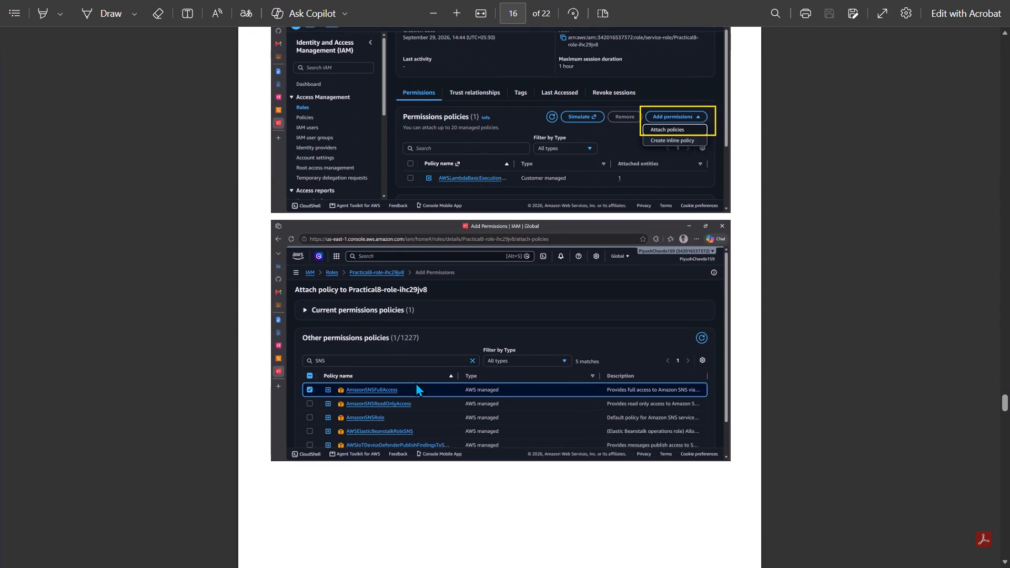
key(alt+Tab)
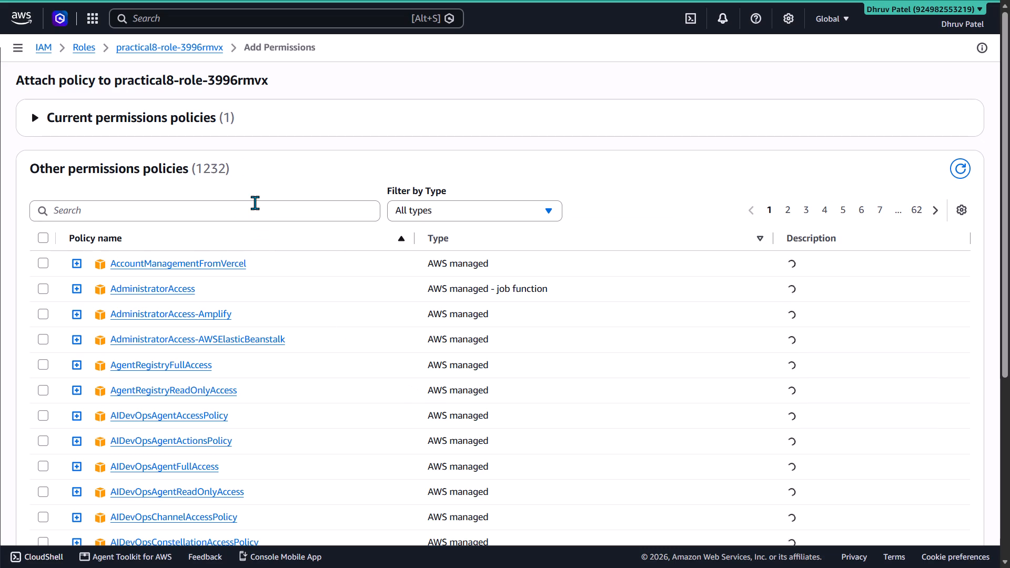
click(255, 214)
text(SNS)
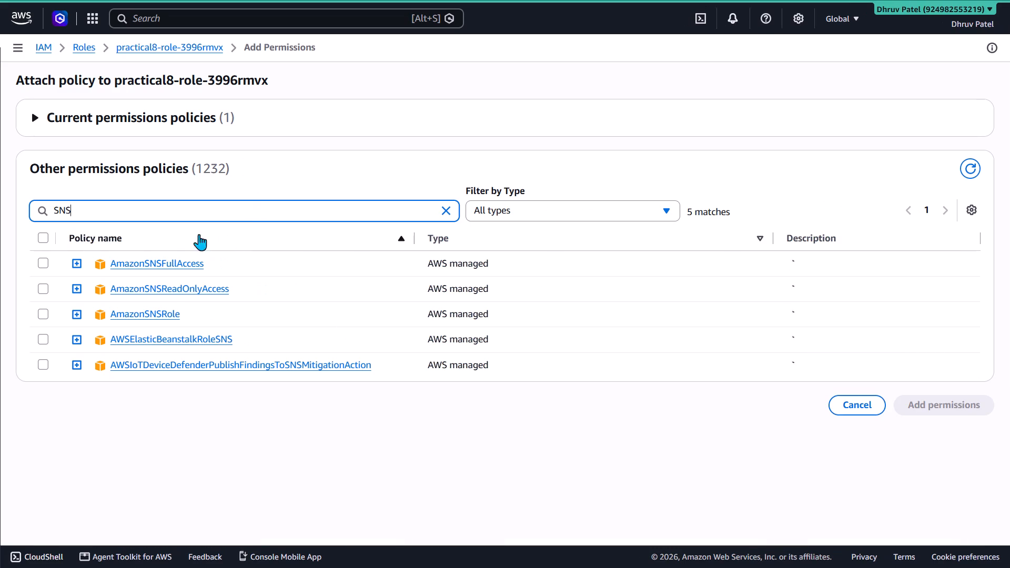
click(42, 267)
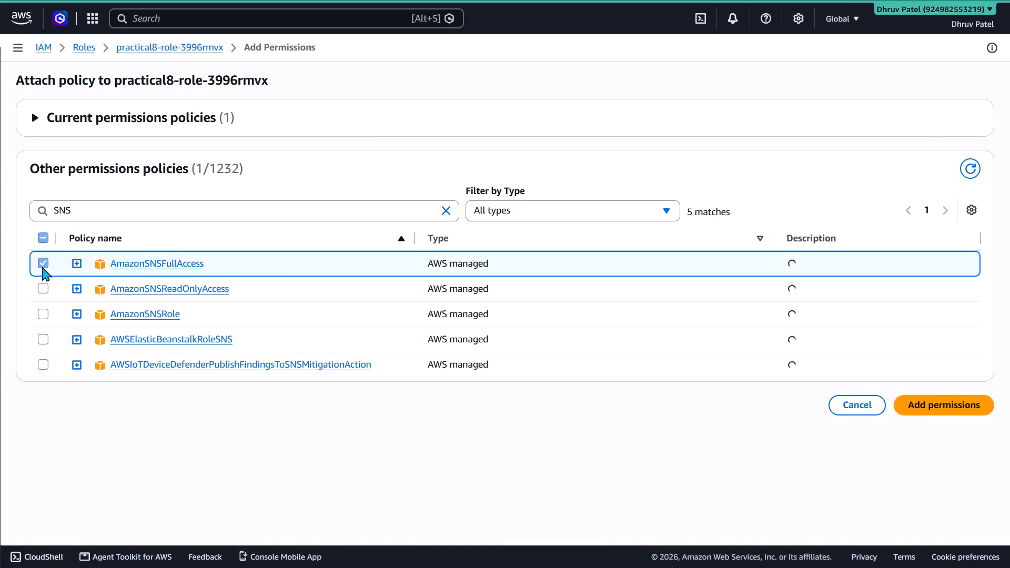
Compare with the reference PDF, expand Current permissions policies on the attach policy page, and capture a screenshot of the whole screen.
key(alt+Tab)
scroll(337, 341, down, 6)
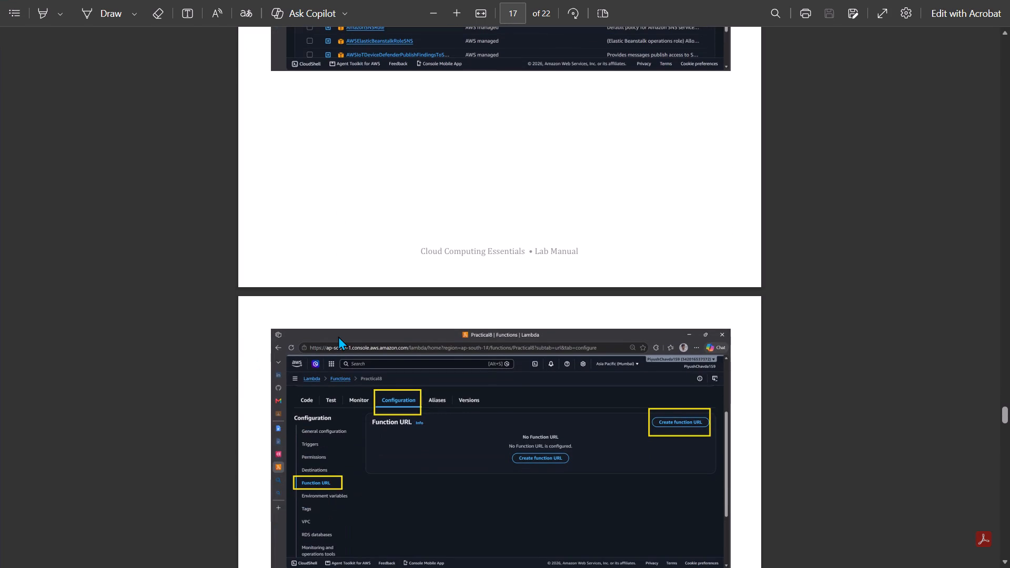
key(alt+Tab)
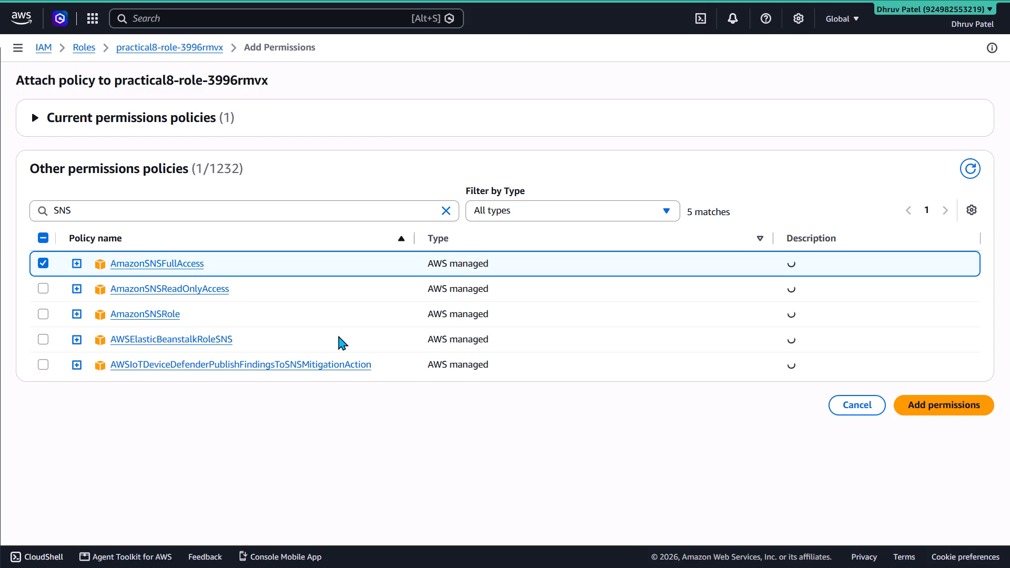
key(alt+Tab)
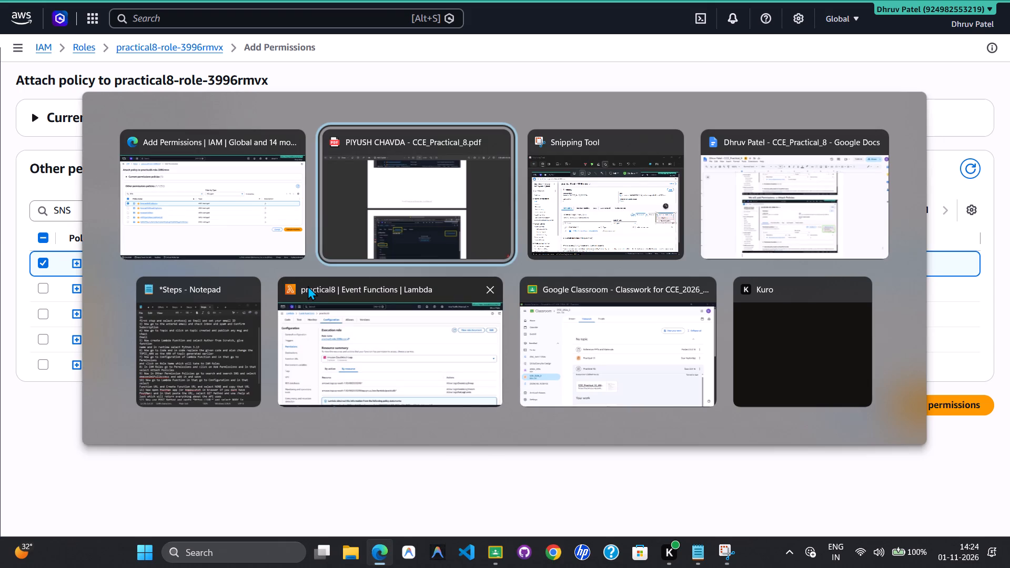
key(alt+shift+Tab)
click(31, 117)
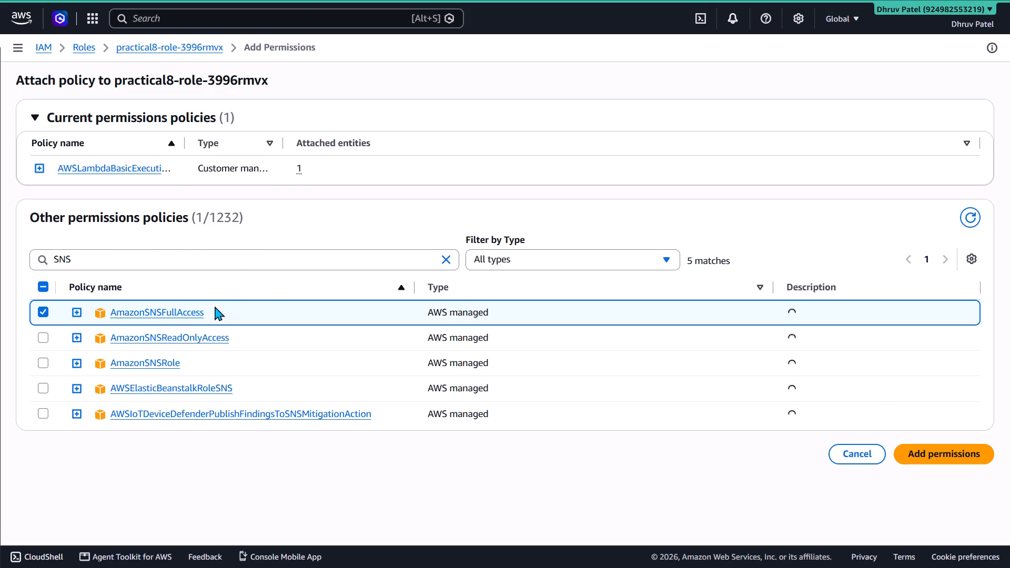
click(270, 311)
key(shift+super+s)
drag(0, 0, 1009, 567)
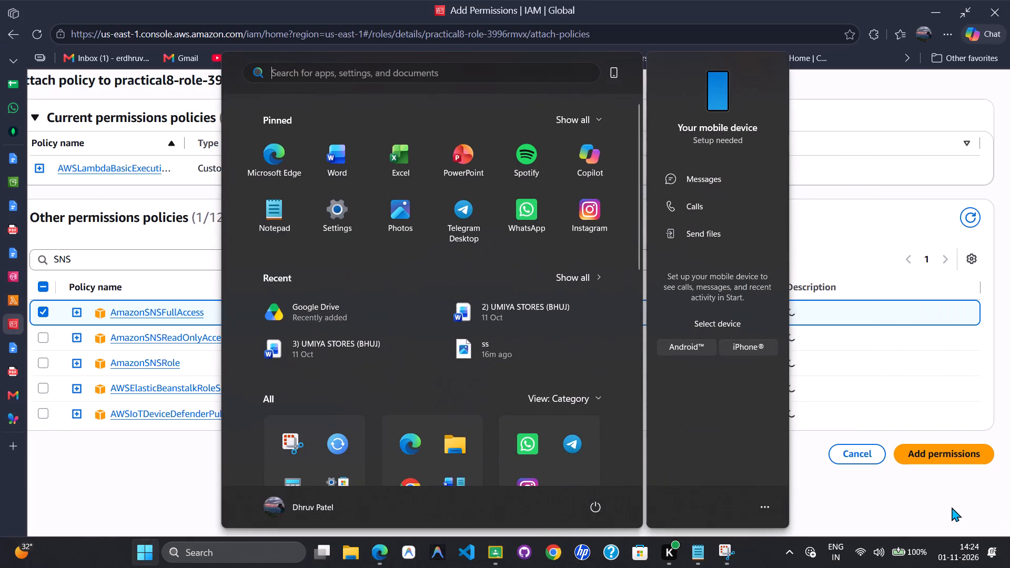
click(729, 505)
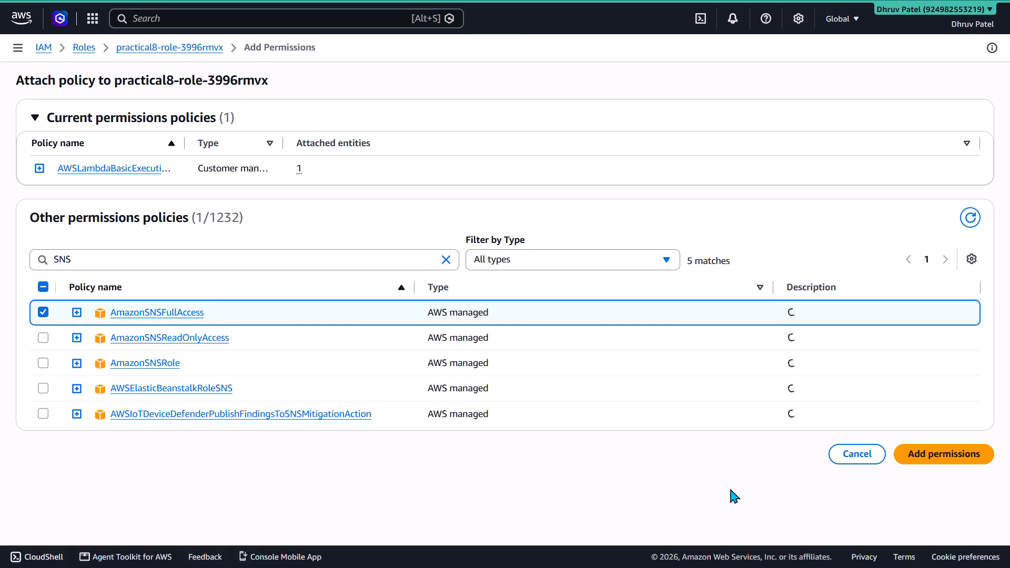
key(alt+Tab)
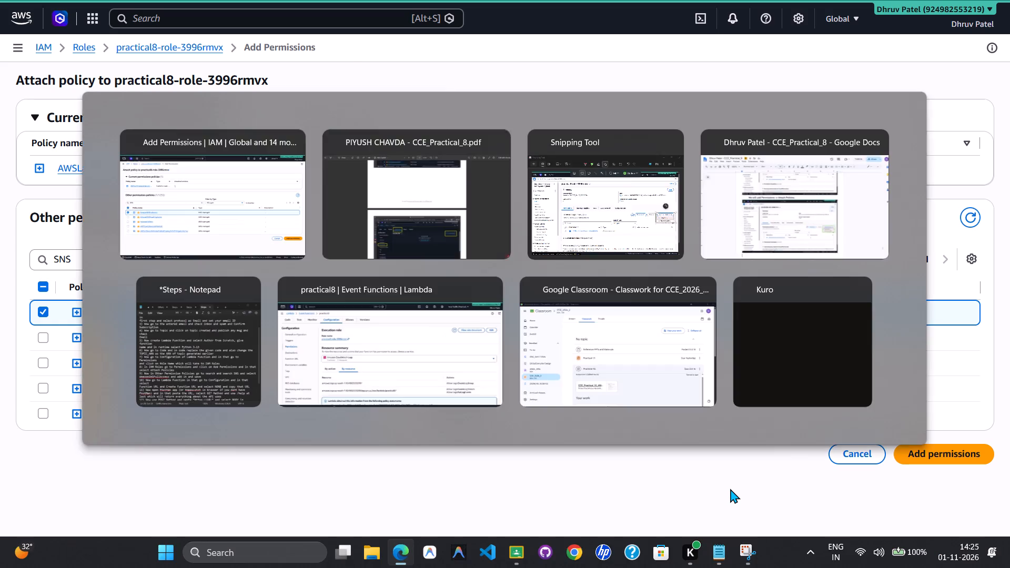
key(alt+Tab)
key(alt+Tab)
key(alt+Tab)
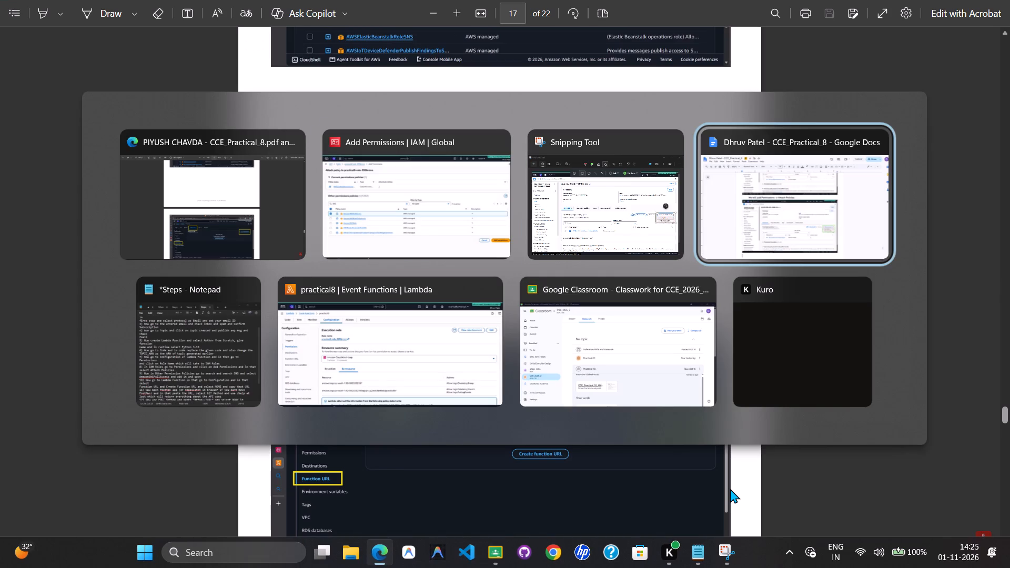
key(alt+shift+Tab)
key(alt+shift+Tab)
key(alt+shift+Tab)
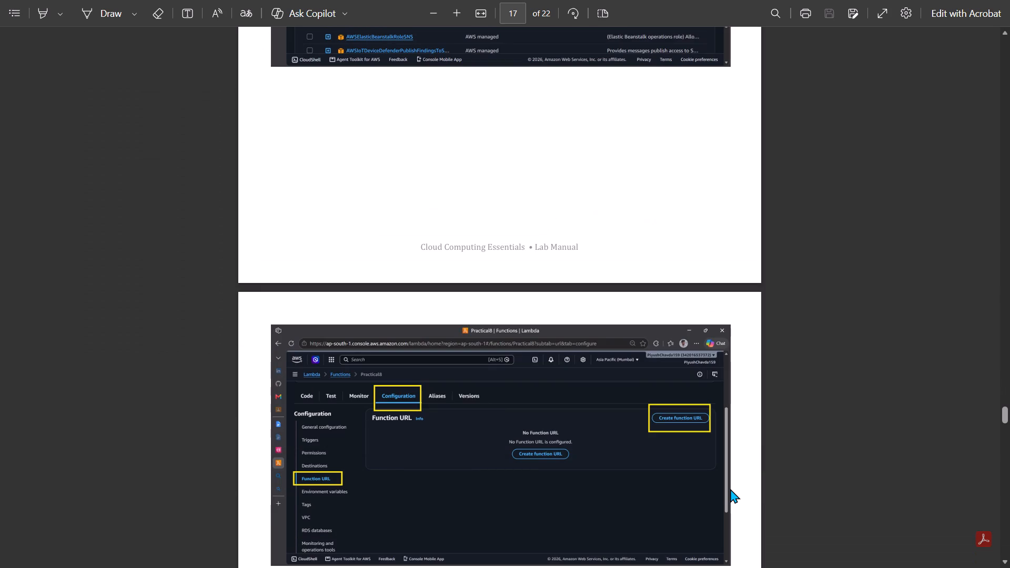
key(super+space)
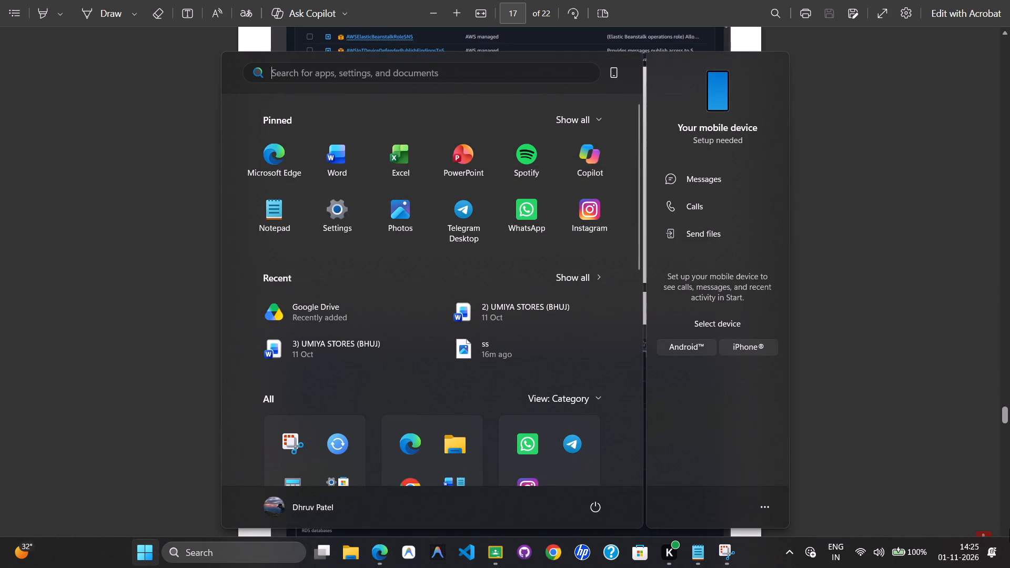
Check the reference PDF's attach policy screenshot against the Attach policy page of the practical8 role.
click(873, 389)
key(Escape)
key(Escape)
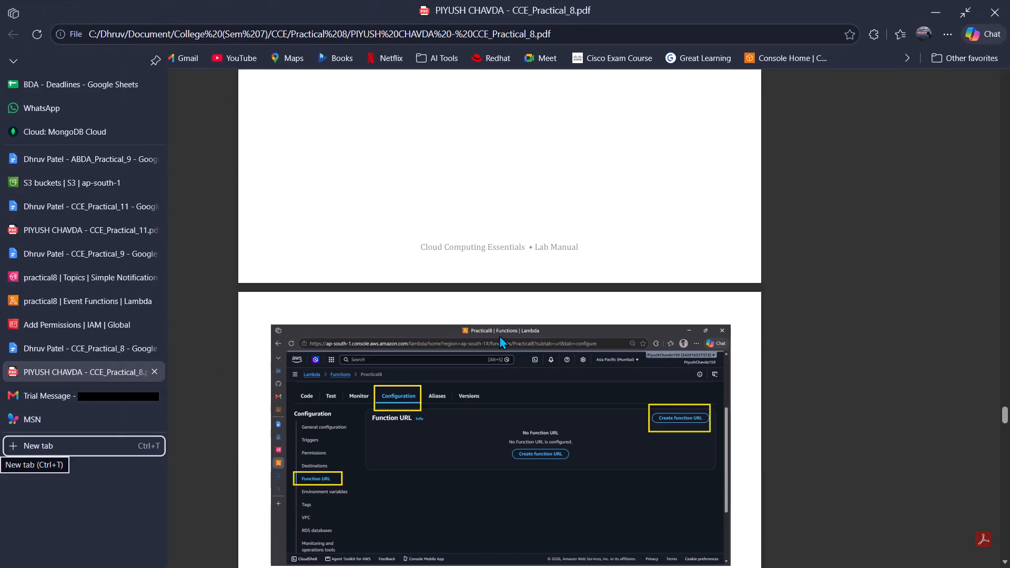
click(498, 359)
scroll(494, 357, up, 3)
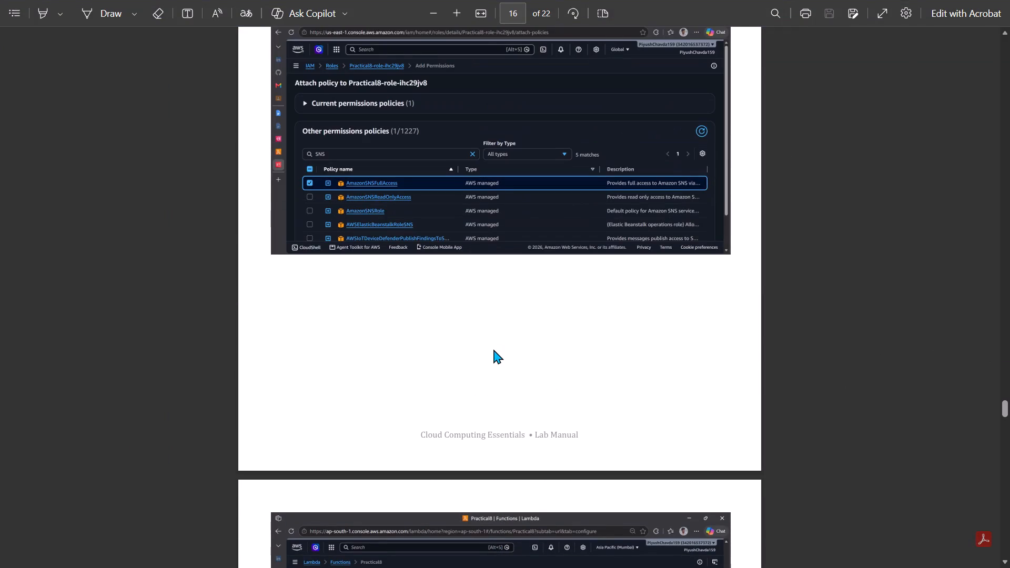
key(alt+Tab)
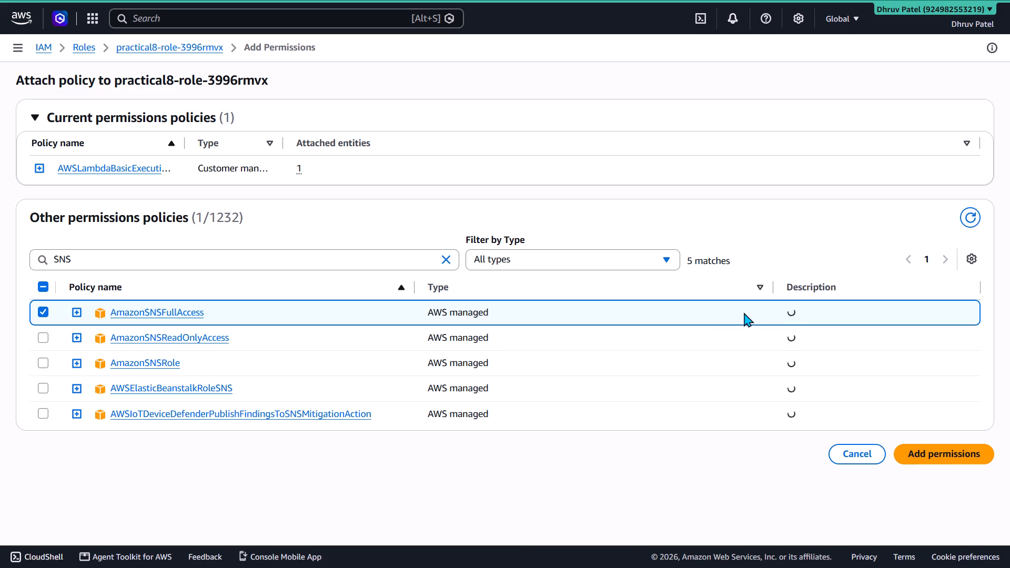
click(695, 347)
Try toggling the AmazonSNSReadOnlyAccess selection, and deselect AmazonSNSFullAccess so that no SNS policy is selected.
click(45, 338)
click(46, 366)
click(46, 361)
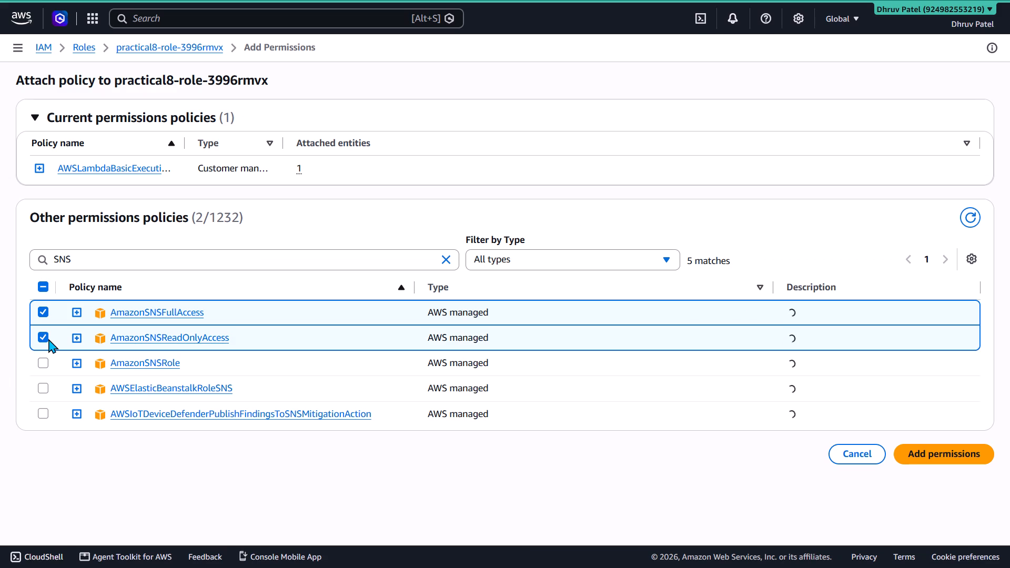
click(48, 339)
click(43, 314)
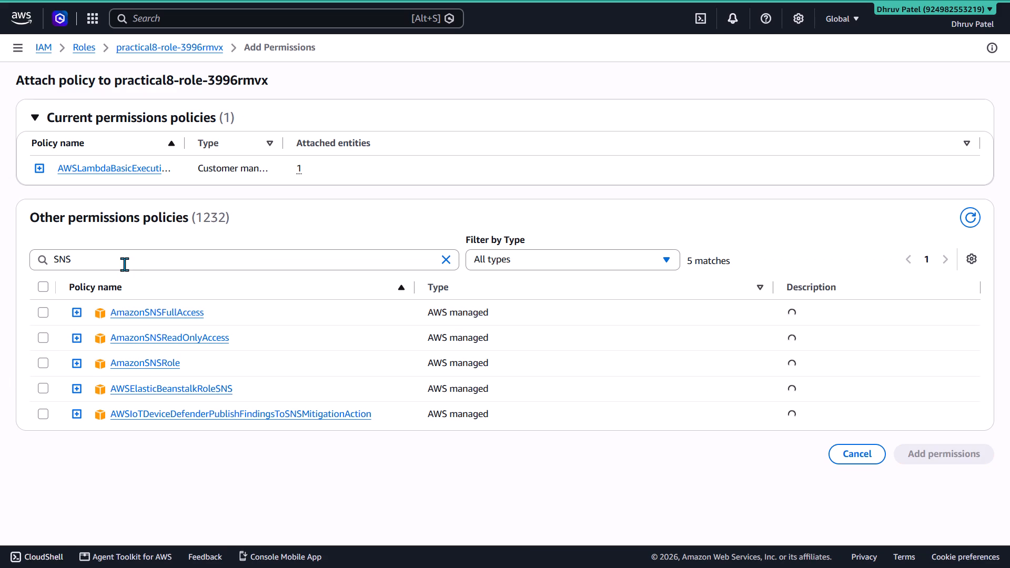
Clear the other permissions policies filter, try "SNS" again, and leave the filter empty.
click(124, 264)
key(ctrl+a)
key(BackSpace)
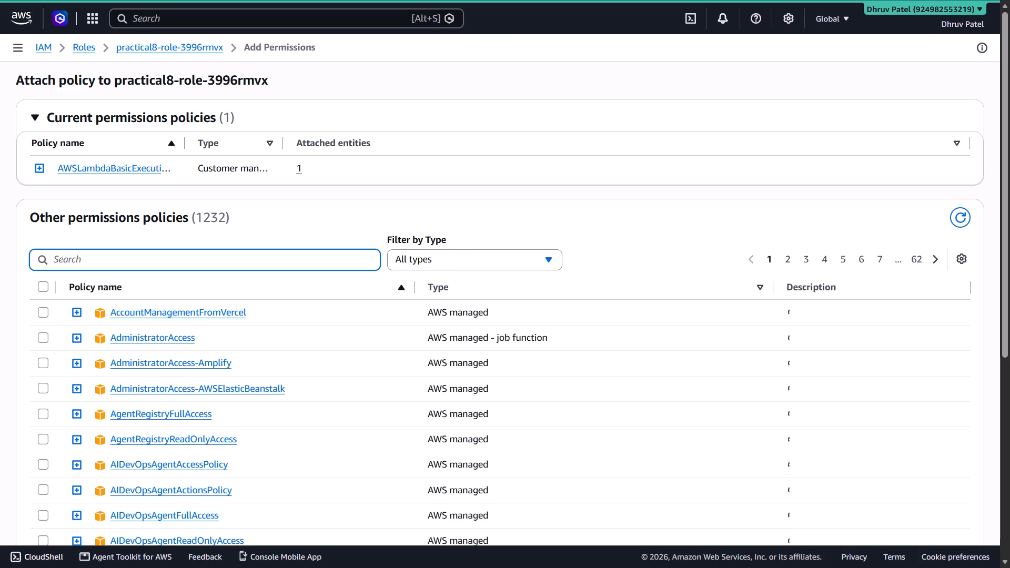
text(SNS)
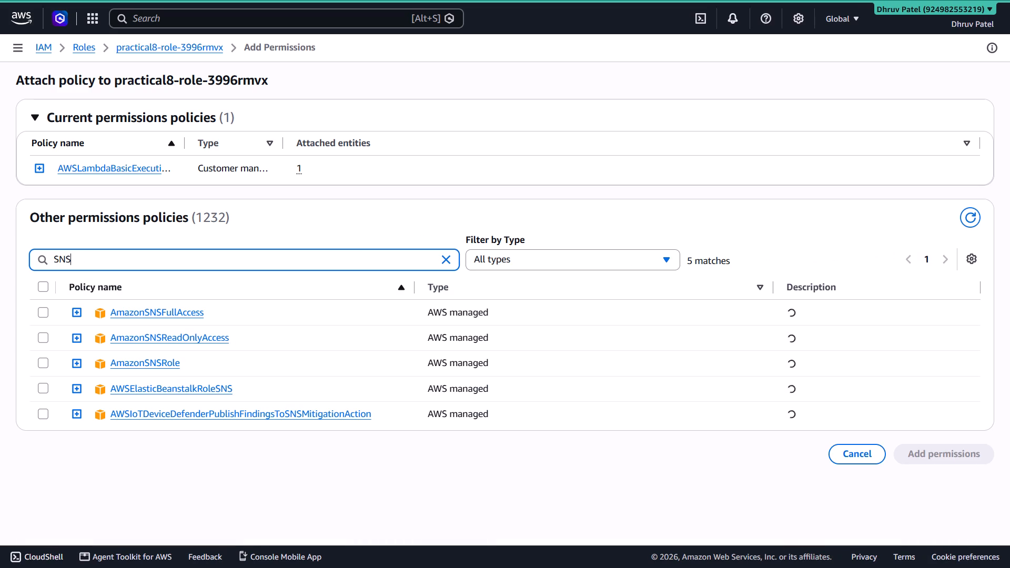
key(shift+BackSpace)
key(shift+BackSpace)
key(shift+BackSpace)
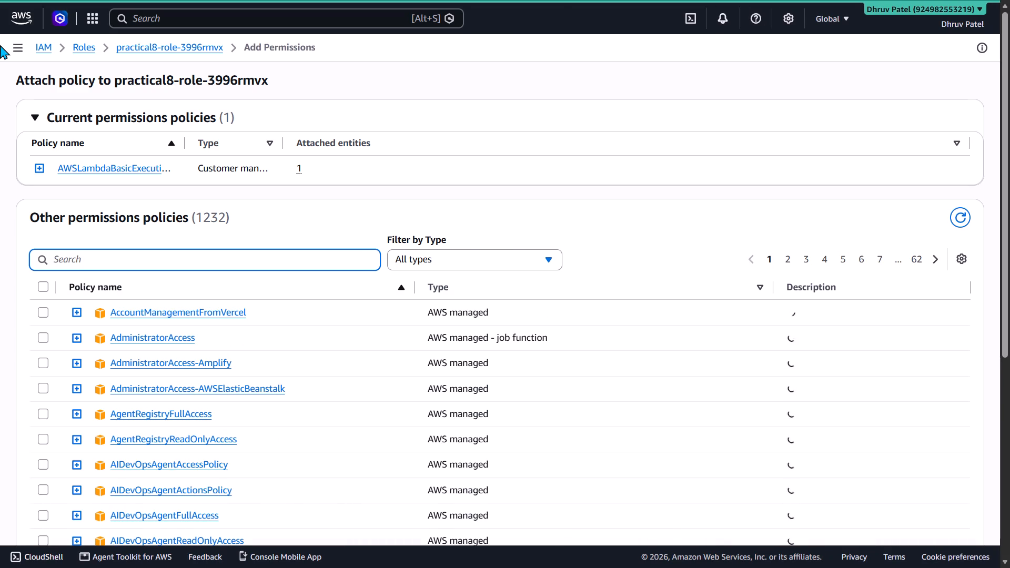
Widen the Type column of the Current permissions policies table to fit "Customer managed".
drag(284, 148, 327, 142)
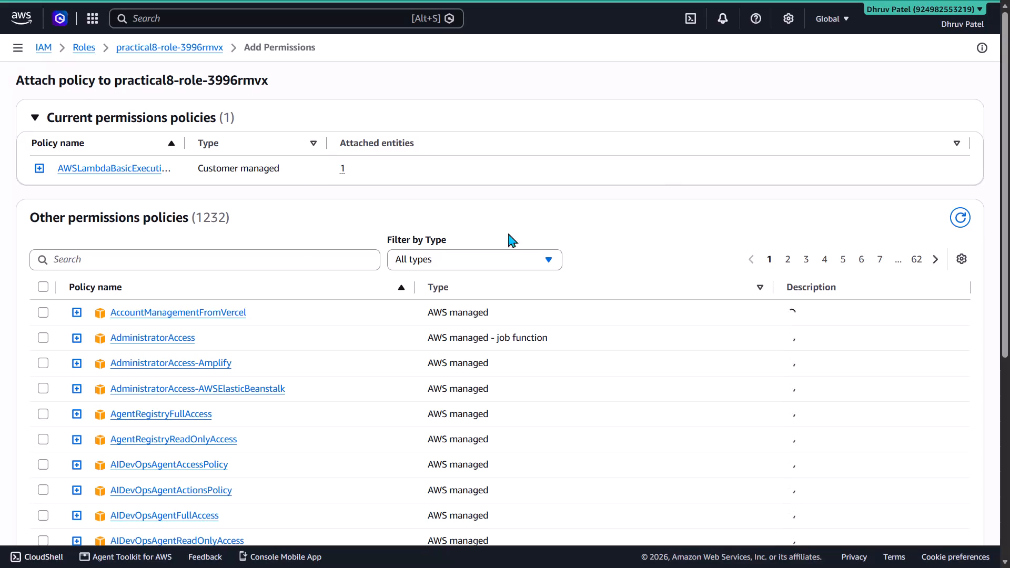
Look through the unfiltered list of other permissions policies down to its end.
click(565, 217)
scroll(573, 214, down, 8)
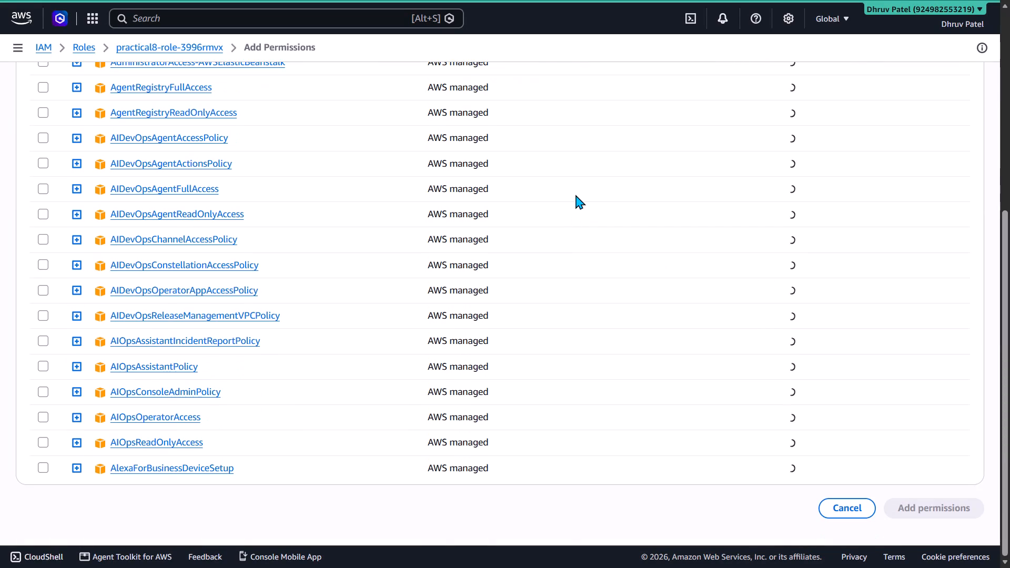
scroll(575, 195, down, 3)
scroll(572, 195, up, 3)
scroll(572, 191, down, 4)
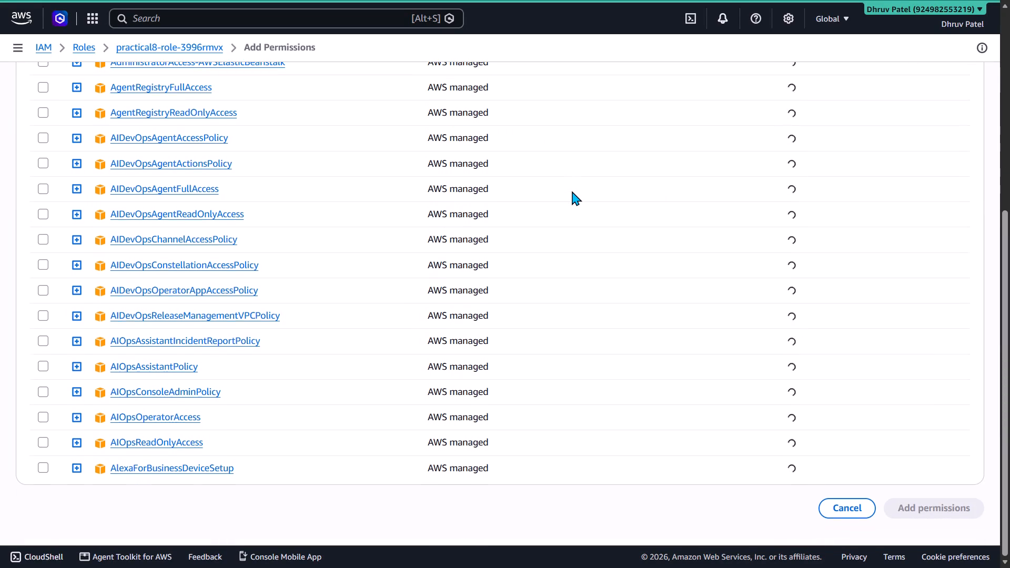
scroll(166, 283, down, 4)
scroll(166, 283, up, 3)
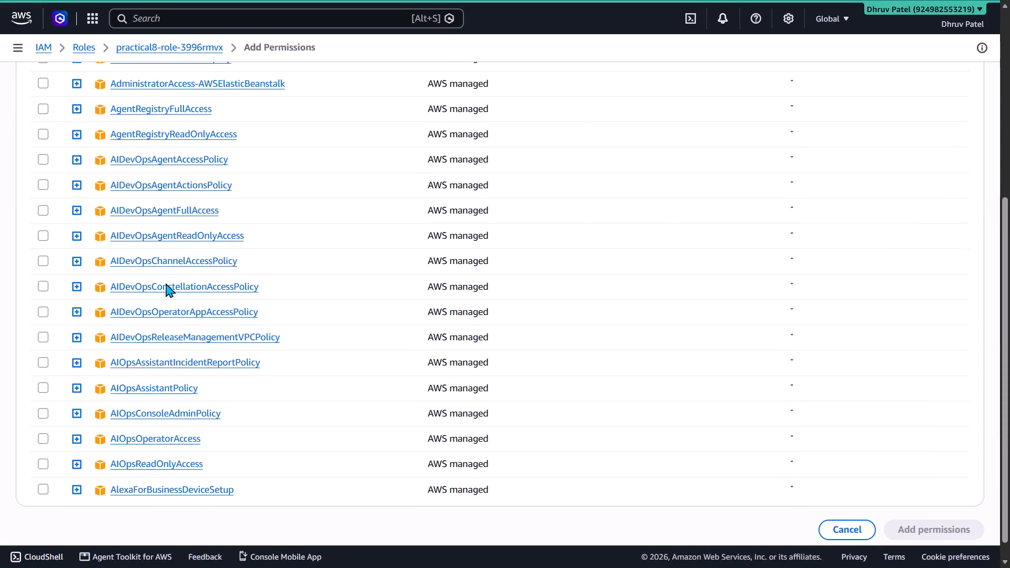
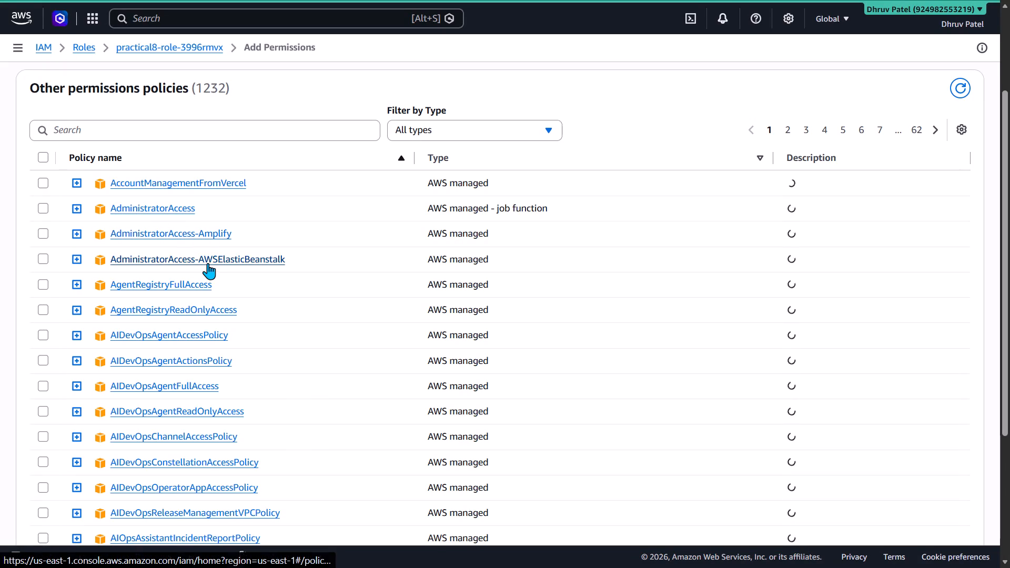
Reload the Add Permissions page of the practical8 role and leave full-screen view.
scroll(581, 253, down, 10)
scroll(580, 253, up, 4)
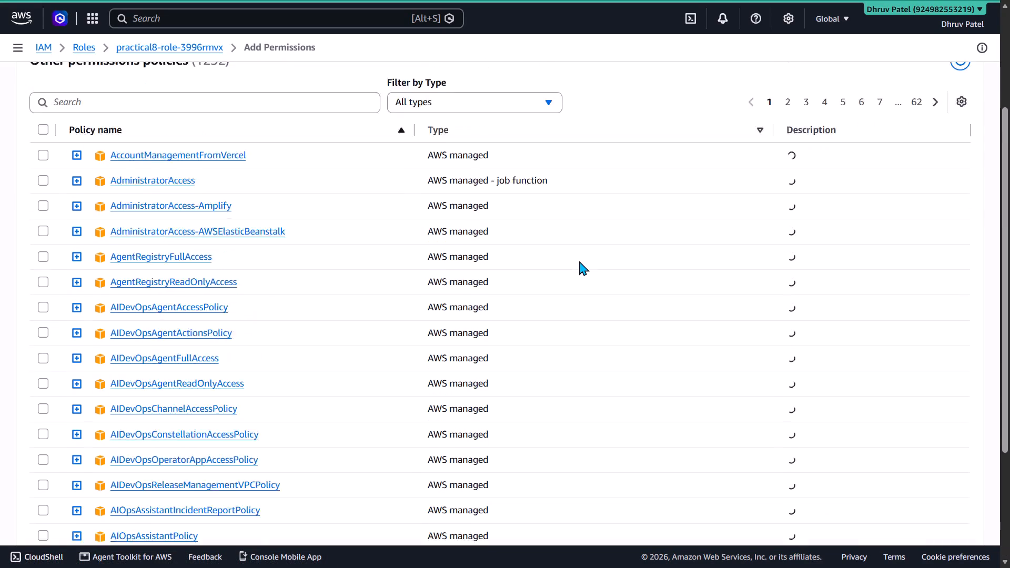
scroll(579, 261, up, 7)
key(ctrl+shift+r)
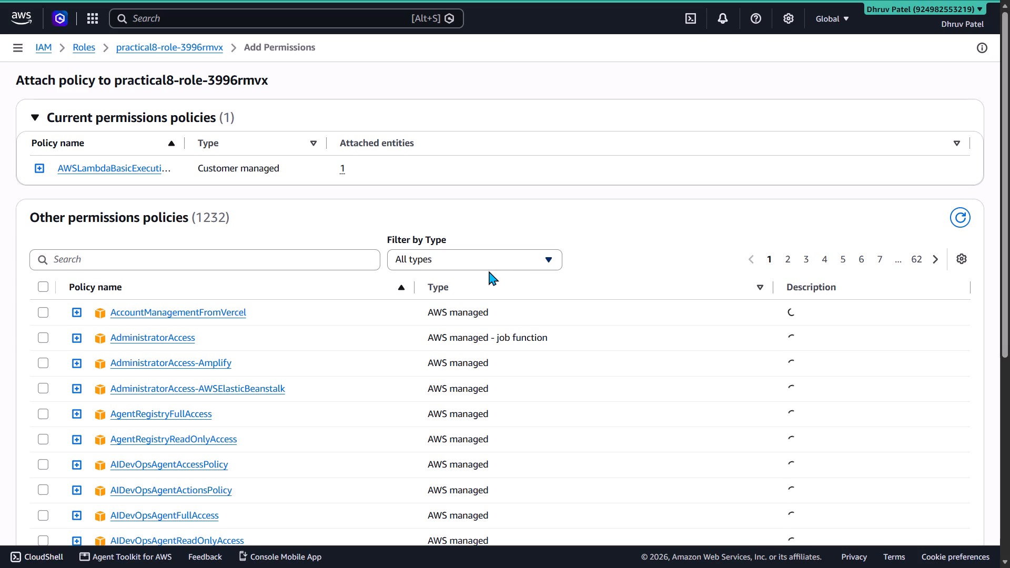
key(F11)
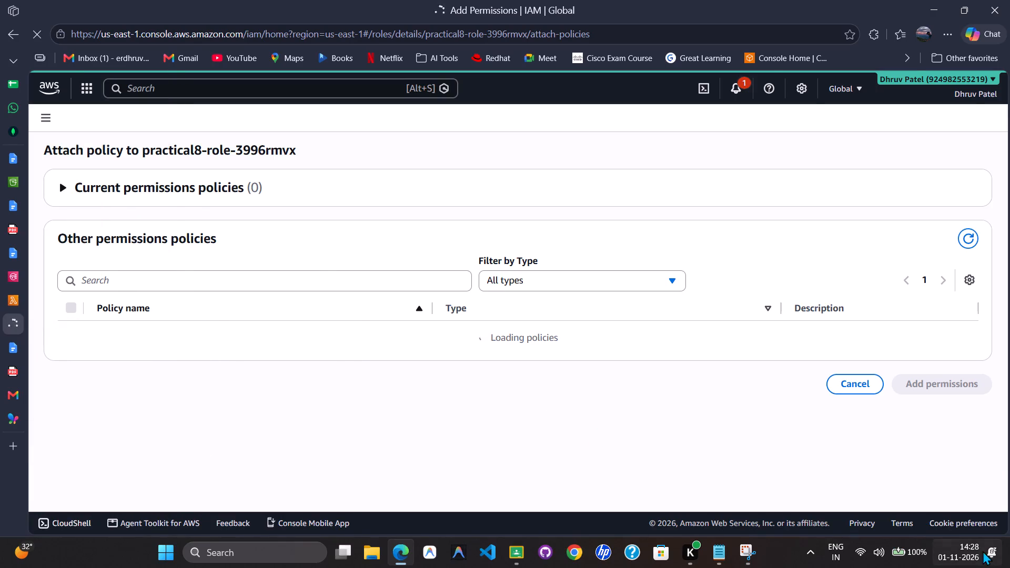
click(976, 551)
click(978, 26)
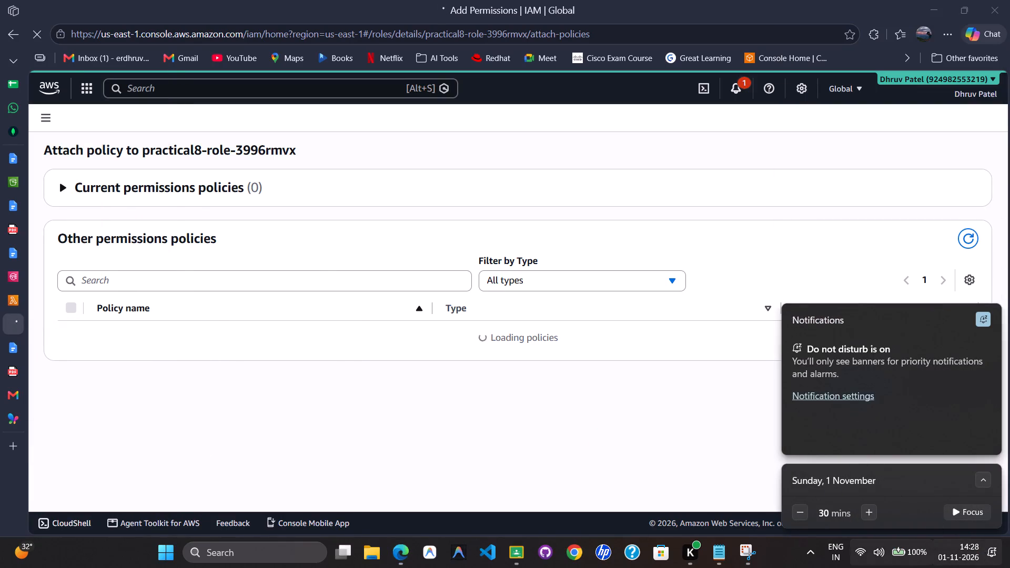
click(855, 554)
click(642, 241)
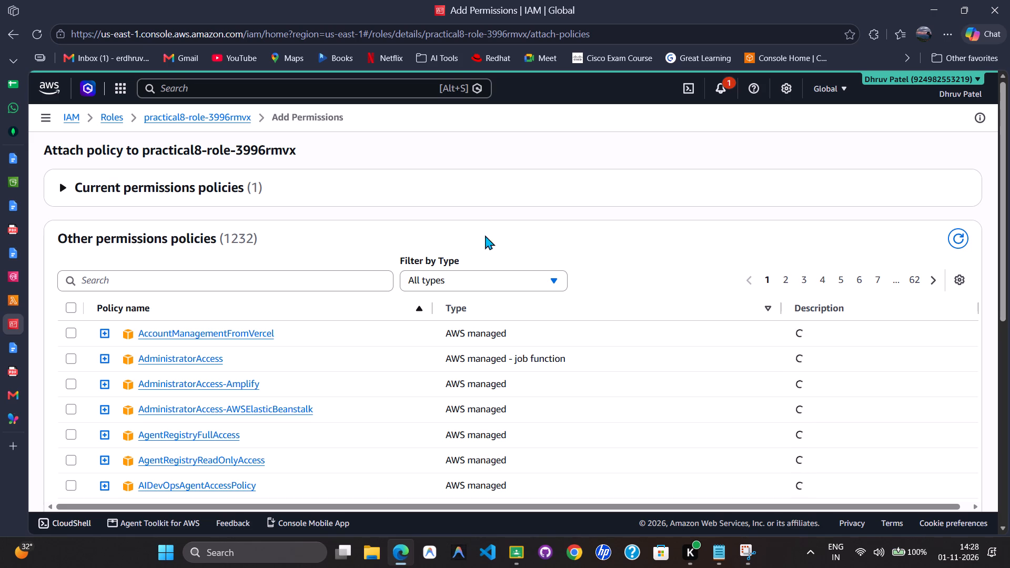
Switch the computer's Wi-Fi connection from OnePlus 12R to the user's iPhone hotspot, keeping automatic connection enabled.
click(870, 567)
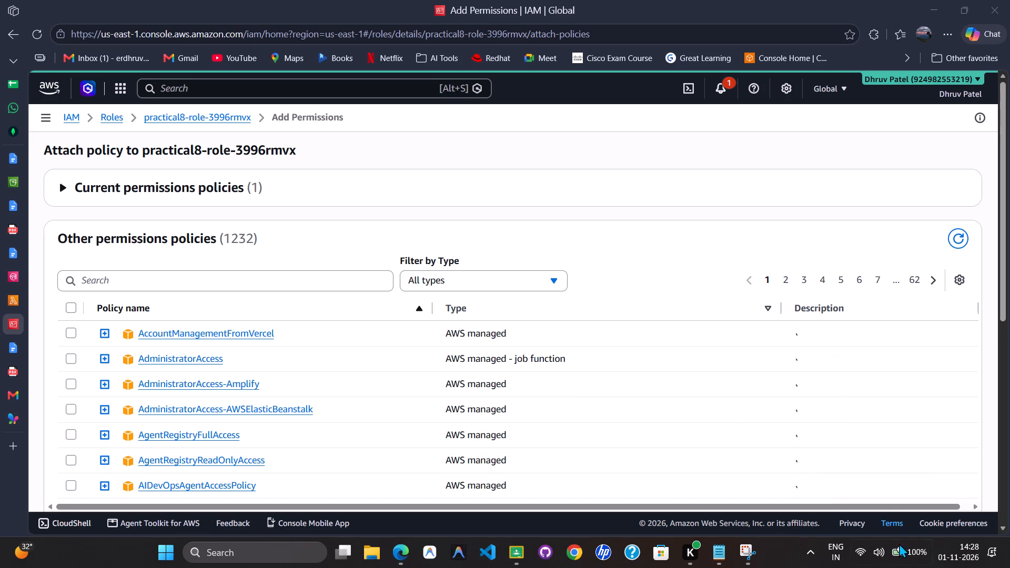
click(861, 549)
click(830, 301)
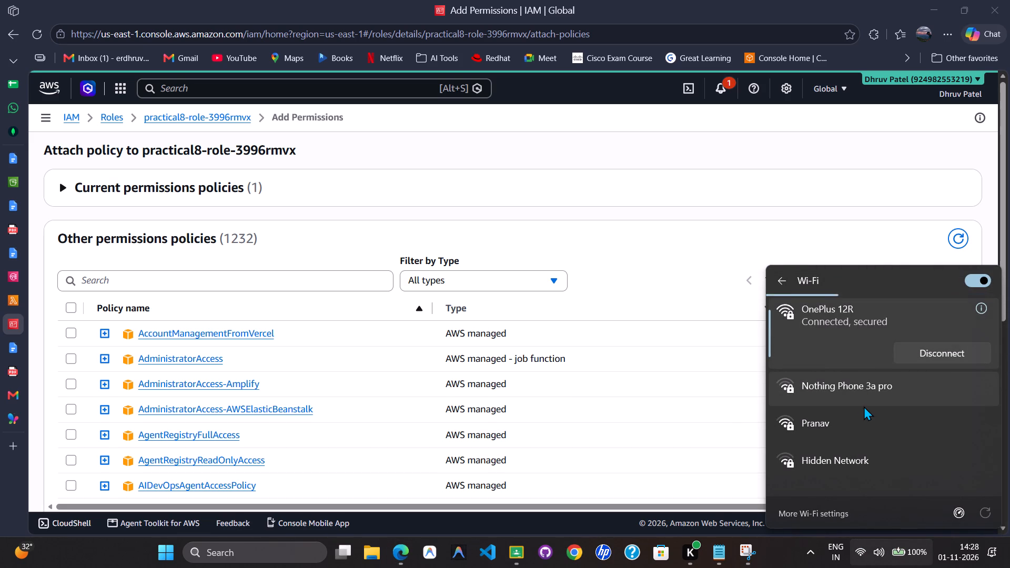
scroll(864, 406, up, 4)
scroll(864, 406, down, 4)
click(860, 323)
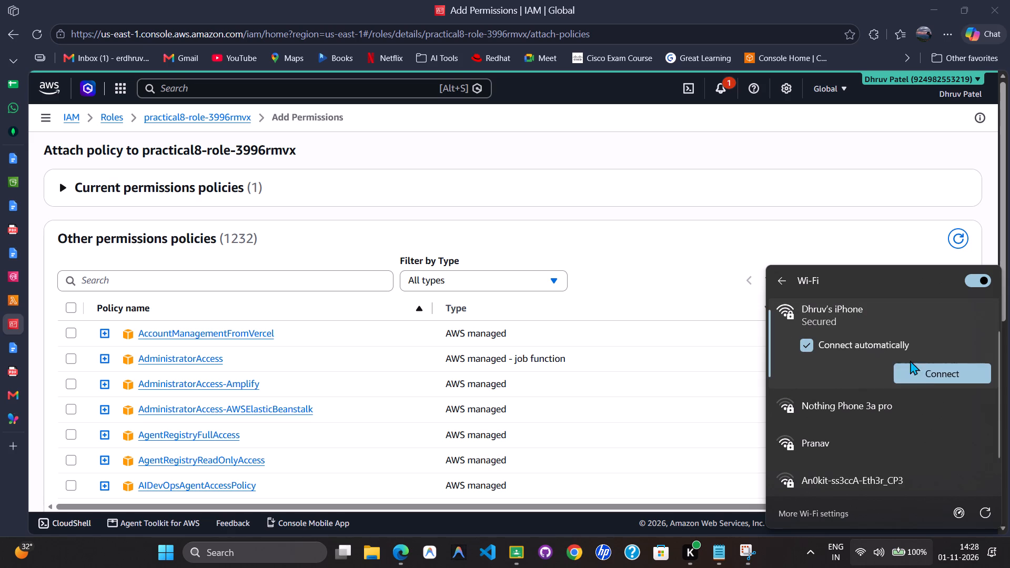
click(927, 368)
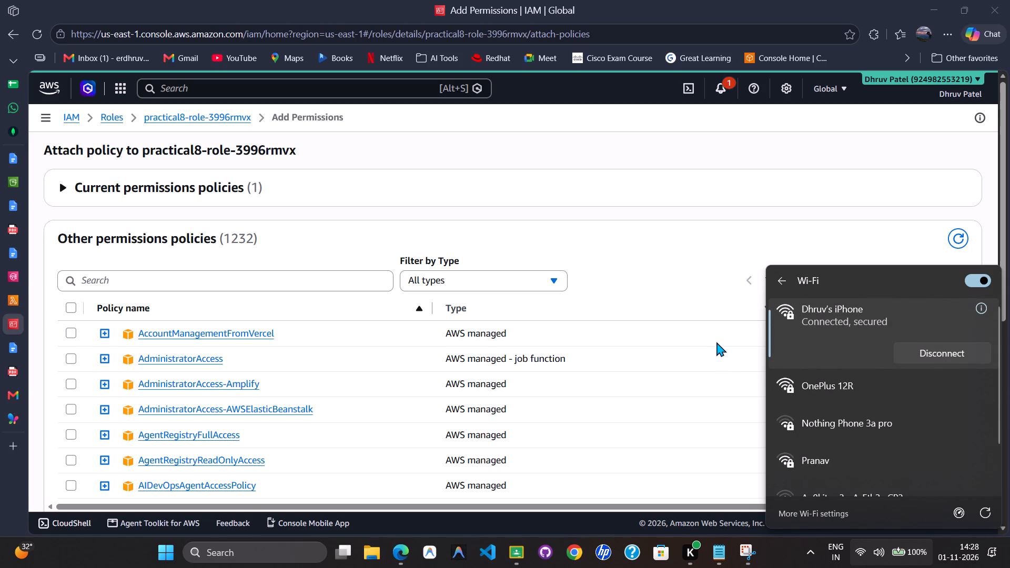
click(610, 238)
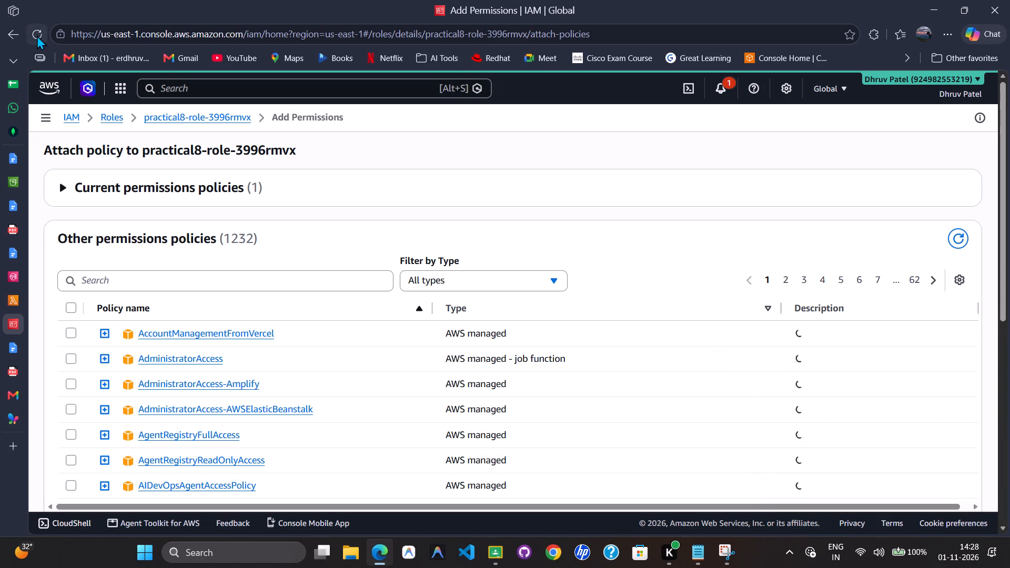
Reload the Add Permissions page of the practical8 role.
click(37, 35)
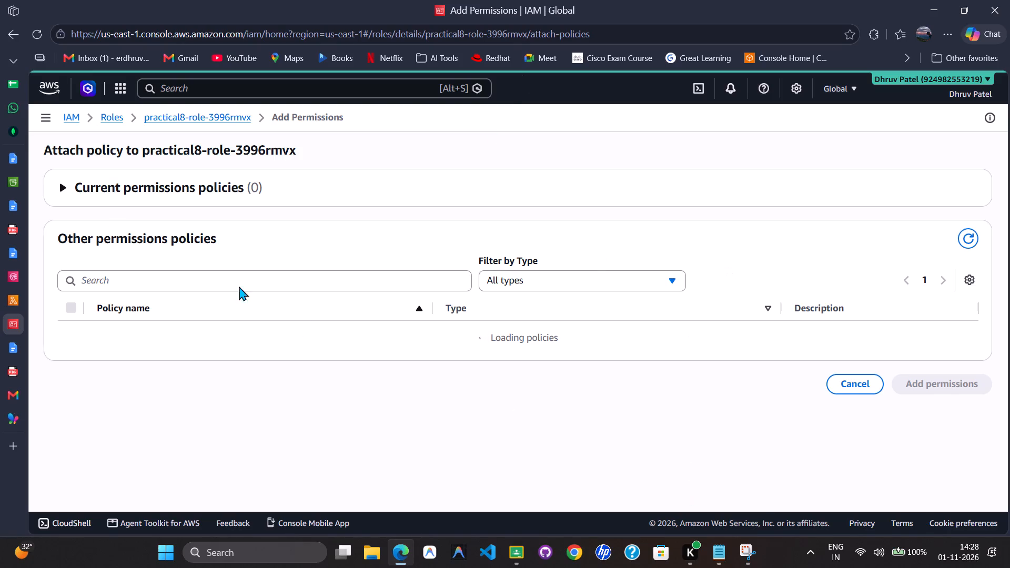
Check the CCE_Practical_8 document at its Attach Policies section, and return to the Add Permissions page.
click(17, 308)
click(18, 322)
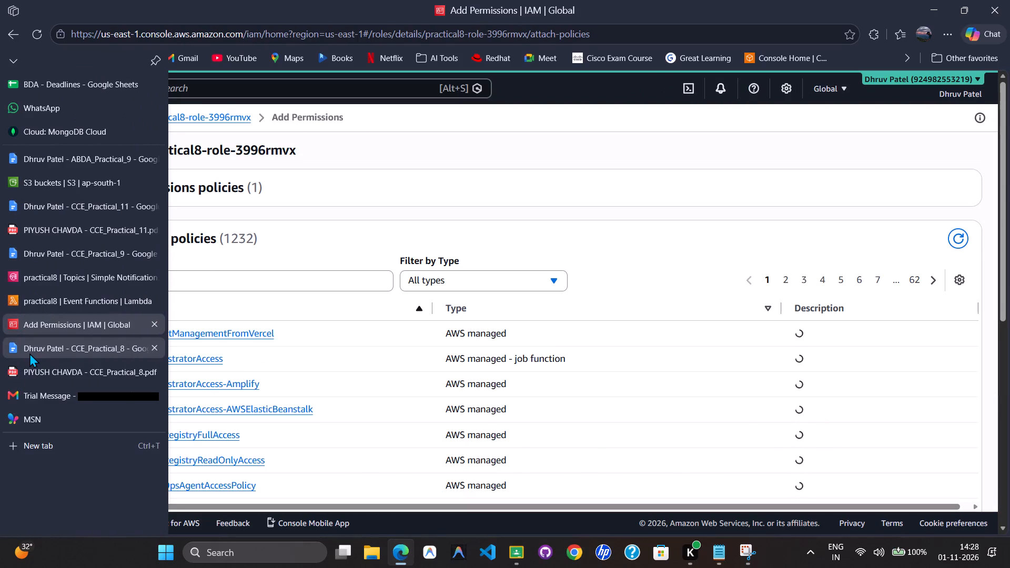
click(29, 353)
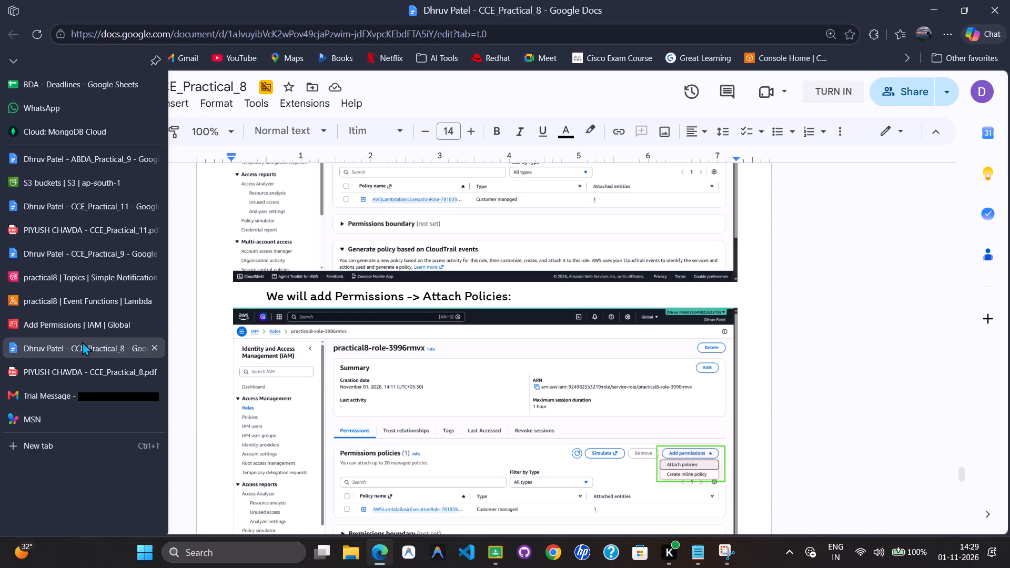
click(76, 319)
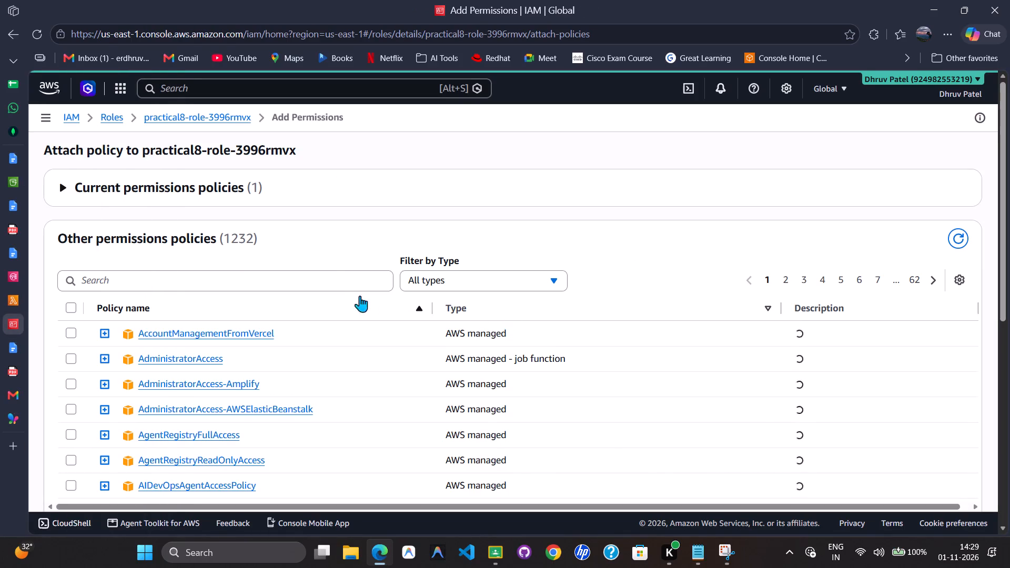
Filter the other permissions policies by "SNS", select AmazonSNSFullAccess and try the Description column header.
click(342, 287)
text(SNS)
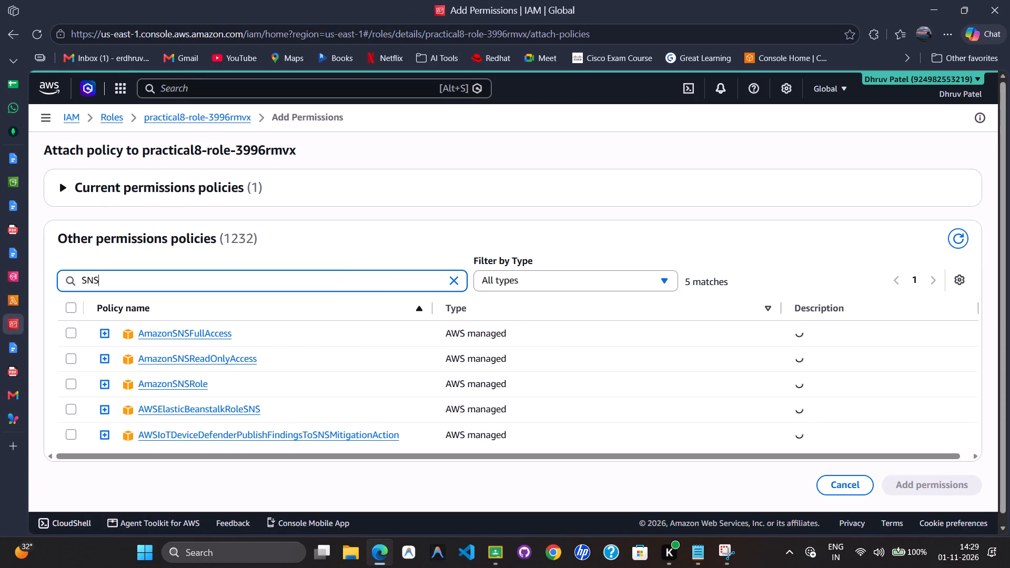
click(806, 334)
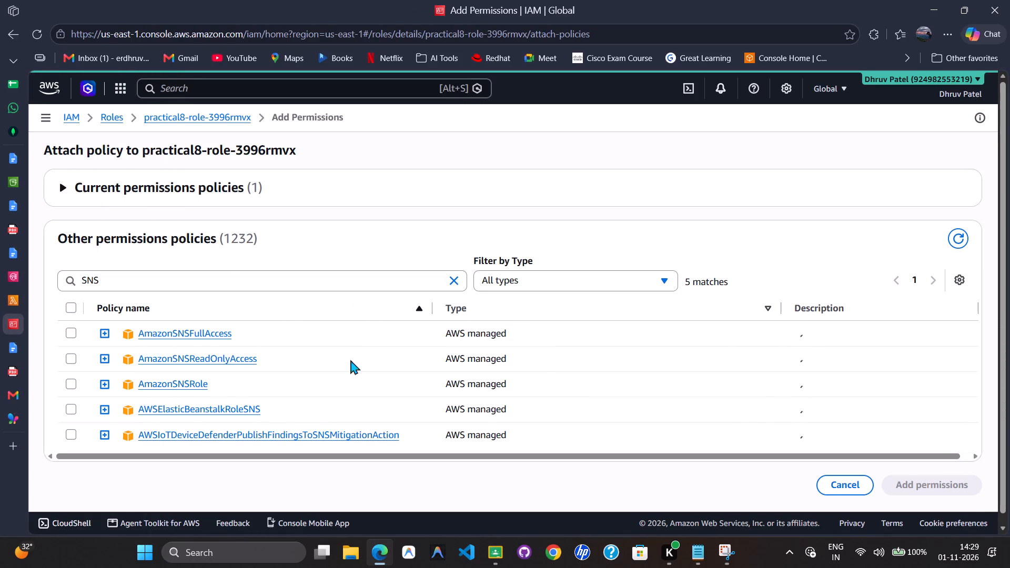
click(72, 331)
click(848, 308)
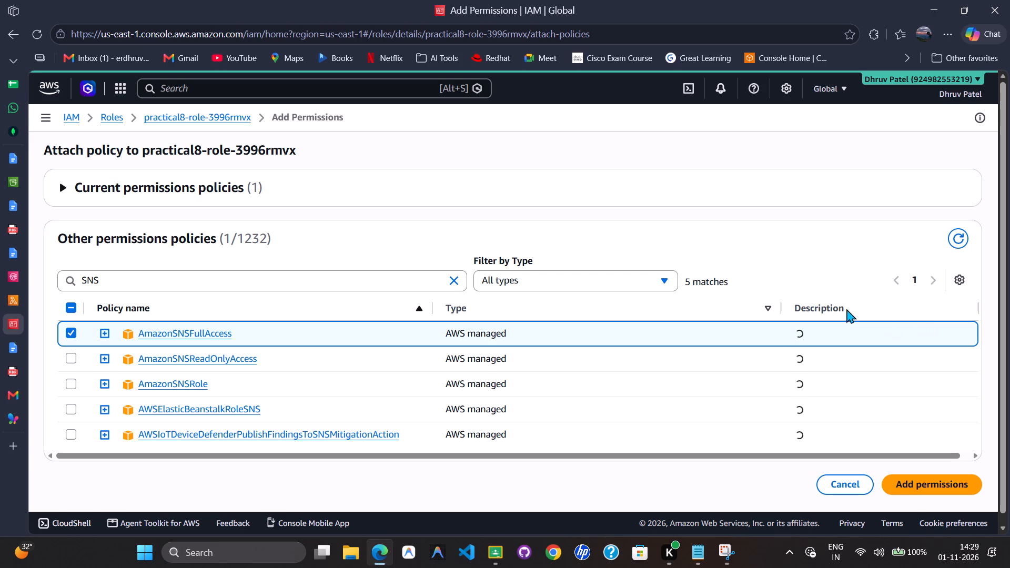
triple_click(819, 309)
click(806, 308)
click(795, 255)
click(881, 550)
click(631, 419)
Return to the practical8-role-3996rmvx role page and reopen its Attach policies page.
click(175, 115)
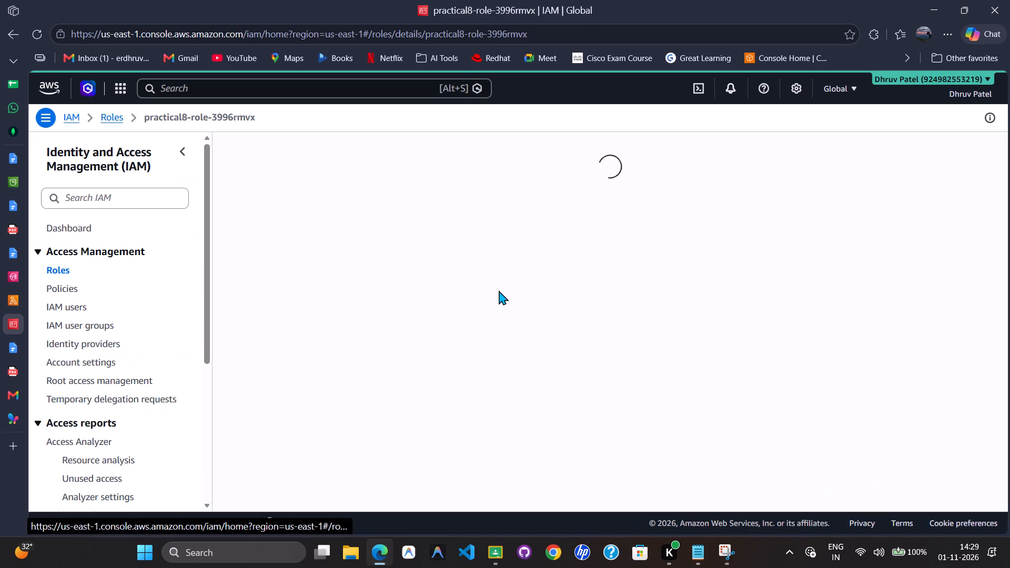
click(905, 338)
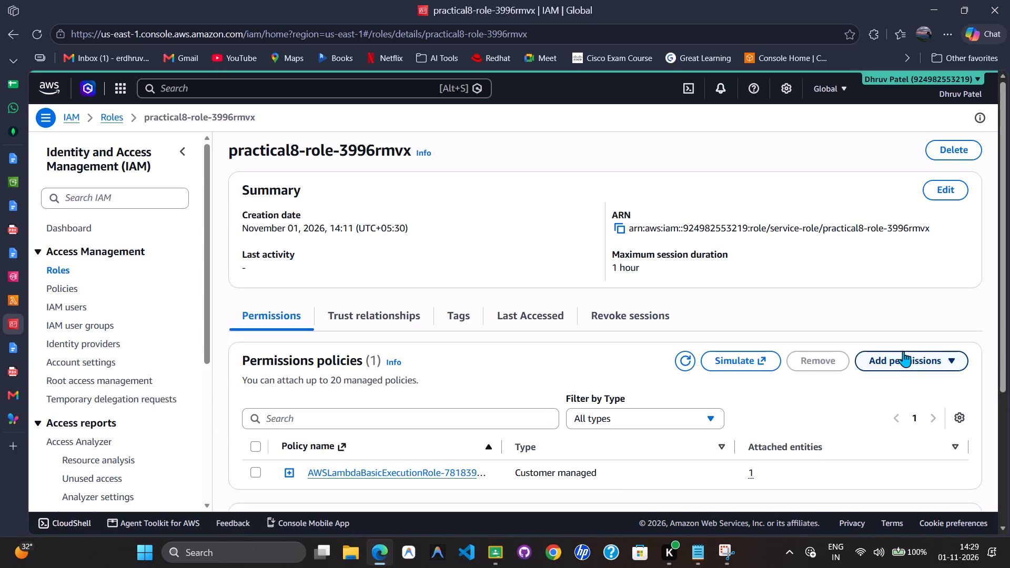
click(903, 354)
click(872, 389)
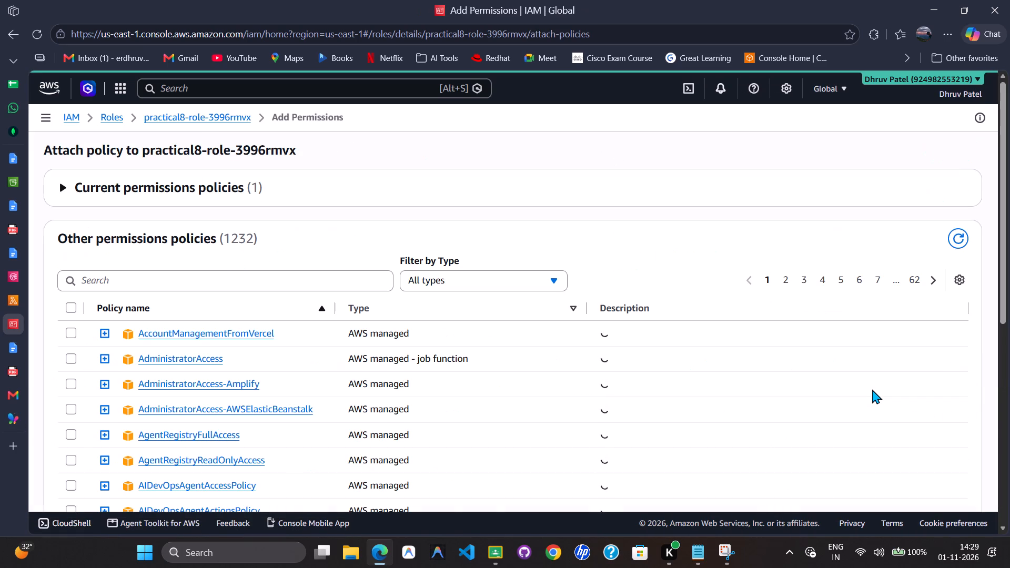
Expand Current permissions policies and widen its Type and Policy name columns to fit "Customer managed" and the whole AWSLambdaBasicExecutionRole name.
click(215, 182)
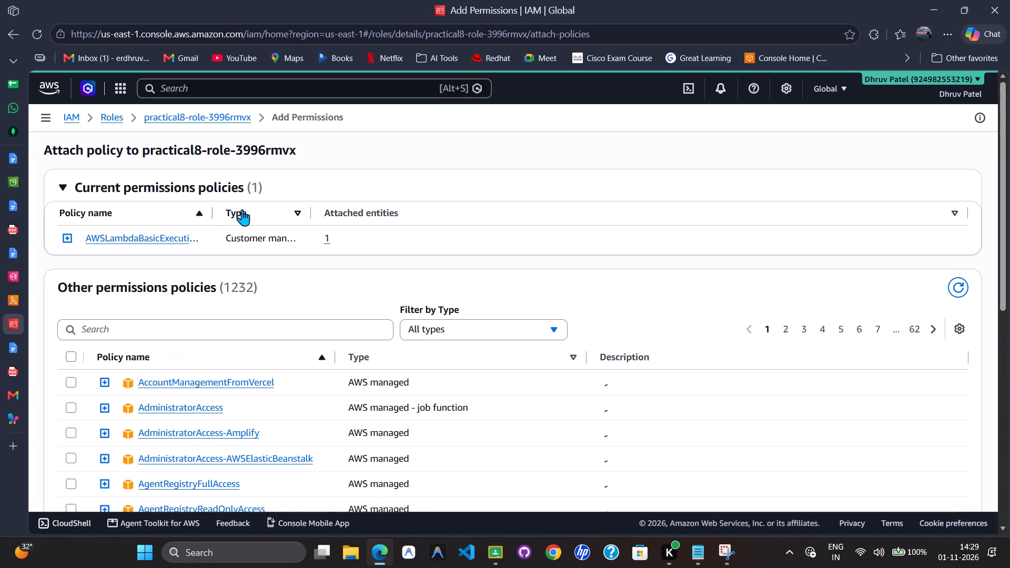
drag(313, 210, 331, 207)
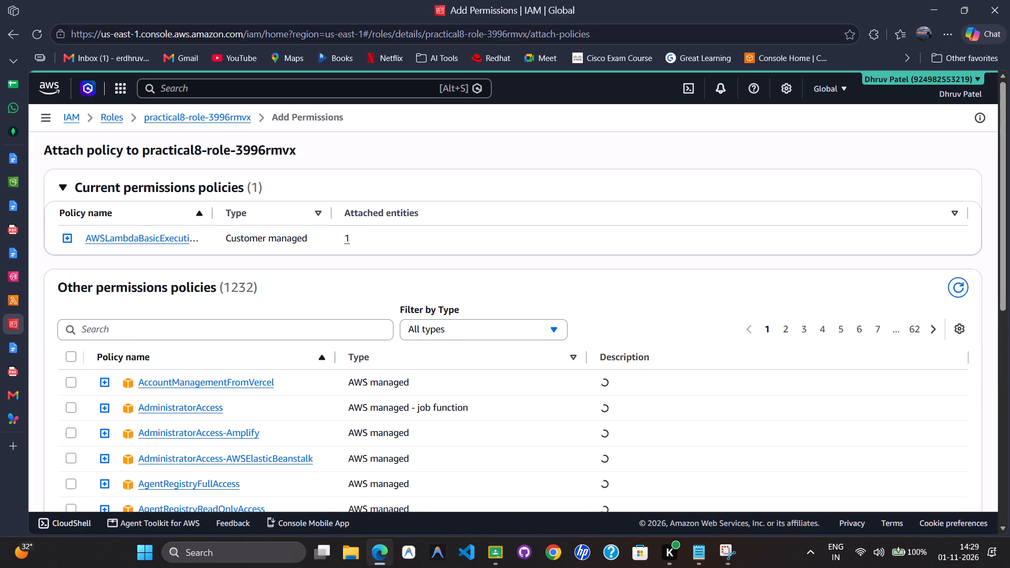
drag(214, 211, 251, 211)
drag(251, 211, 284, 213)
drag(284, 213, 315, 217)
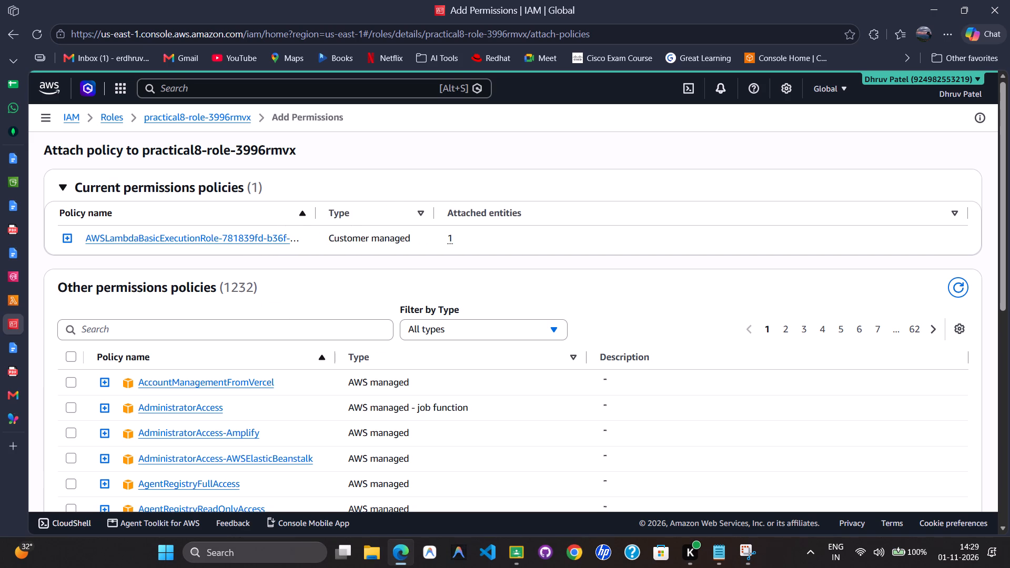
drag(315, 217, 365, 226)
drag(368, 214, 550, 238)
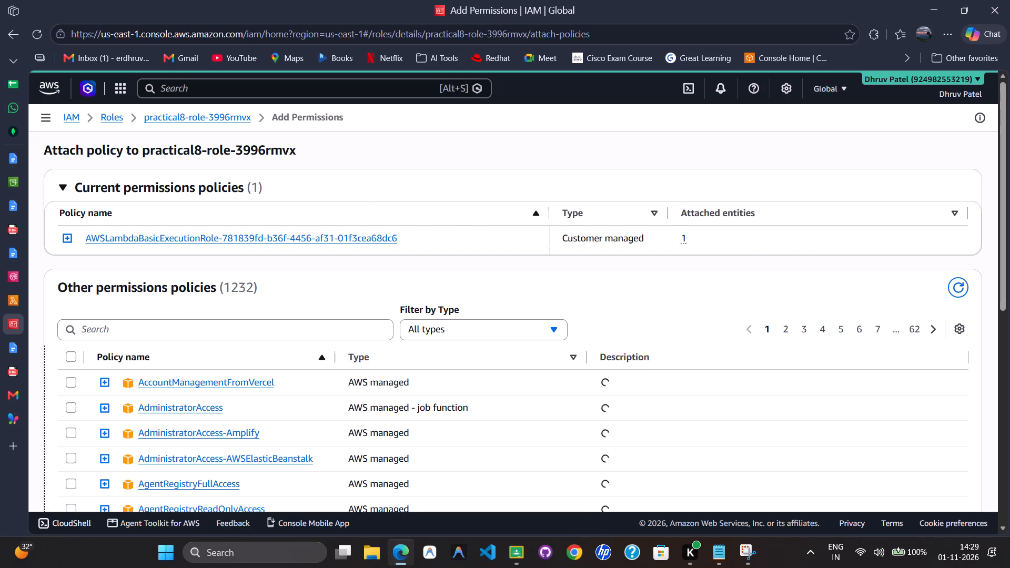
drag(550, 238, 410, 252)
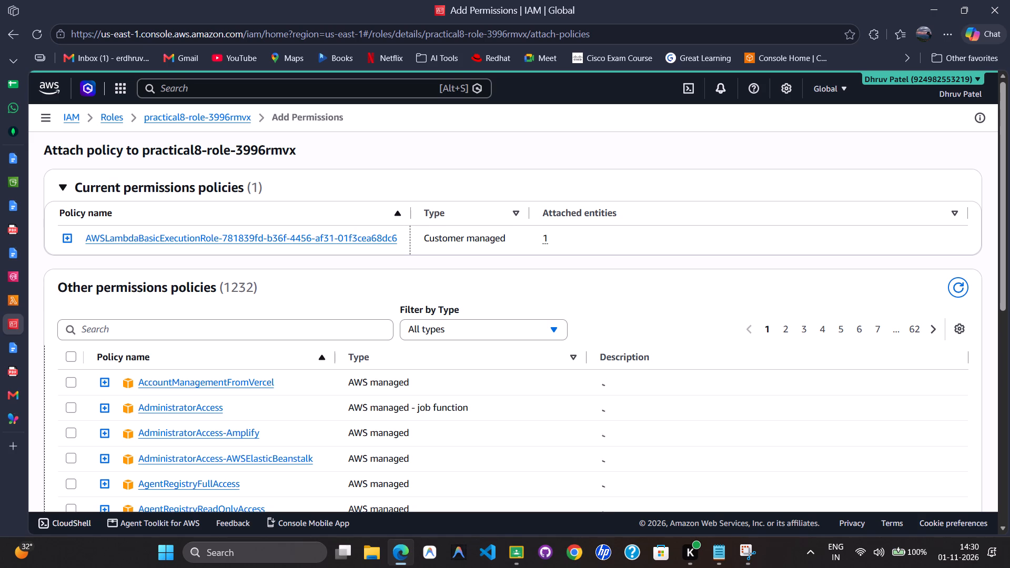
drag(410, 252, 418, 242)
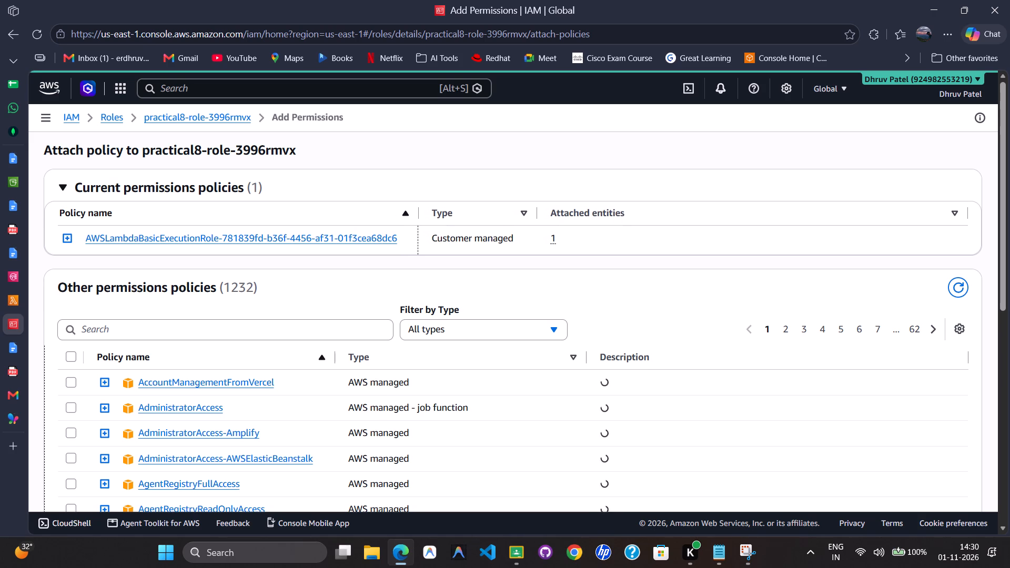
drag(418, 242, 424, 239)
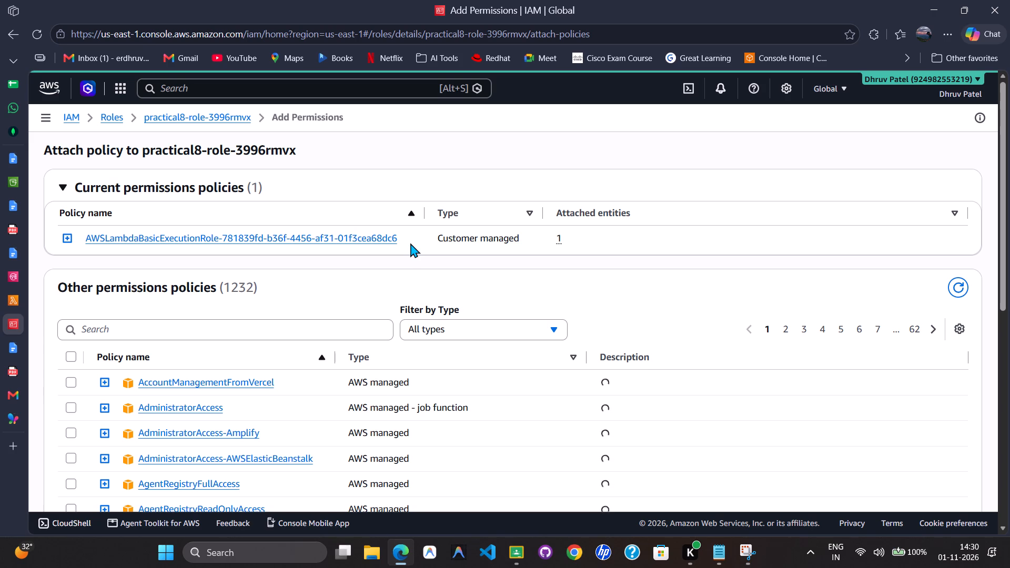
drag(407, 235, 420, 246)
Filter the other permissions policies by "SNS", switch to full-screen view and select AmazonSNSFullAccess.
scroll(445, 368, down, 3)
scroll(445, 368, up, 2)
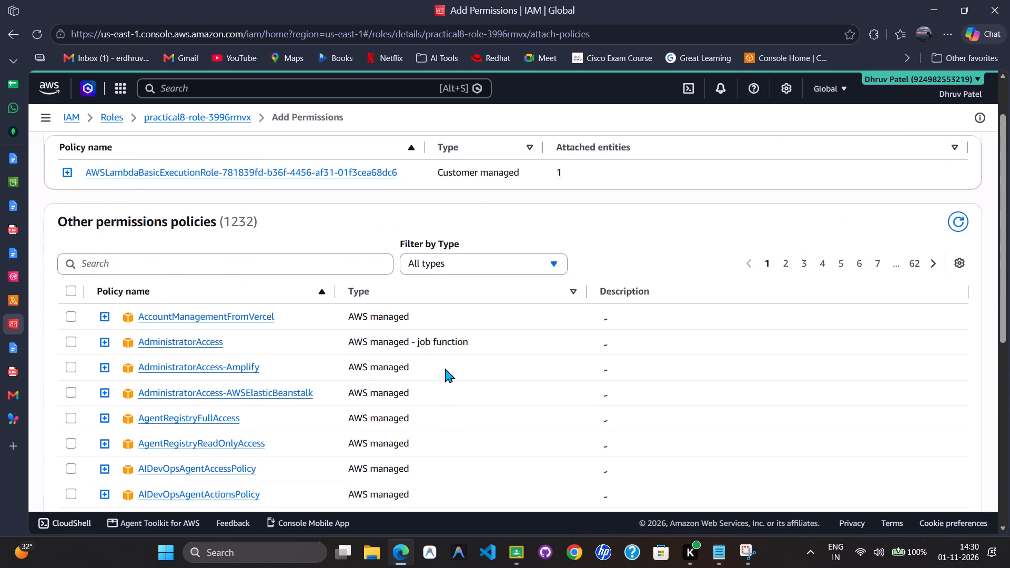
scroll(445, 368, up, 2)
click(232, 338)
key(shift+s)
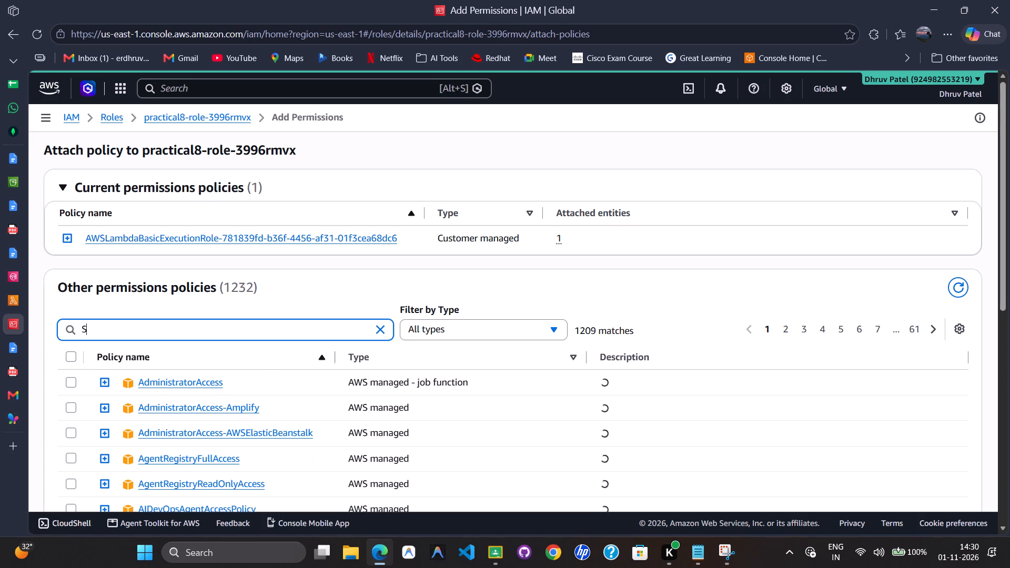
text(NS)
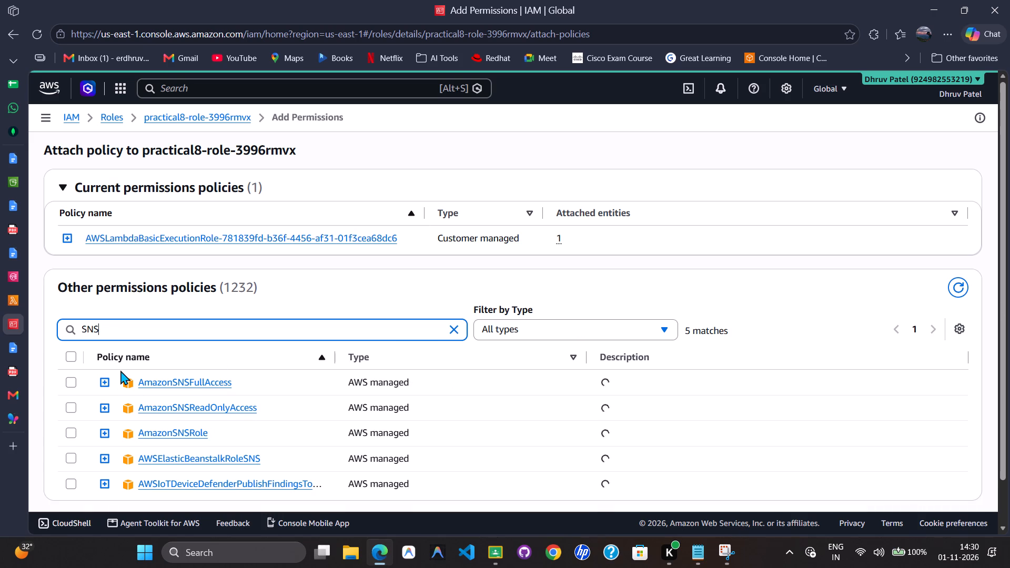
key(F11)
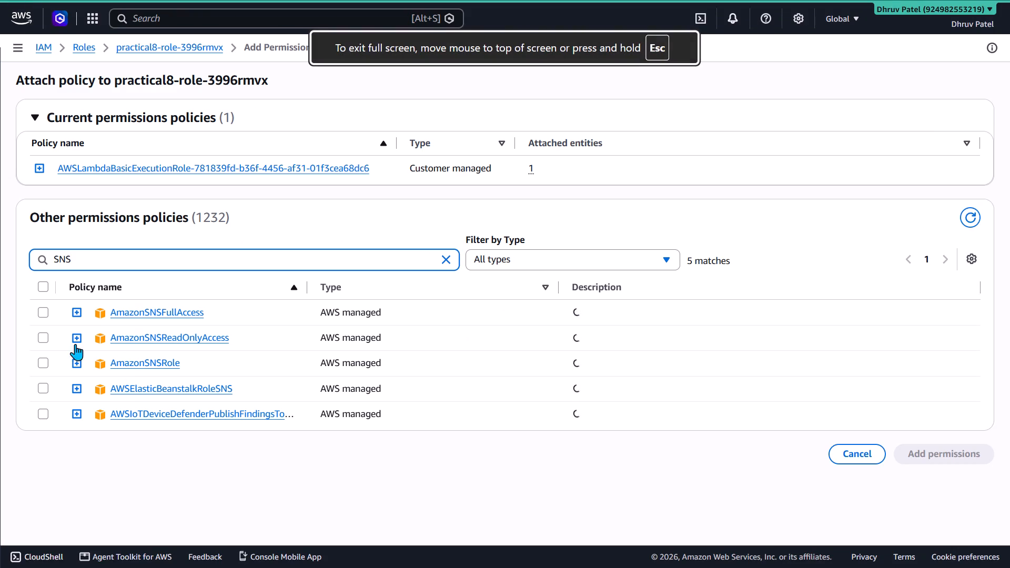
click(36, 311)
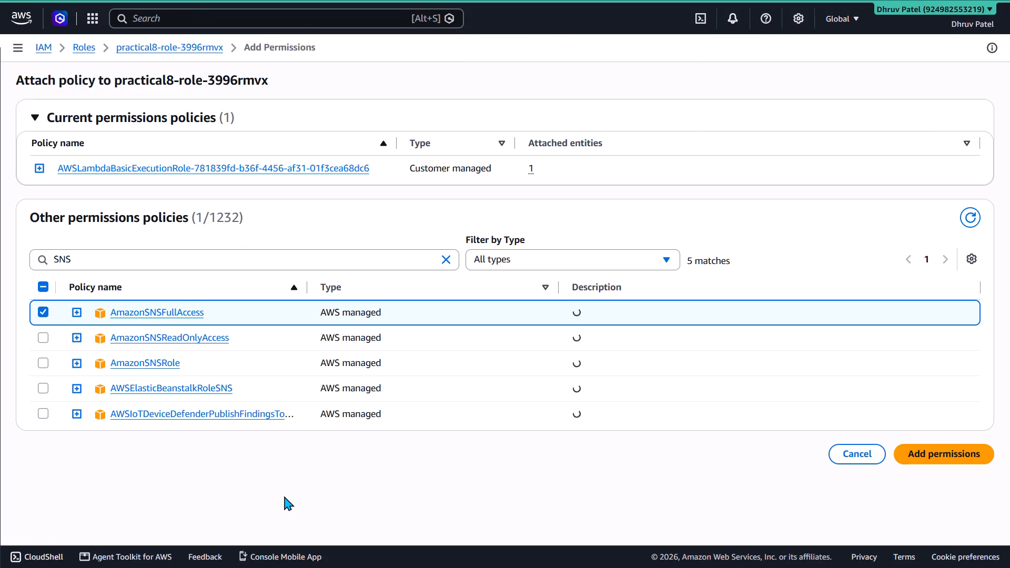
Capture the whole Attach policy screen and open the screenshot in Snipping Tool for markup.
key(shift+super+s)
drag(0, 0, 1009, 567)
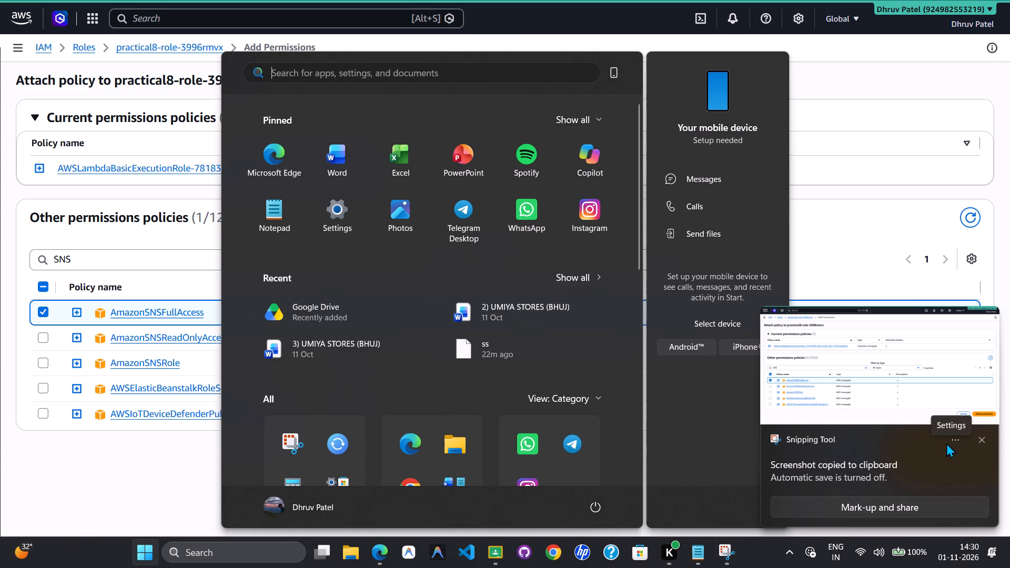
click(913, 369)
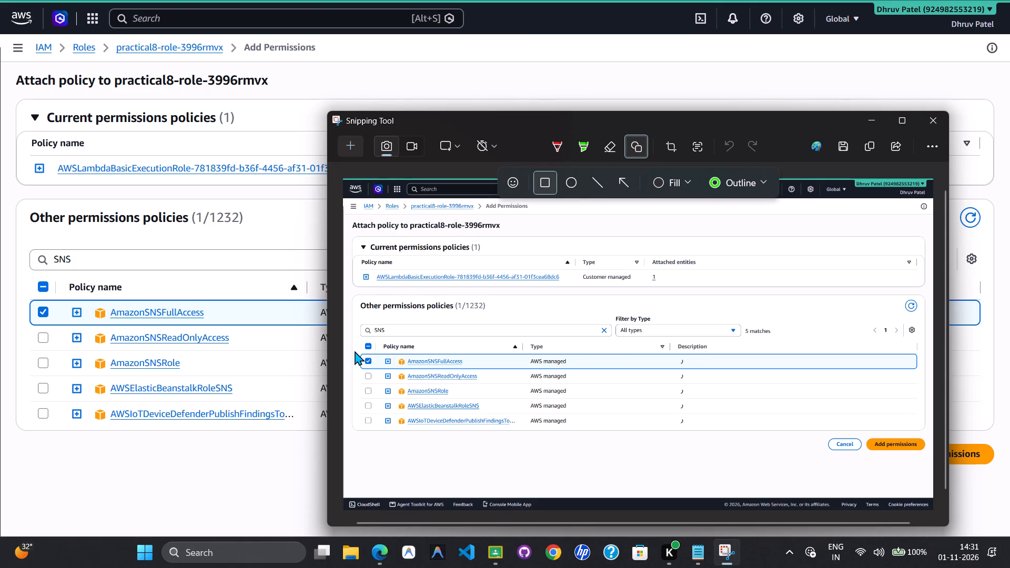
Draw a green rectangle around the selected AmazonSNSFullAccess entry in the screenshot and fine-tune its size and position.
drag(355, 351, 527, 372)
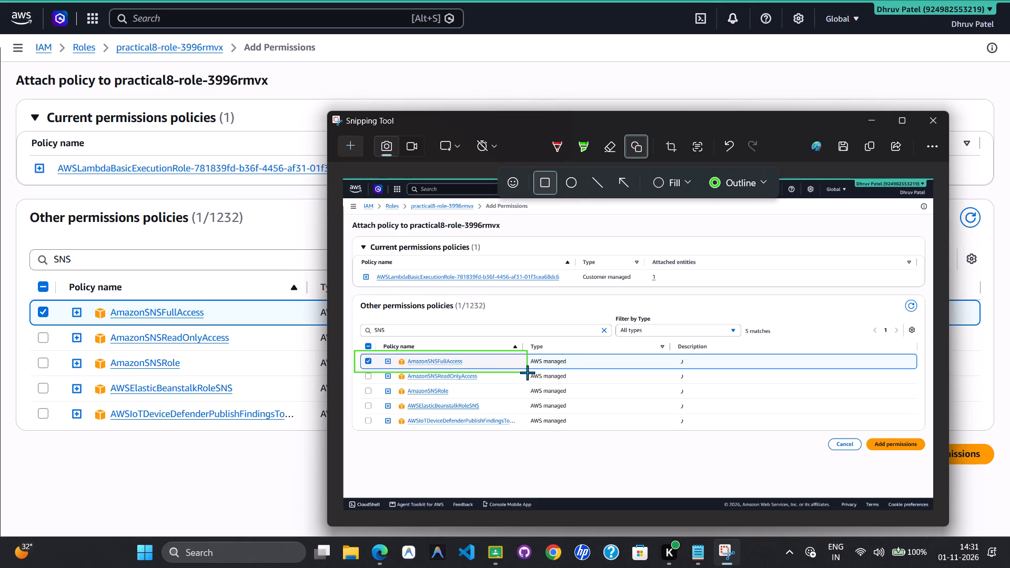
drag(527, 372, 522, 372)
key(Right)
key(Right)
key(Right)
key(Down)
key(Right)
key(Right)
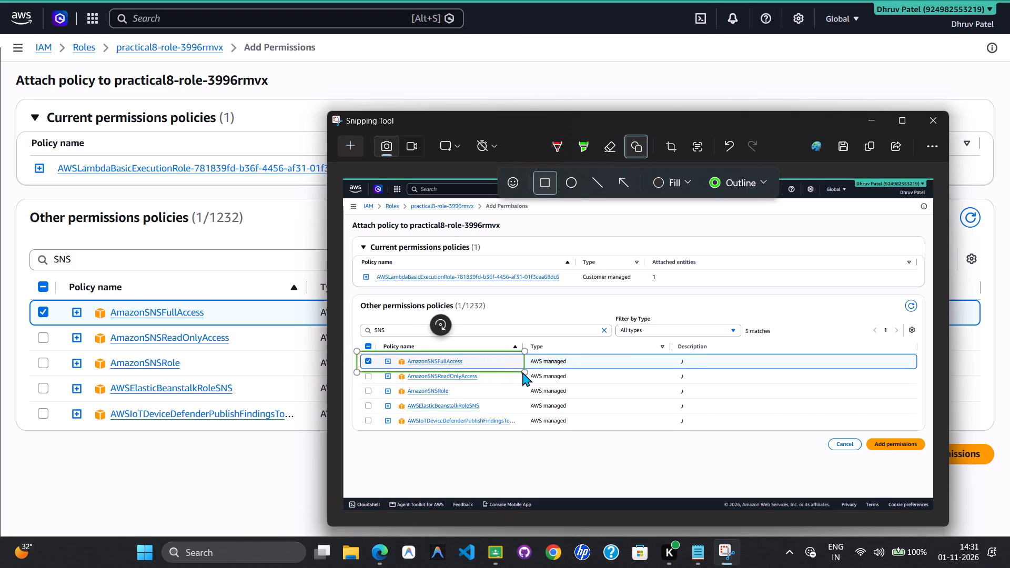
key(Right)
key(Right)
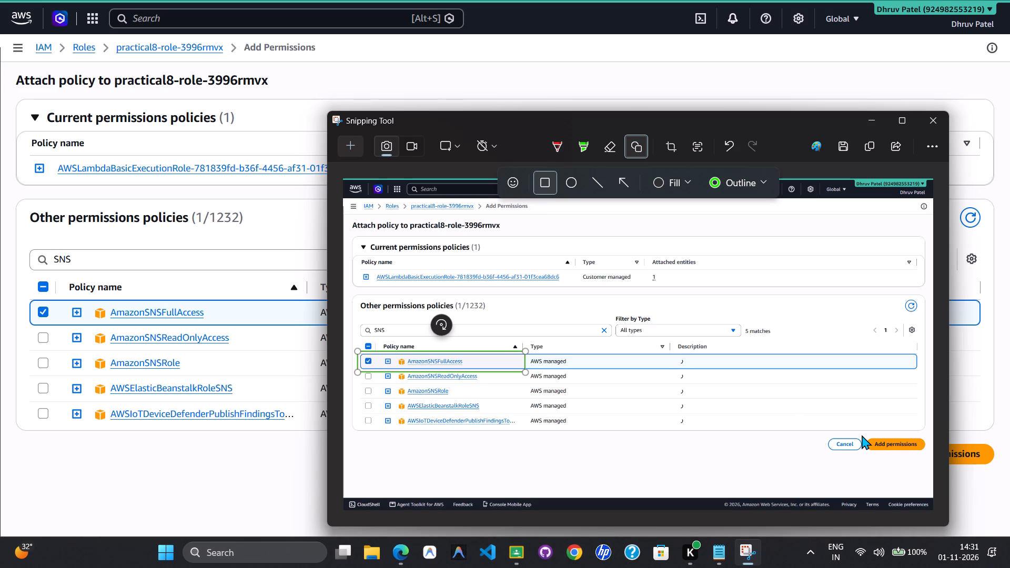
Draw a green rectangle around Add permissions in the screenshot, nudge it into place and copy the annotated image.
drag(865, 435, 921, 457)
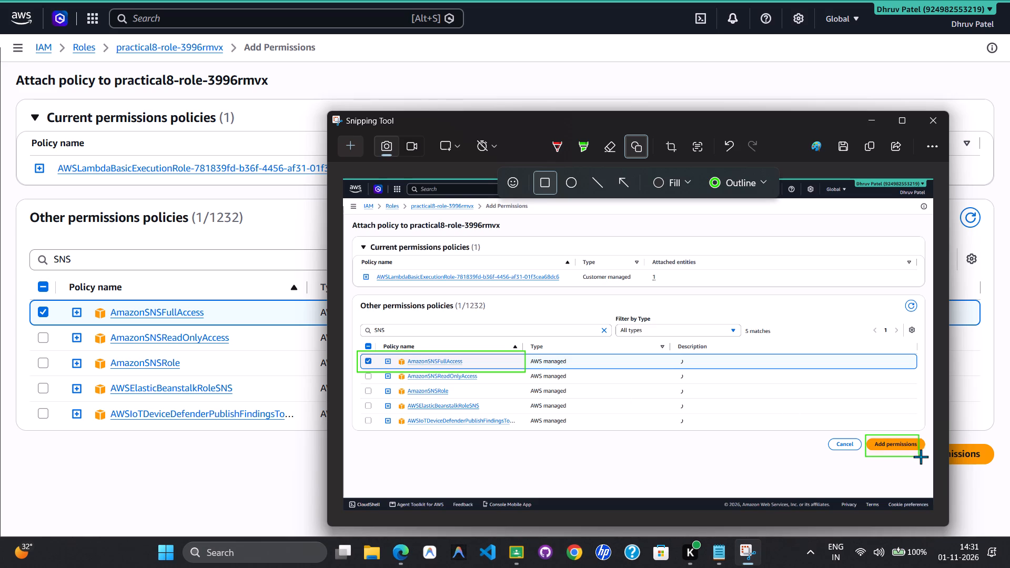
drag(921, 457, 927, 453)
key(Left)
key(Left)
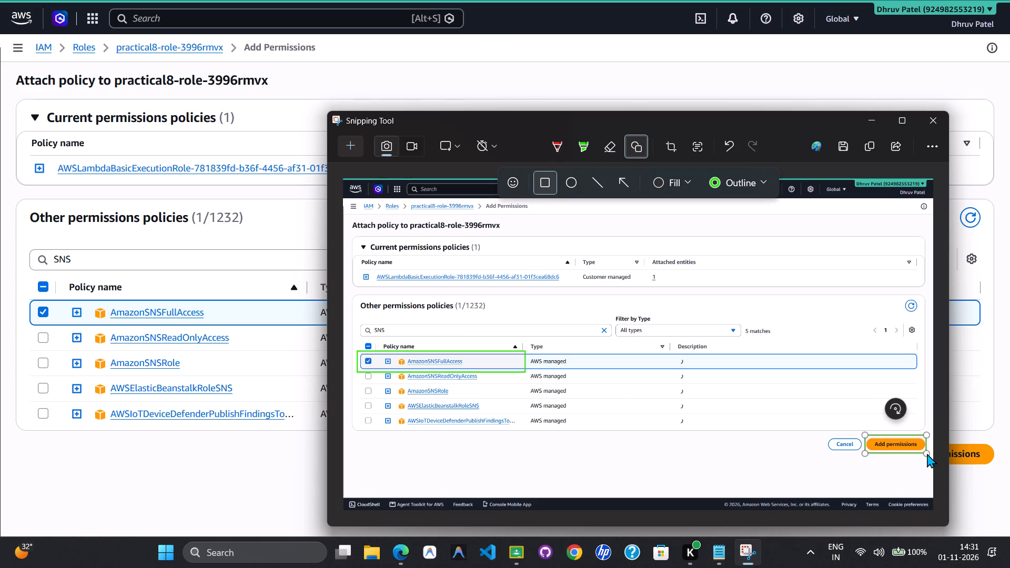
key(Right)
click(870, 146)
Switch to the CCE_Practical_8 document and paste the annotated Attach policy screenshot below the Attach Policies image, followed by a new line.
key(alt+Tab)
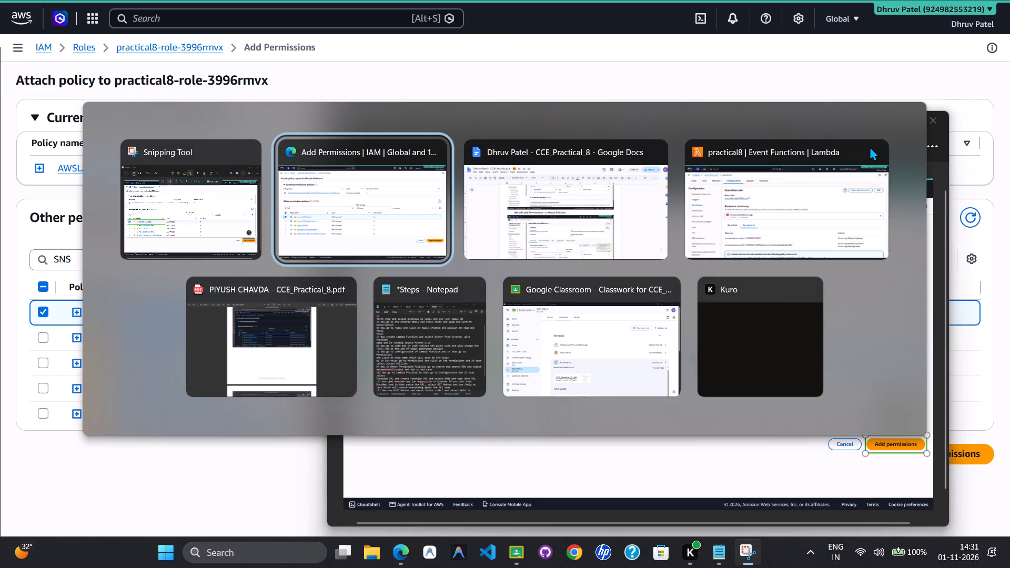
key(alt+Tab)
scroll(591, 389, down, 2)
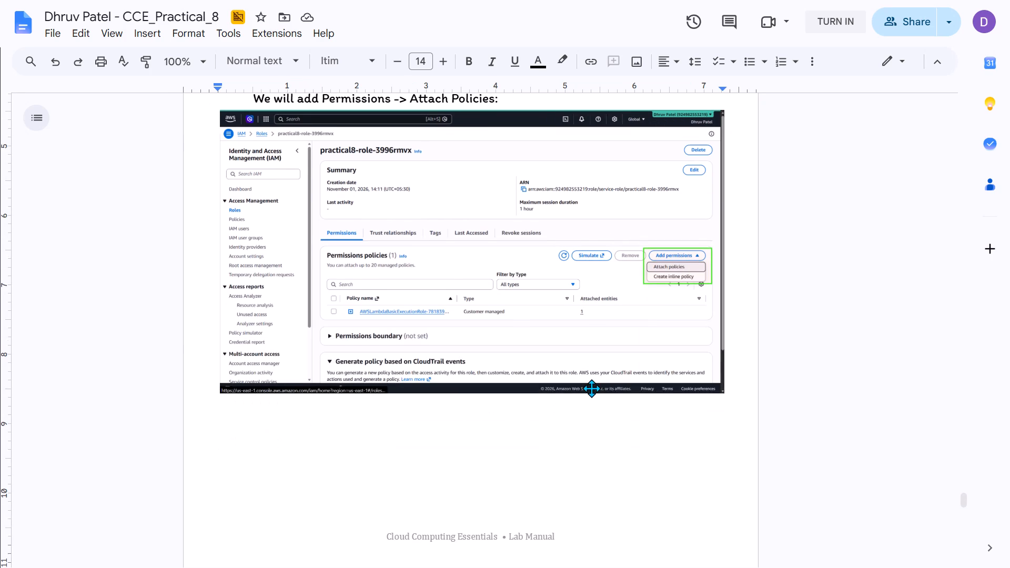
key(ctrl+v)
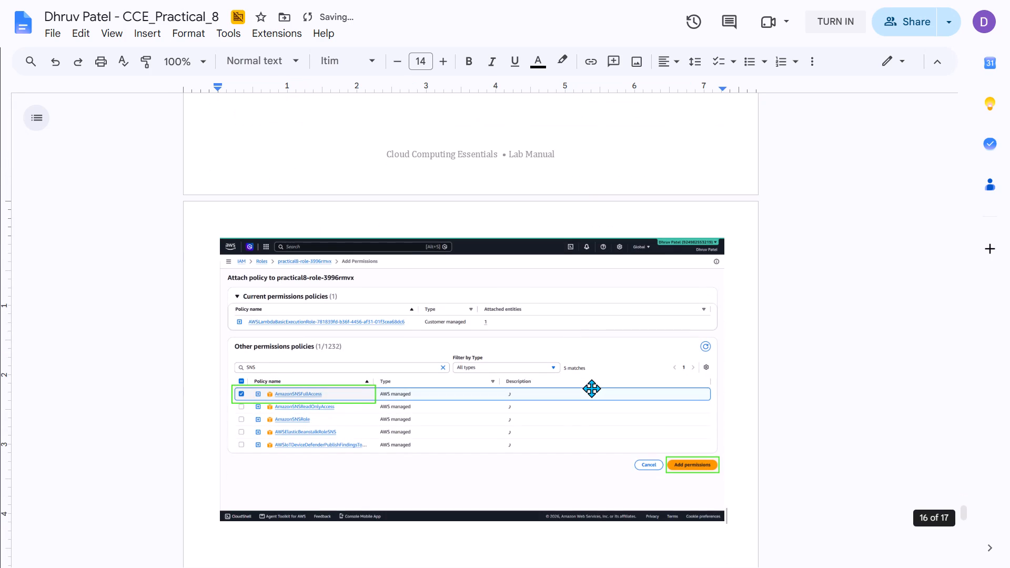
key(Return)
Return to the IAM Attach policy page and attach the selected AmazonSNSFullAccess policy to the practical8 role.
key(alt+Tab)
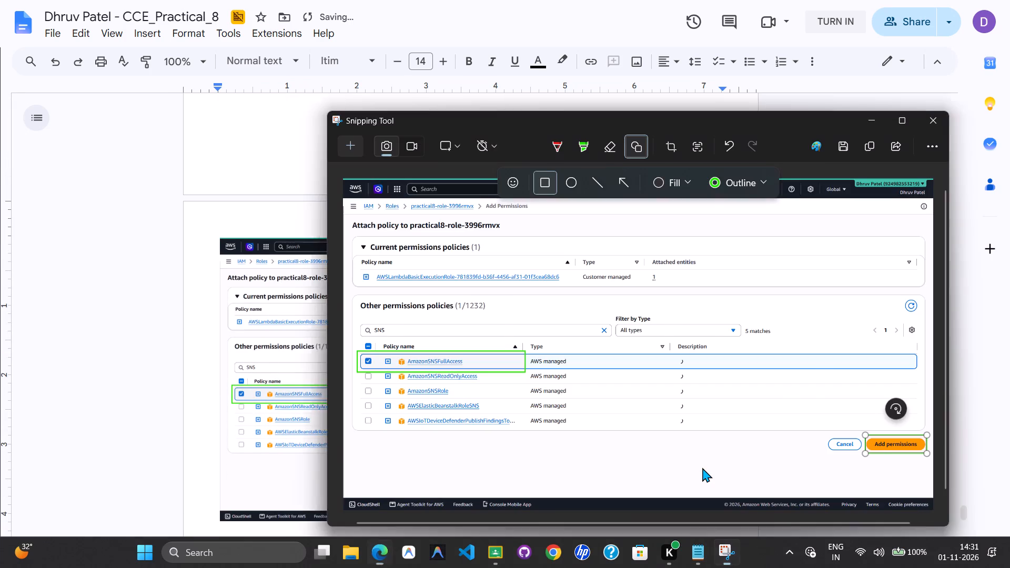
key(alt+Tab)
key(alt+Tab)
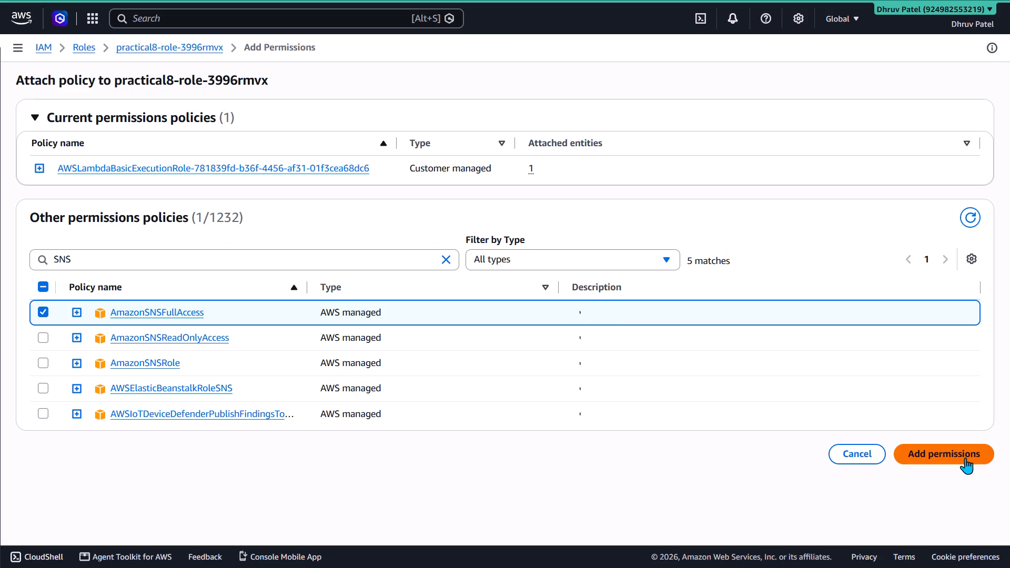
click(965, 461)
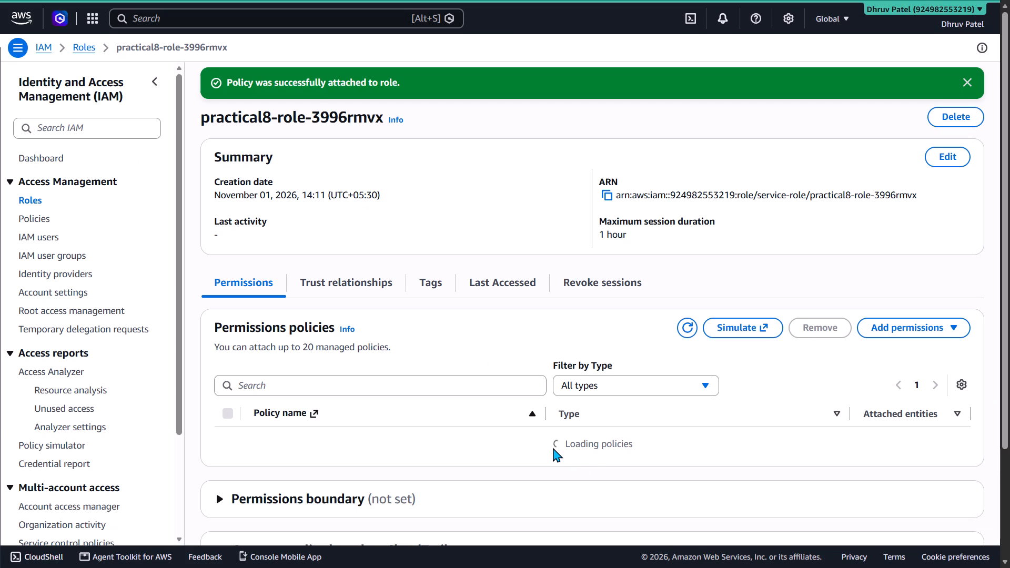
Capture the whole practical8 role page with its permissions policies and open the screenshot in Snipping Tool for markup.
key(shift+super+s)
drag(0, 0, 1009, 512)
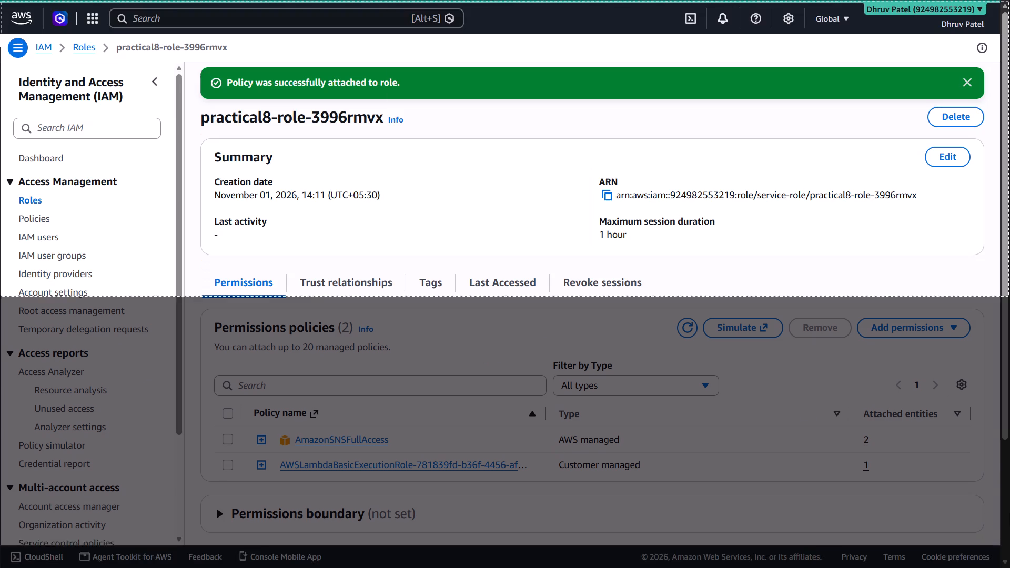
drag(1009, 512, 1009, 560)
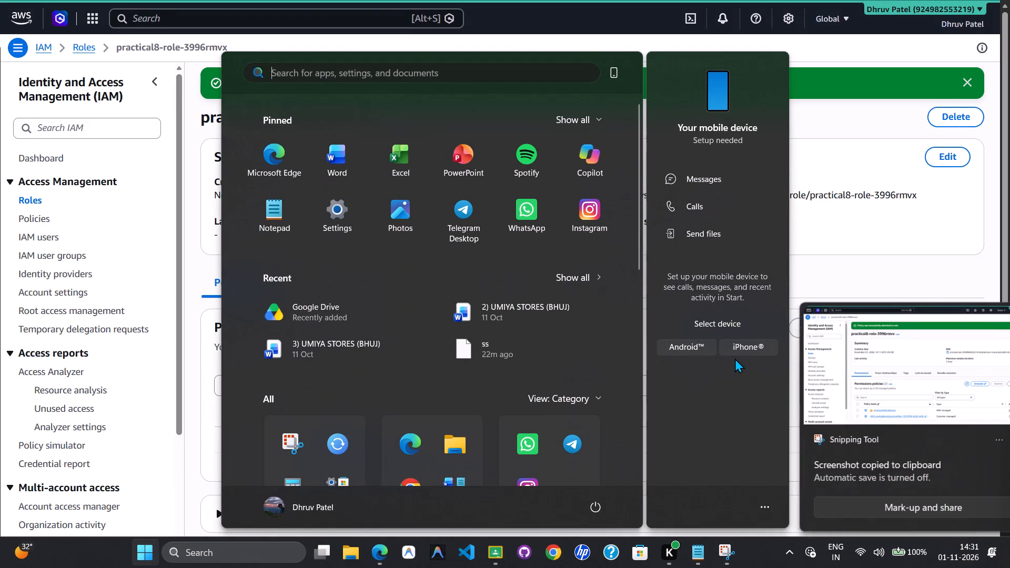
click(897, 370)
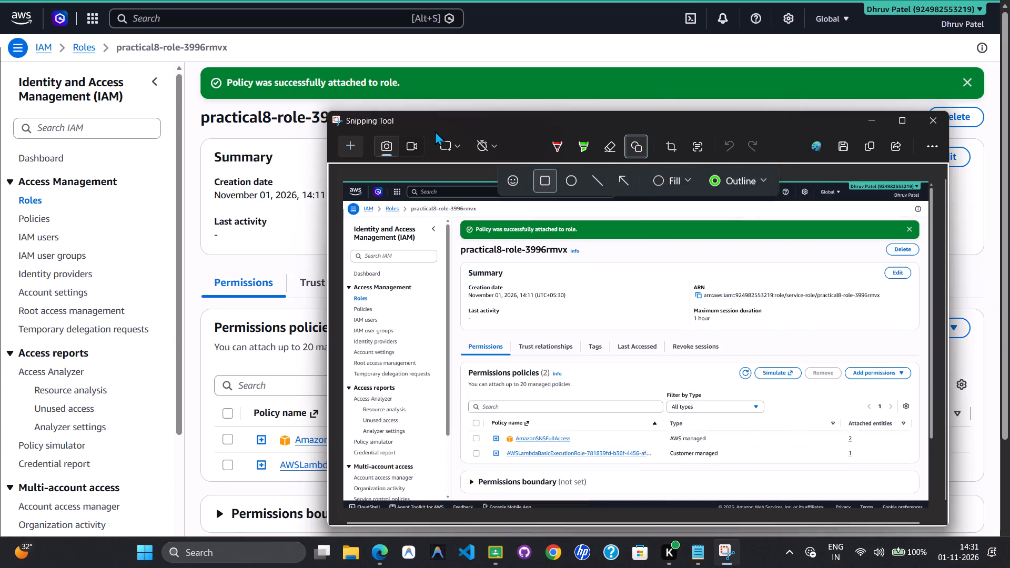
Draw green rectangles around the policy-attached success message and the two listed policies, and copy the annotated screenshot.
drag(458, 218, 518, 229)
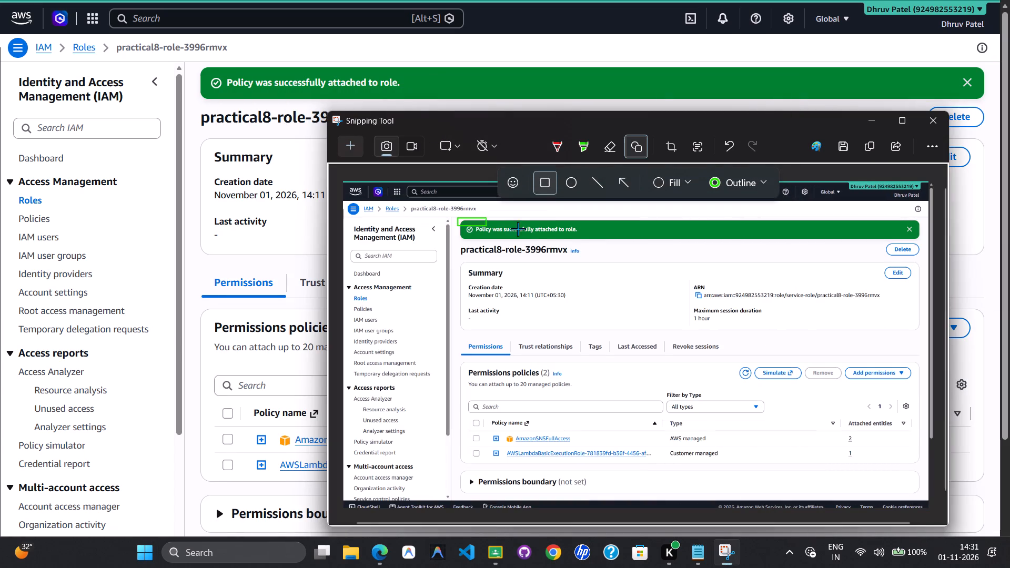
drag(518, 229, 619, 242)
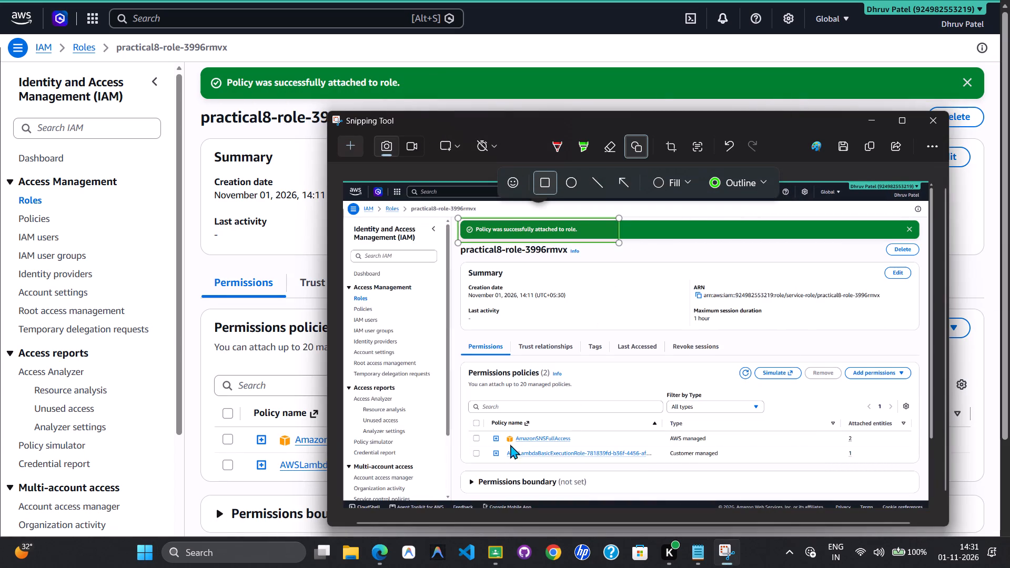
drag(468, 431, 660, 470)
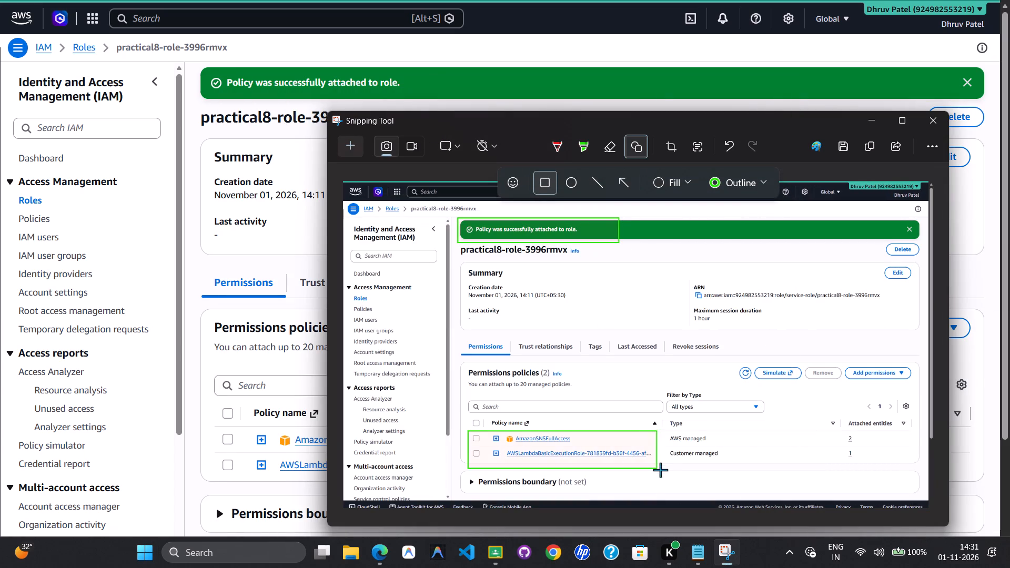
drag(660, 470, 663, 461)
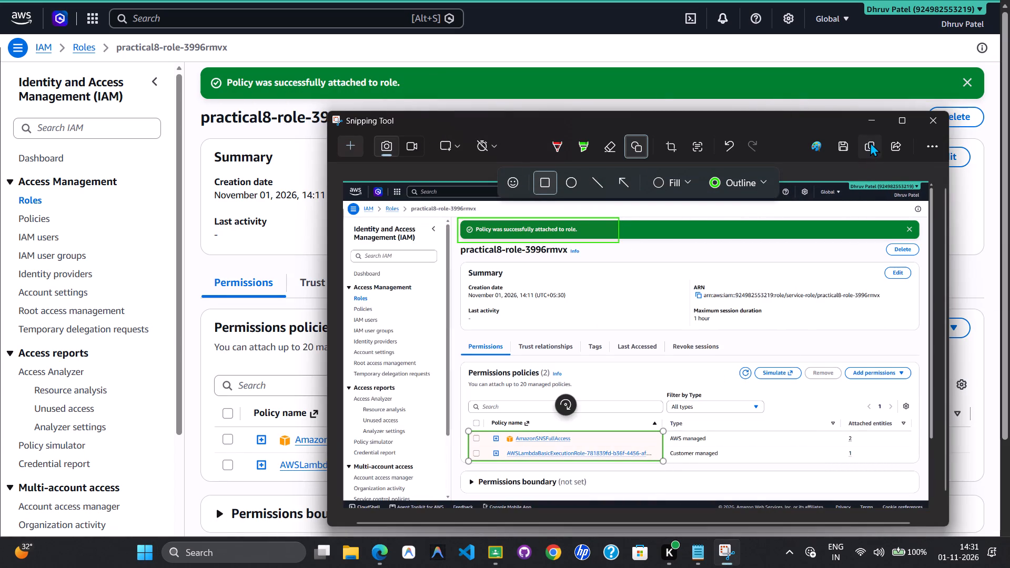
click(870, 142)
Paste the annotated role screenshot into the CCE_Practical_8 document below the Attach policy image and add a new line.
key(alt+Tab)
key(alt+Tab)
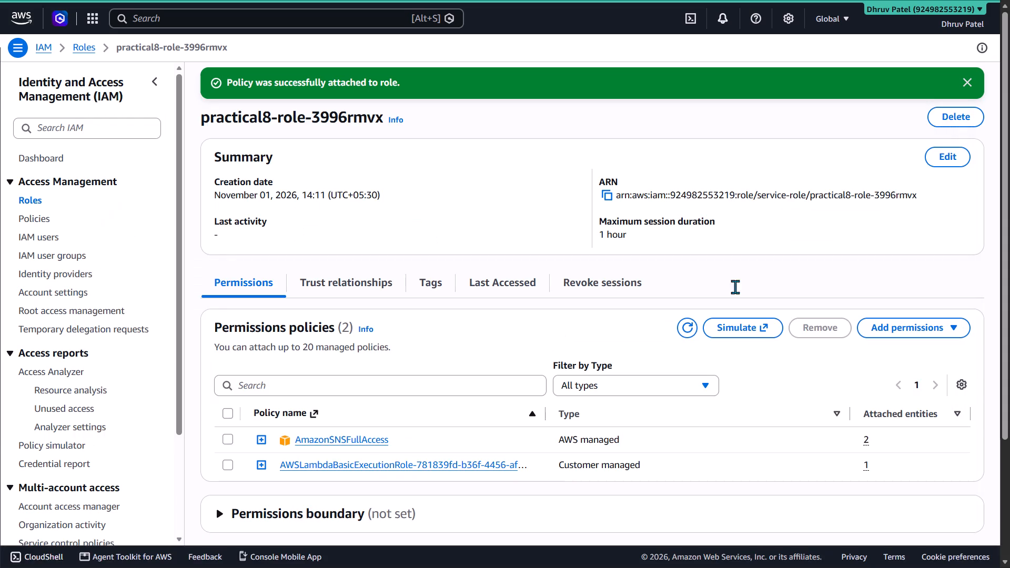
key(ctrl+v)
scroll(656, 460, down, 1)
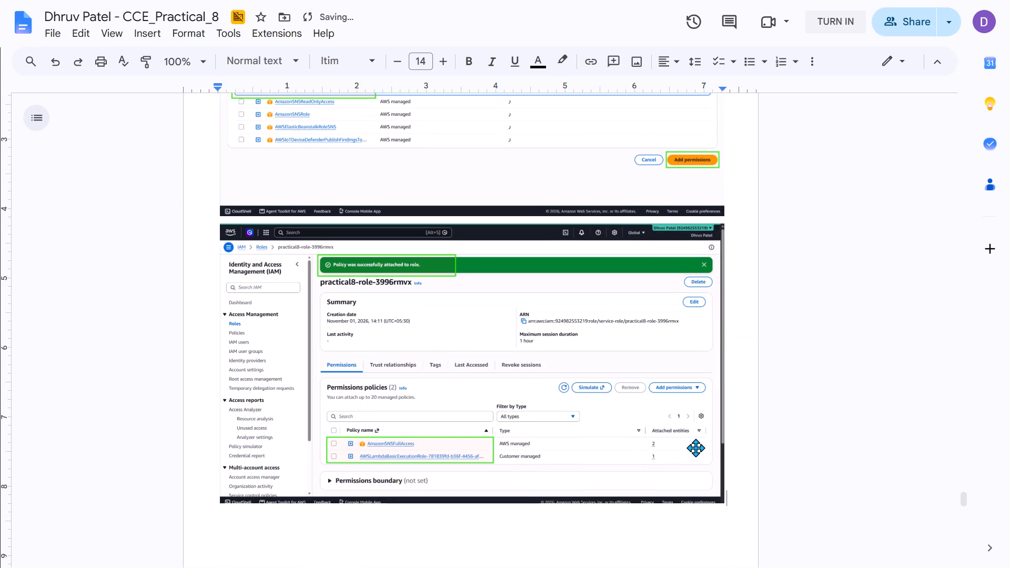
key(Return)
Examine the reference CCE_Practical_8 PDF for the screenshots following the policy attachment, and return to the lab document.
key(alt+Tab)
key(alt+Tab)
key(alt+Tab)
key(alt+Tab)
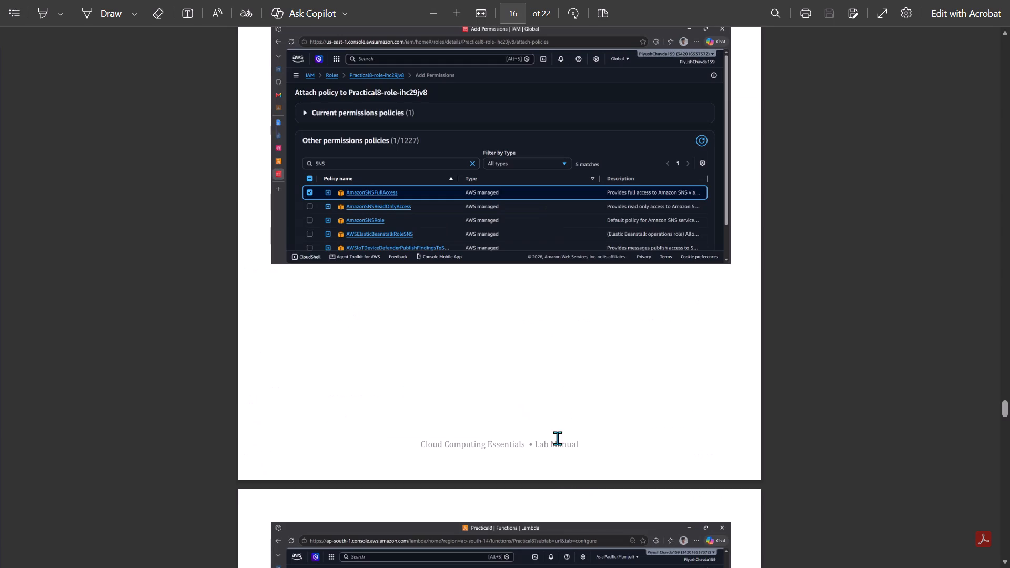
scroll(544, 345, down, 4)
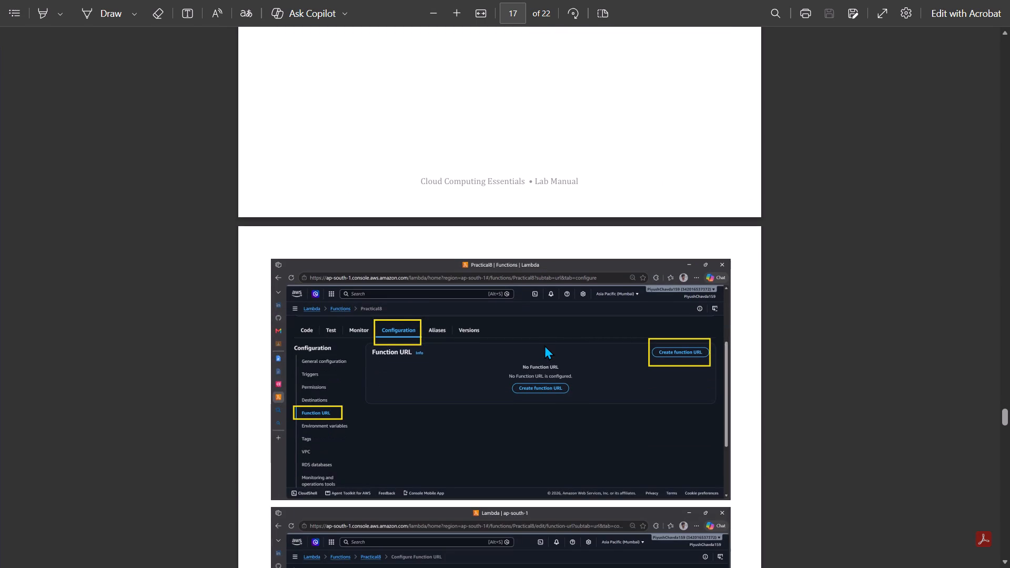
key(alt+Tab)
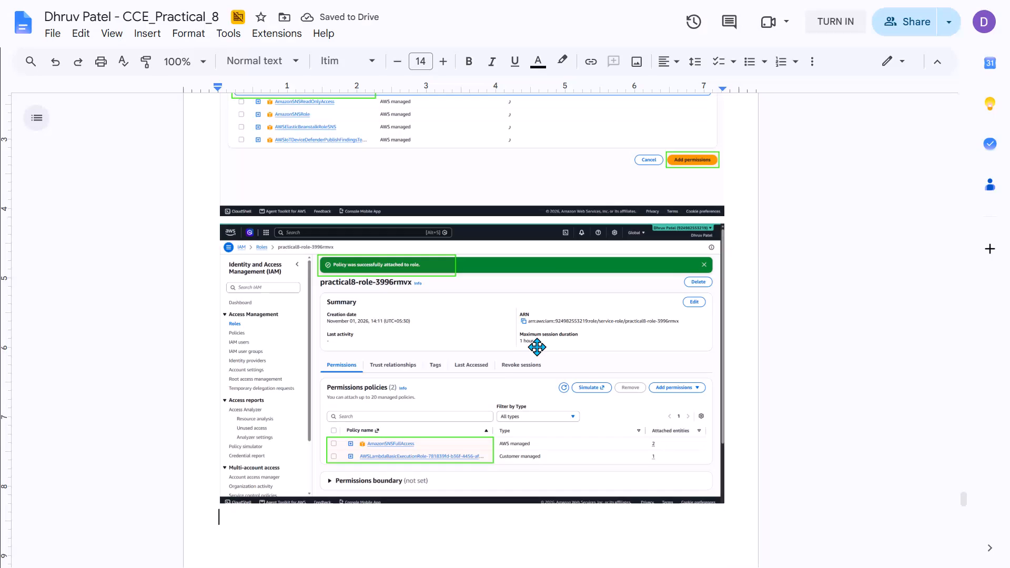
scroll(537, 347, down, 3)
Switch to the practical8 Lambda function and open its Function URL configuration.
key(alt+Tab)
key(alt+Tab)
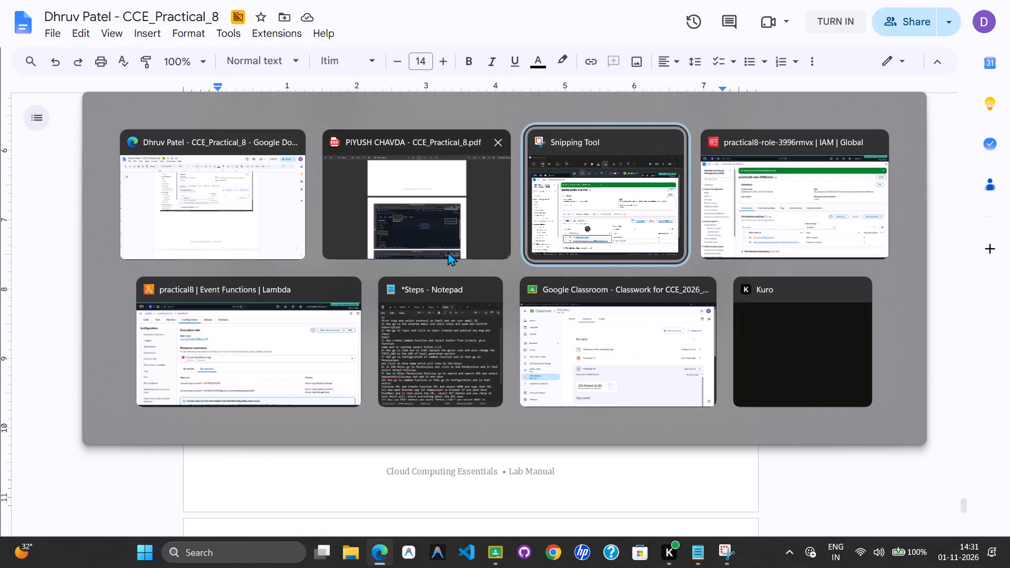
key(alt+Tab)
key(alt+Tab)
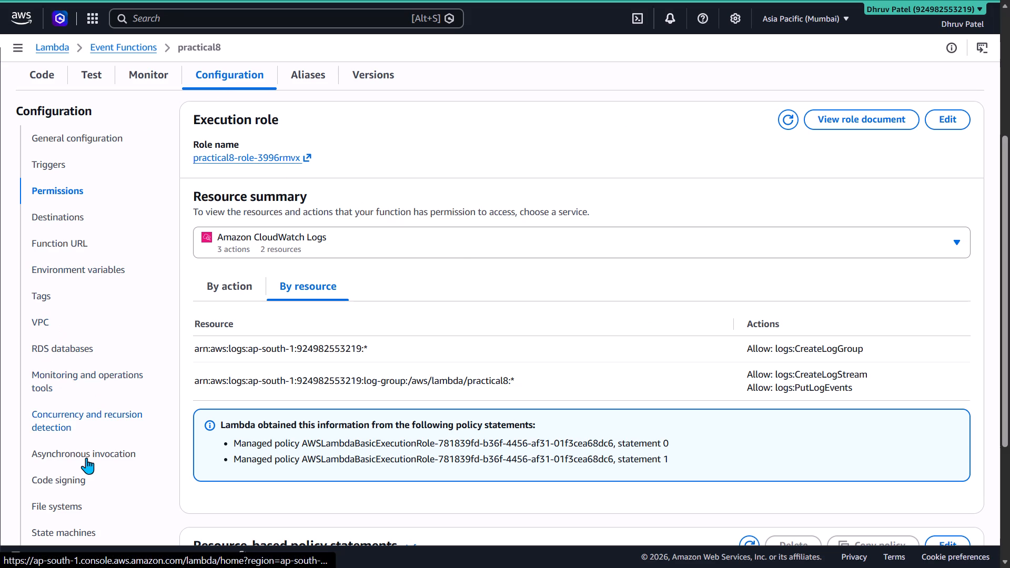
scroll(78, 368, up, 2)
scroll(76, 363, down, 1)
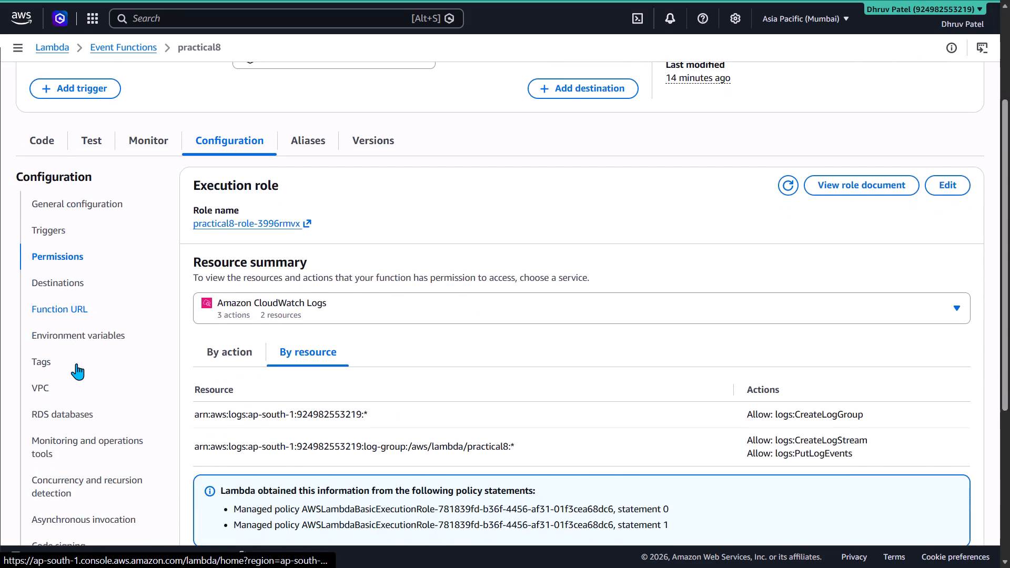
scroll(76, 363, down, 1)
key(alt+Tab)
key(alt+Tab)
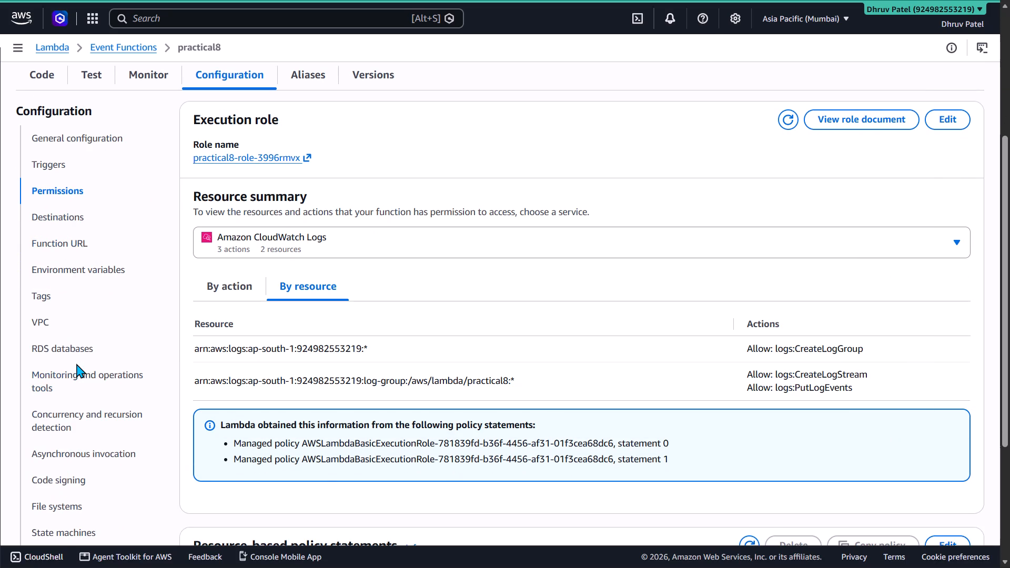
key(alt+Tab)
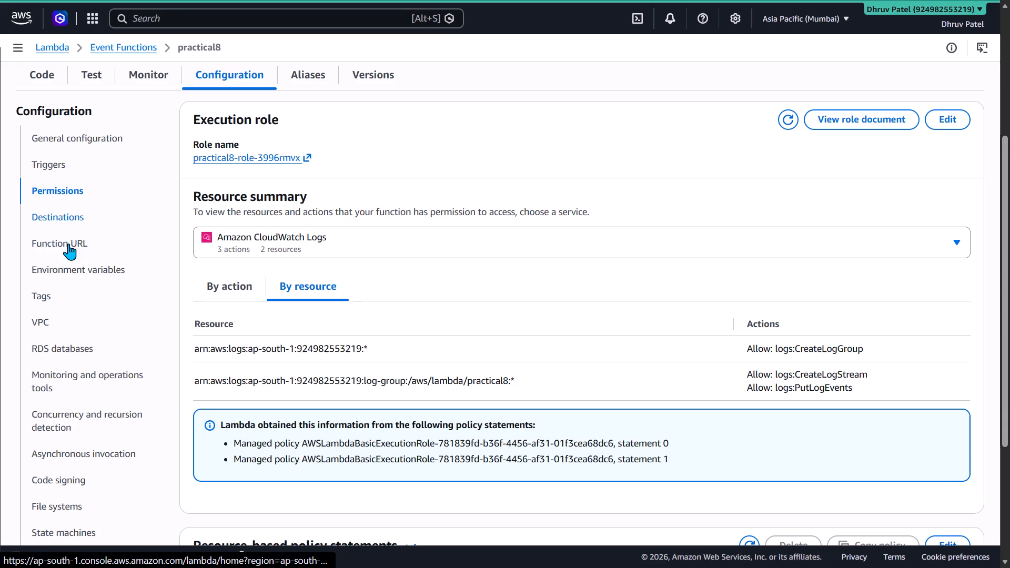
click(70, 244)
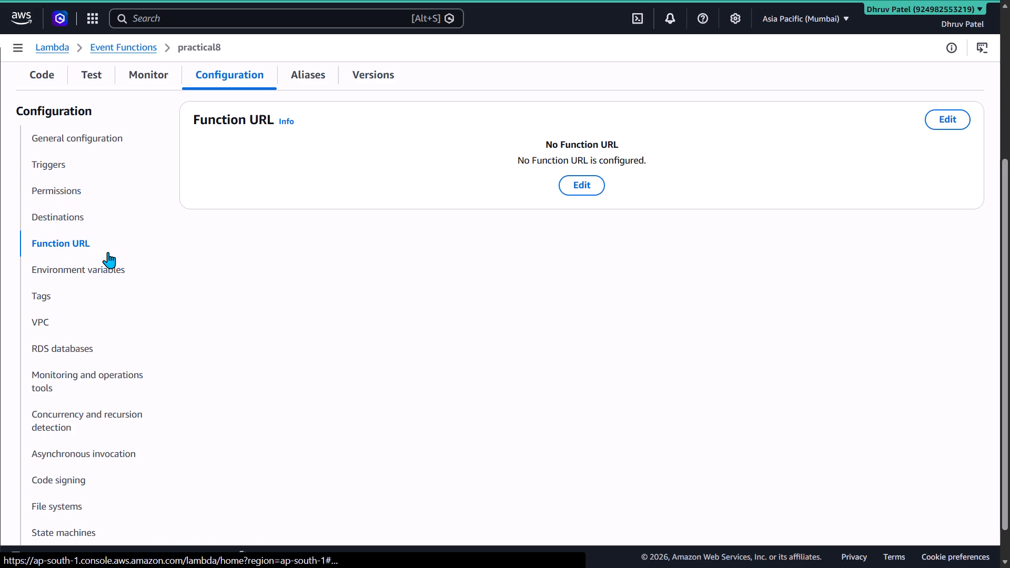
Compare the reference PDF's Function URL screenshot with practical8's Configure Function URL form, and go back without saving.
key(alt+Tab)
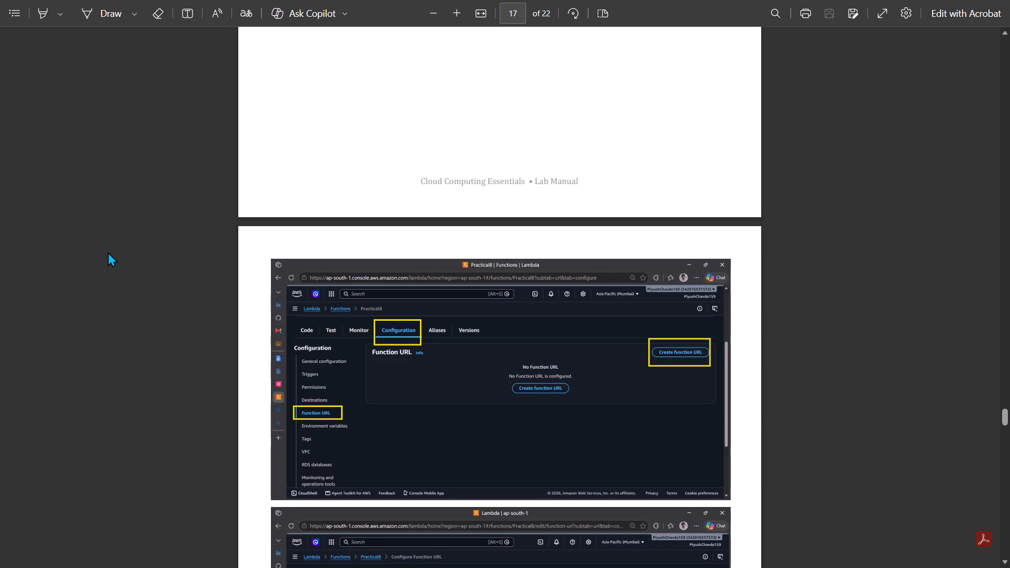
key(alt+Tab)
click(950, 123)
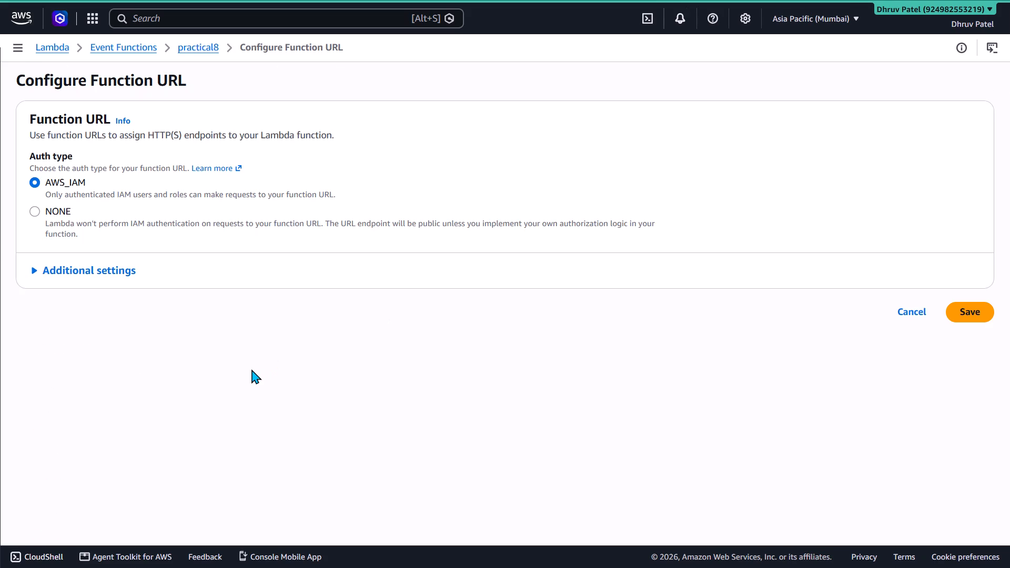
scroll(251, 369, right, 12)
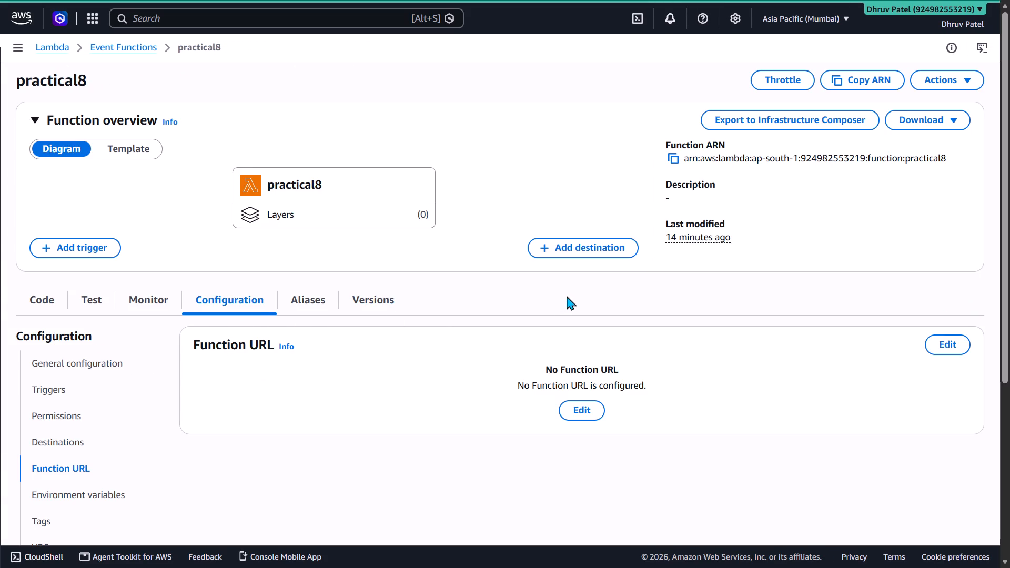
Reload the practical8 function page and reopen practical8 from Lambda's Event Functions list.
scroll(582, 289, up, 2)
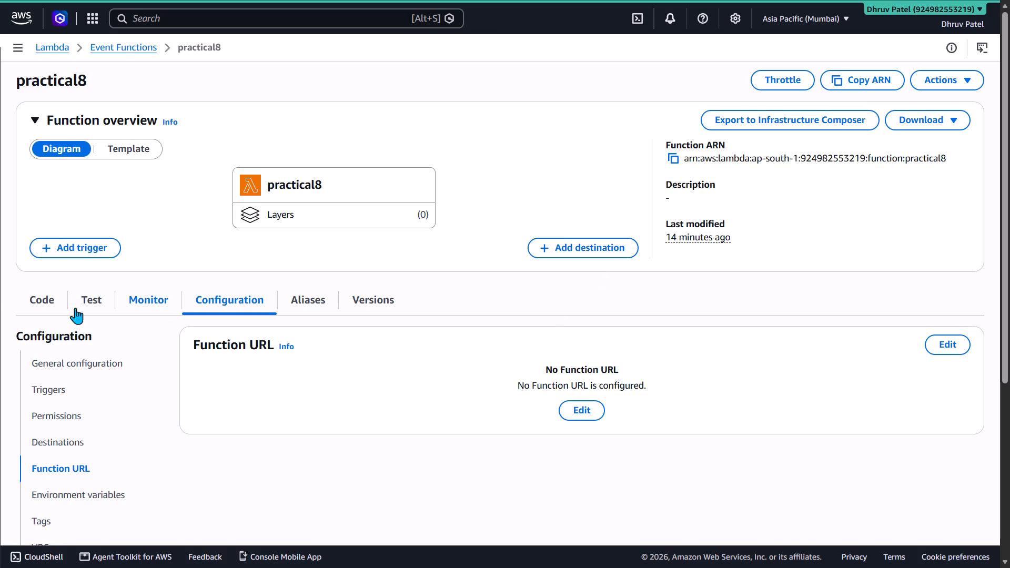
click(39, 480)
key(ctrl+shift+r)
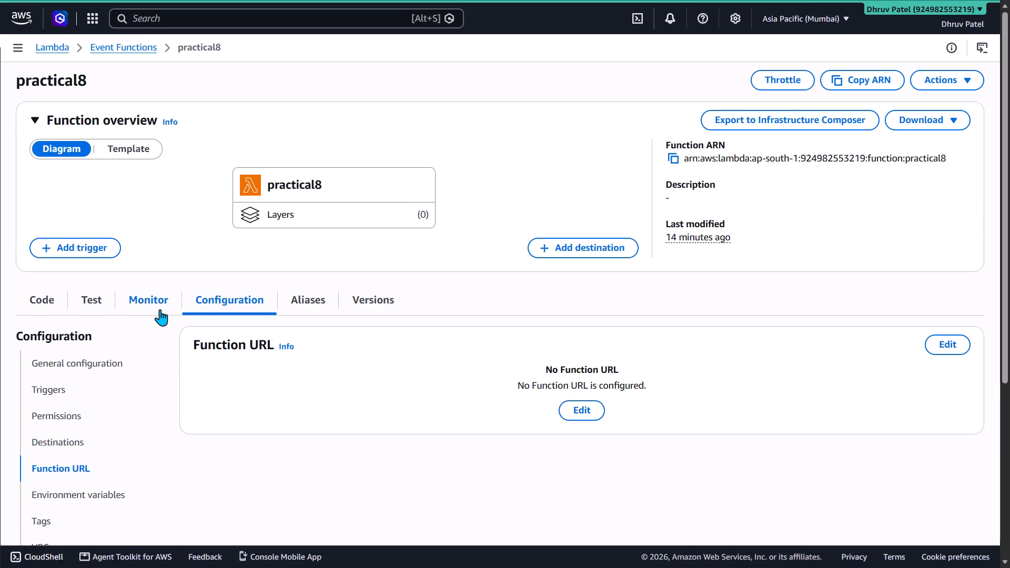
click(138, 310)
click(42, 299)
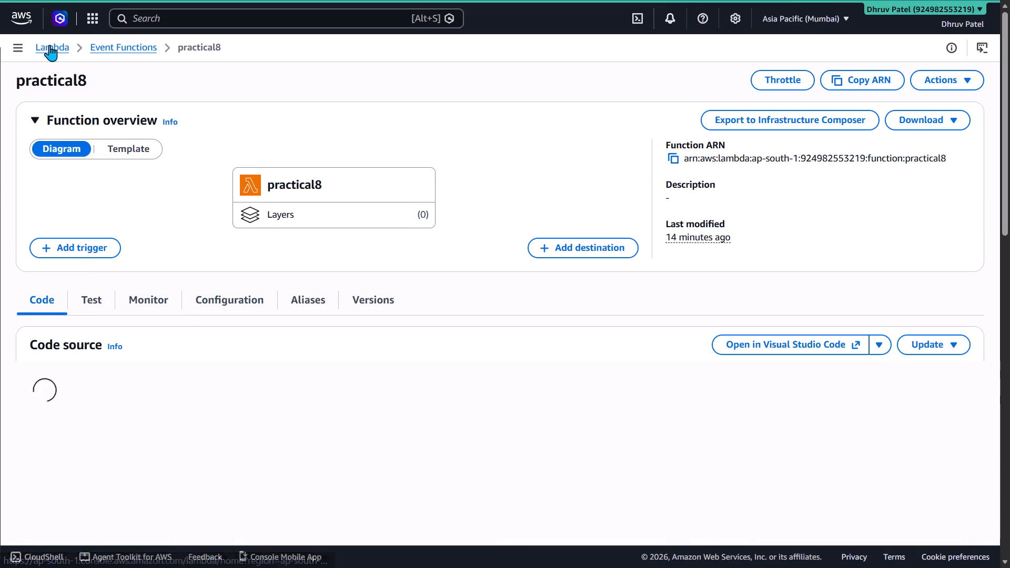
click(49, 45)
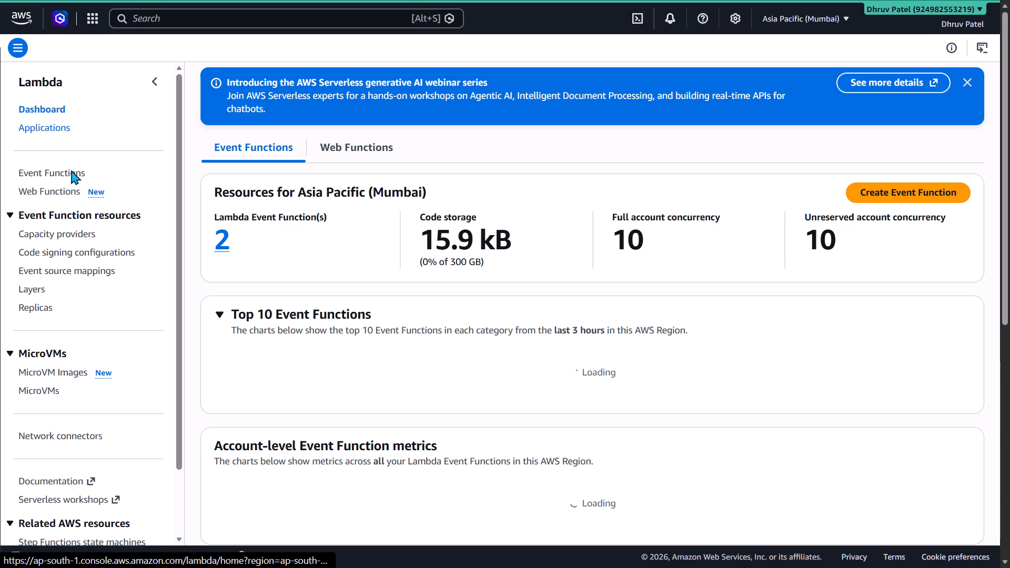
click(220, 242)
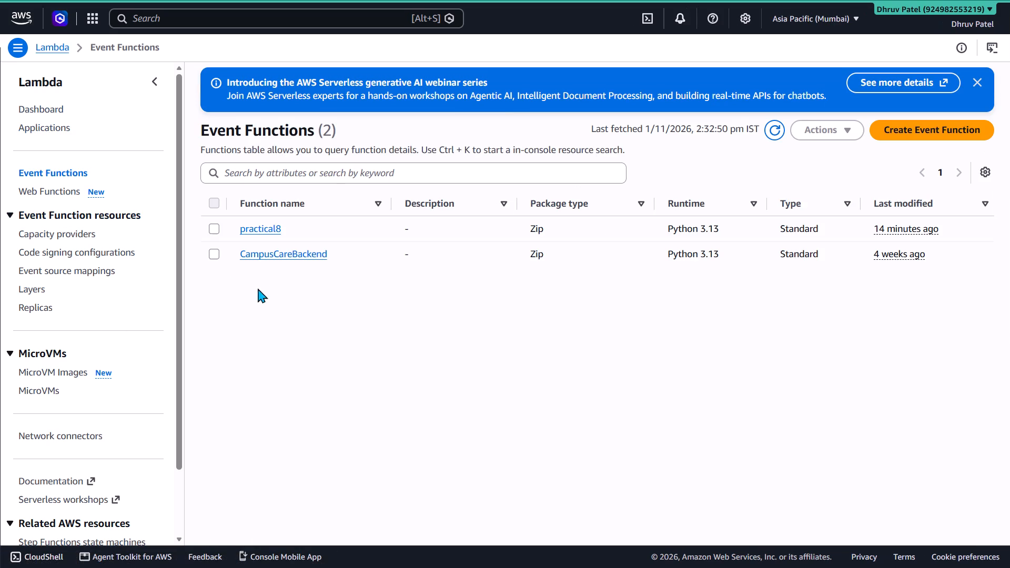
click(270, 235)
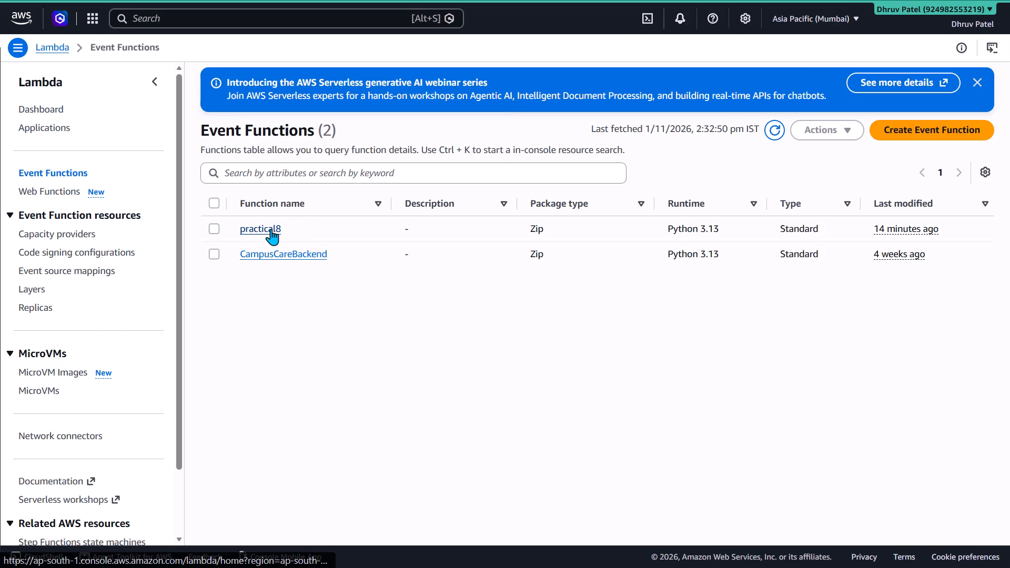
Open the practical8 function and display its Function URL configuration.
click(271, 229)
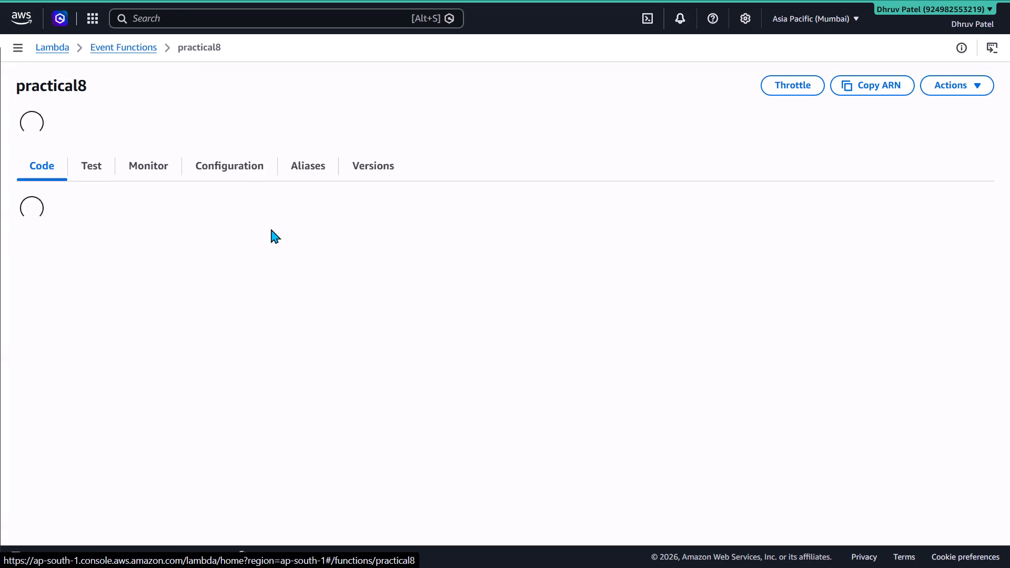
click(256, 295)
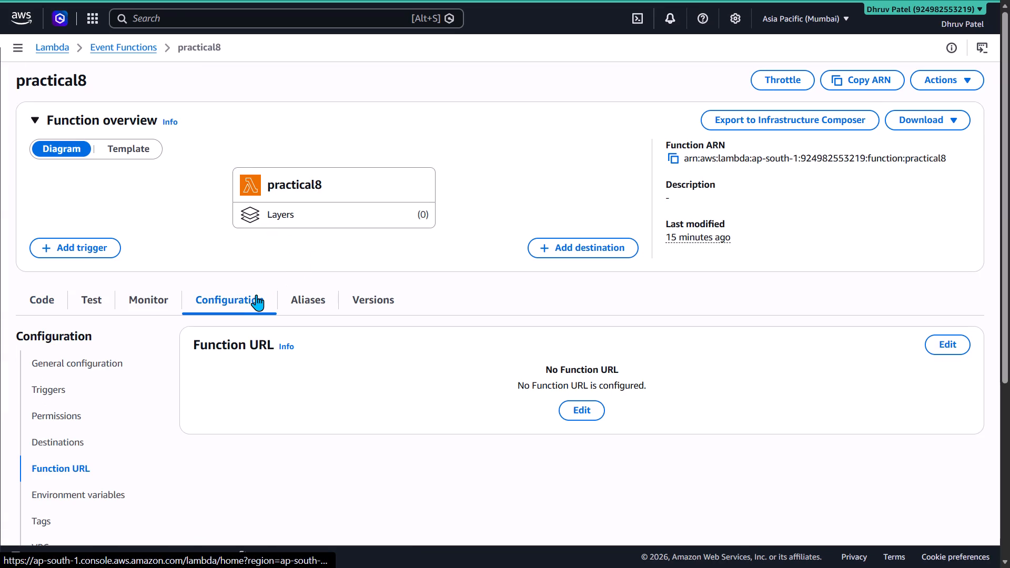
click(80, 450)
scroll(99, 488, down, 8)
scroll(93, 466, up, 4)
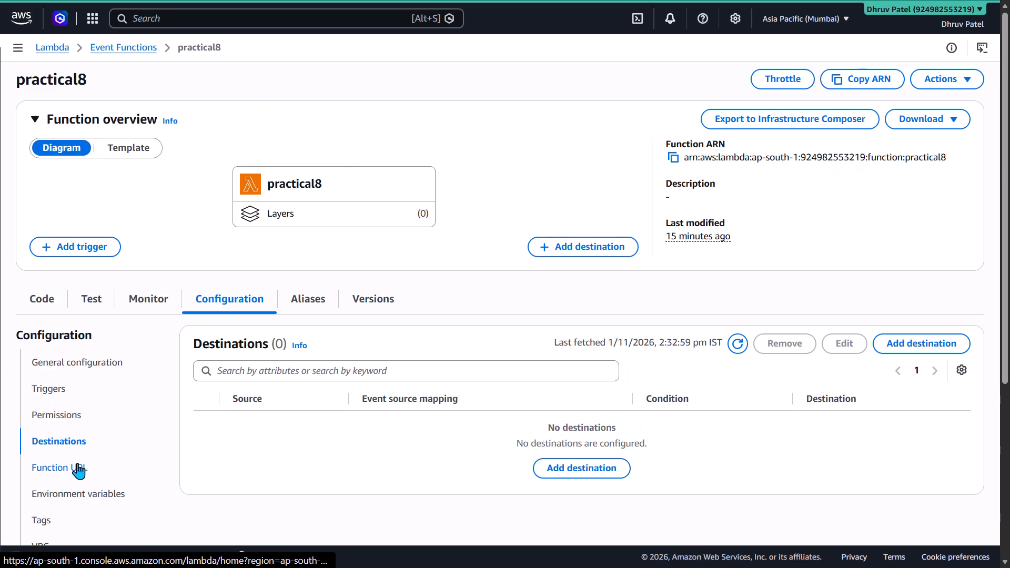
click(67, 464)
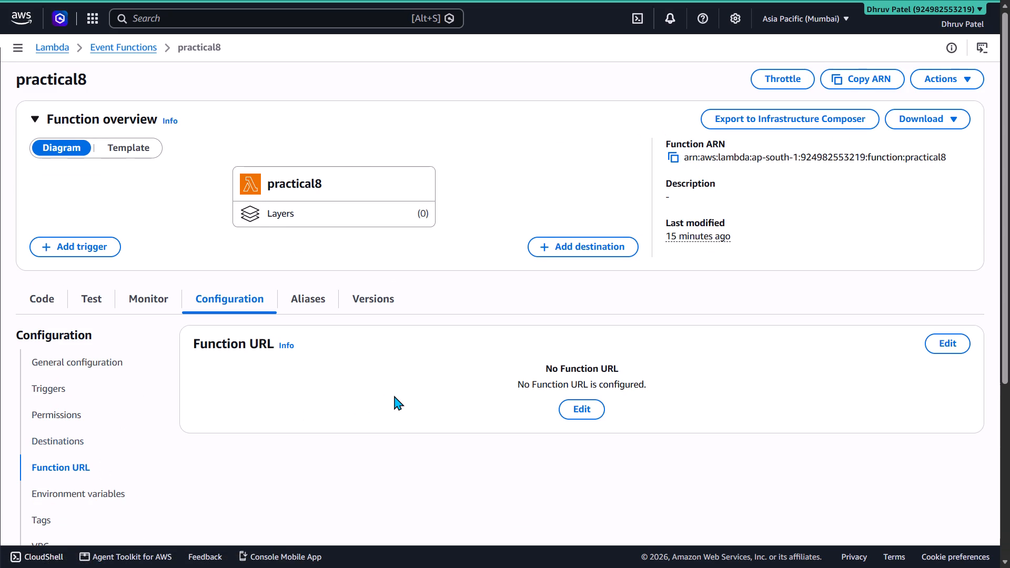
Capture a full-screen screenshot of practical8's Function URL page and open it in Snipping Tool for markup.
scroll(398, 395, up, 1)
key(shift+super+s)
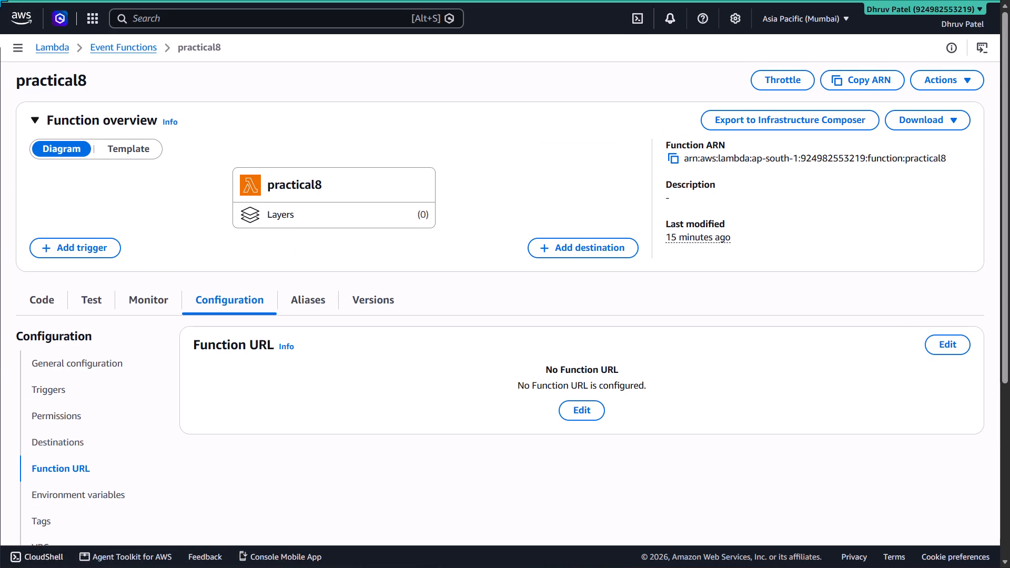
drag(0, 0, 1009, 567)
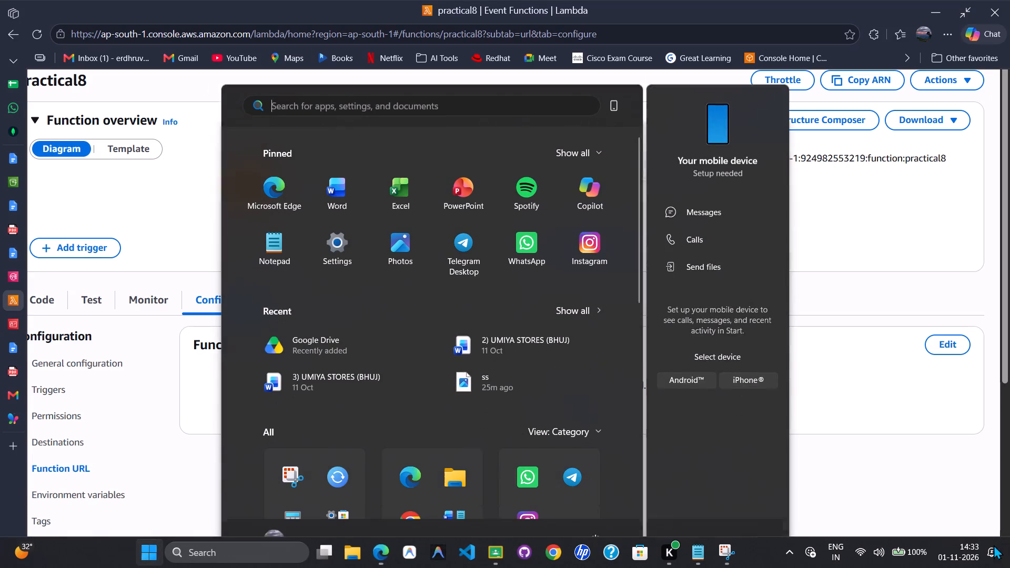
click(909, 353)
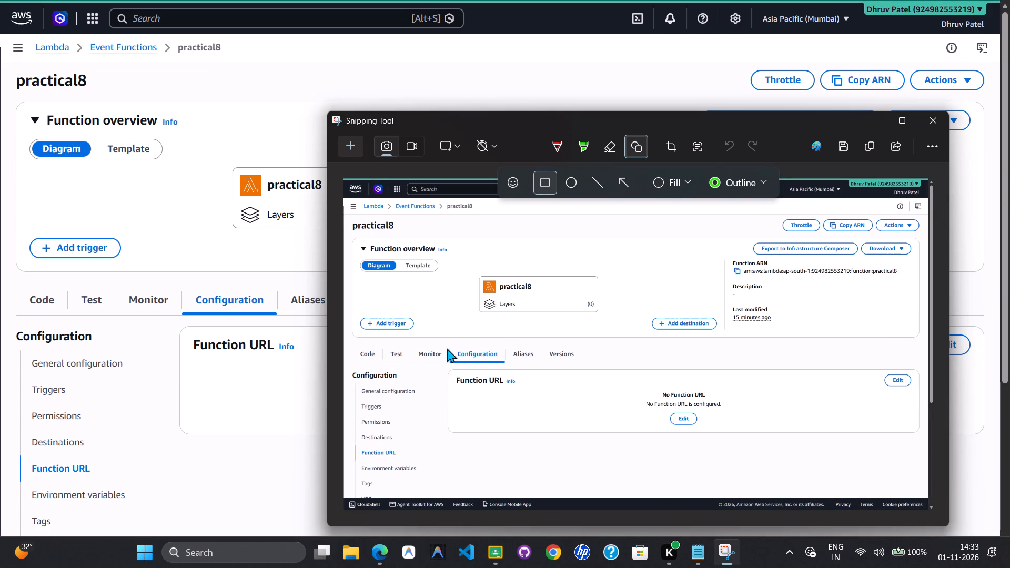
Outline Configuration, Function URL and the central Edit button with green rectangles in the screenshot, and copy the annotated image.
drag(447, 348, 510, 363)
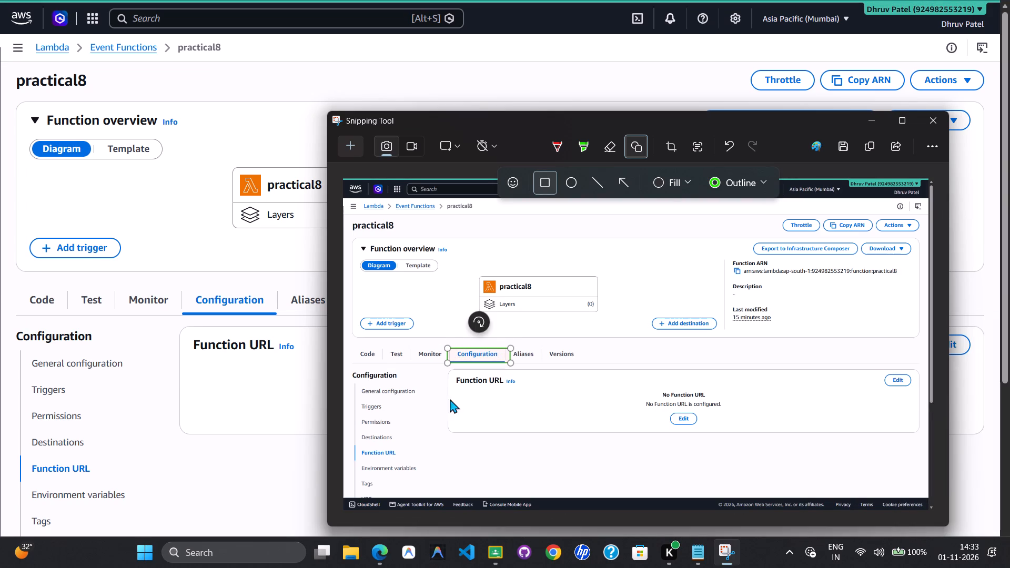
drag(351, 444, 373, 457)
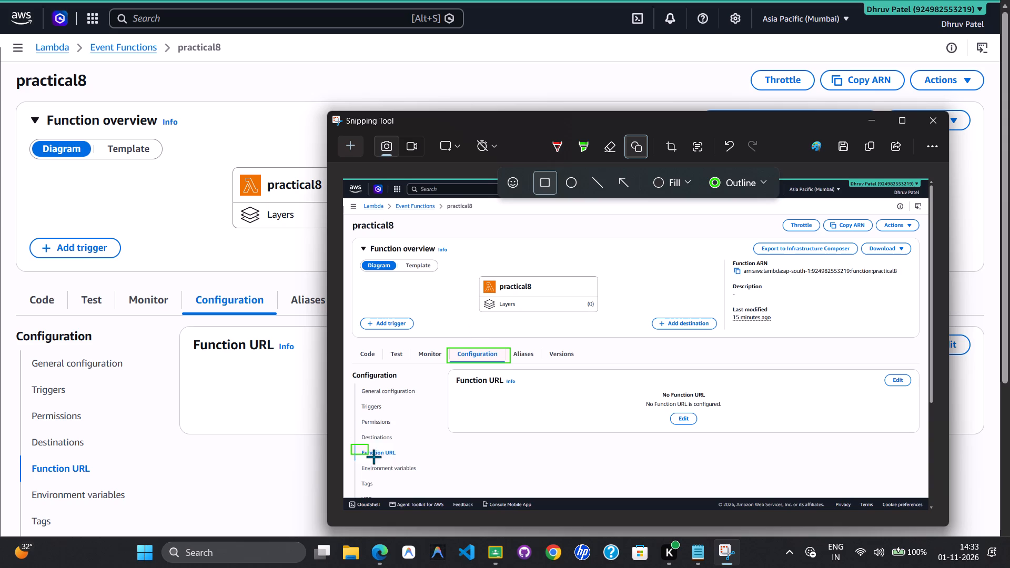
drag(373, 457, 415, 461)
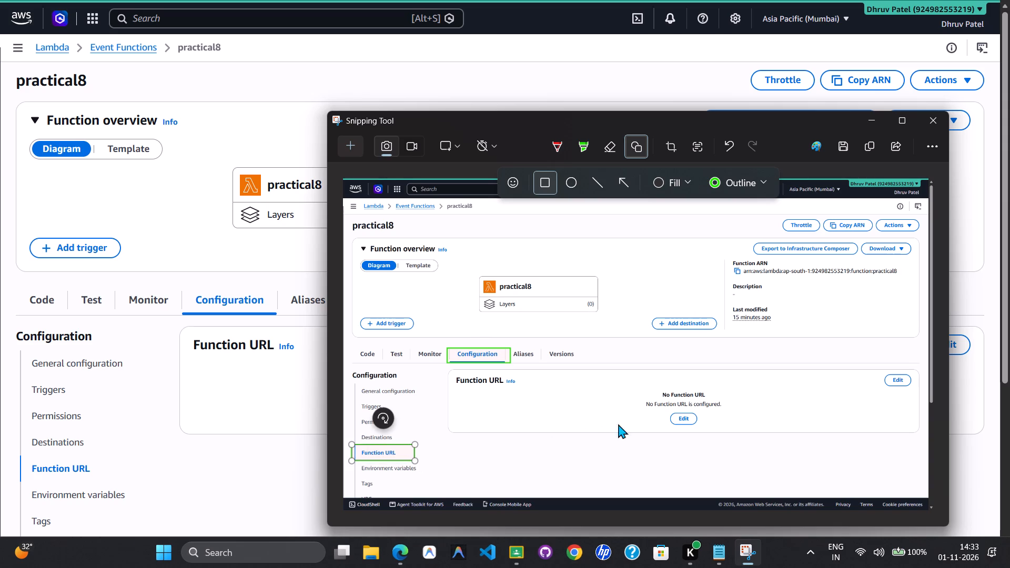
drag(662, 411, 705, 429)
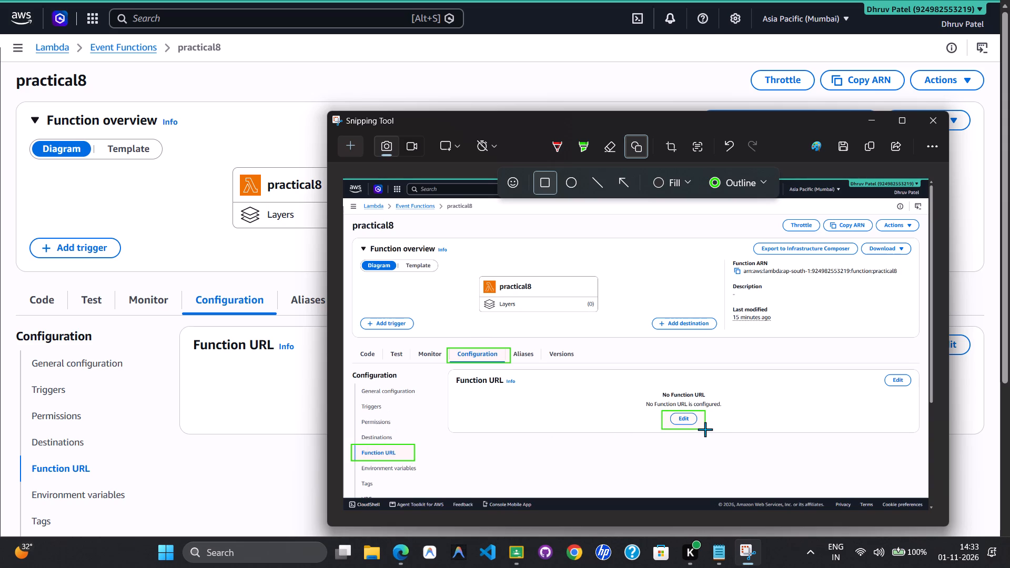
drag(705, 429, 701, 427)
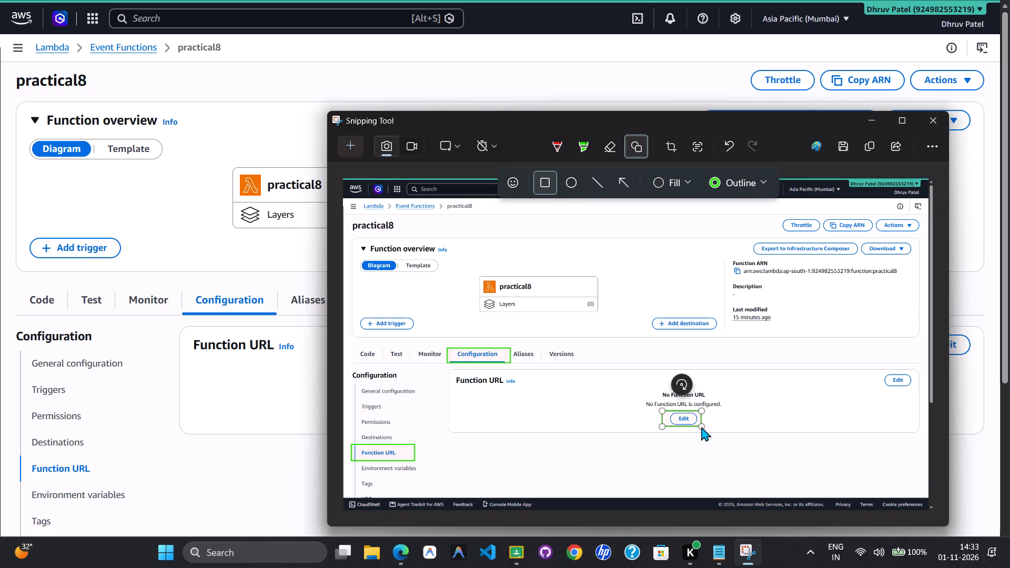
click(872, 147)
Switch to the CCE_Practical_8 lab document and paste the annotated screenshot on a new page after the attached-policies screenshot.
key(alt+Tab)
key(alt+Tab)
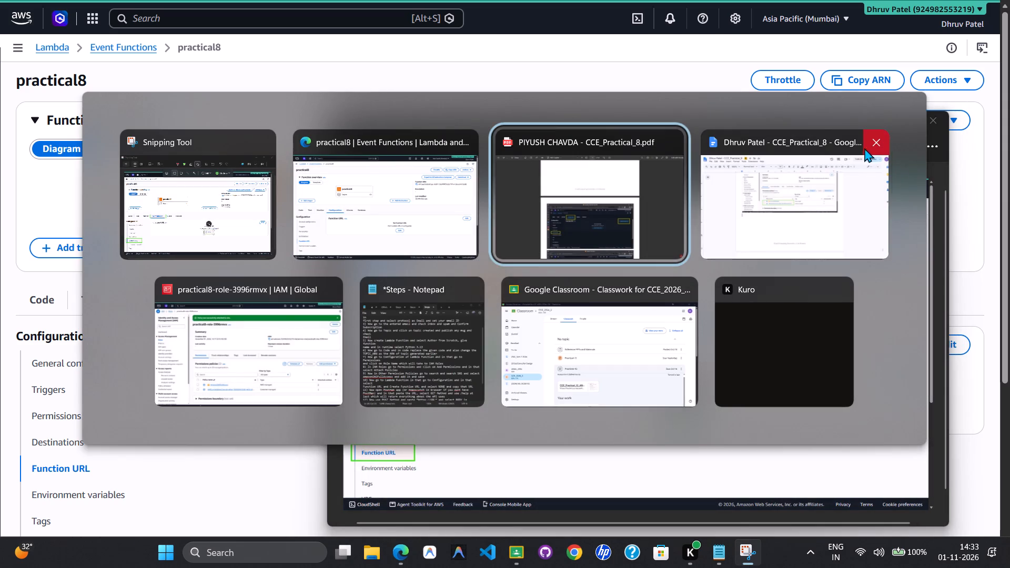
key(alt+Tab)
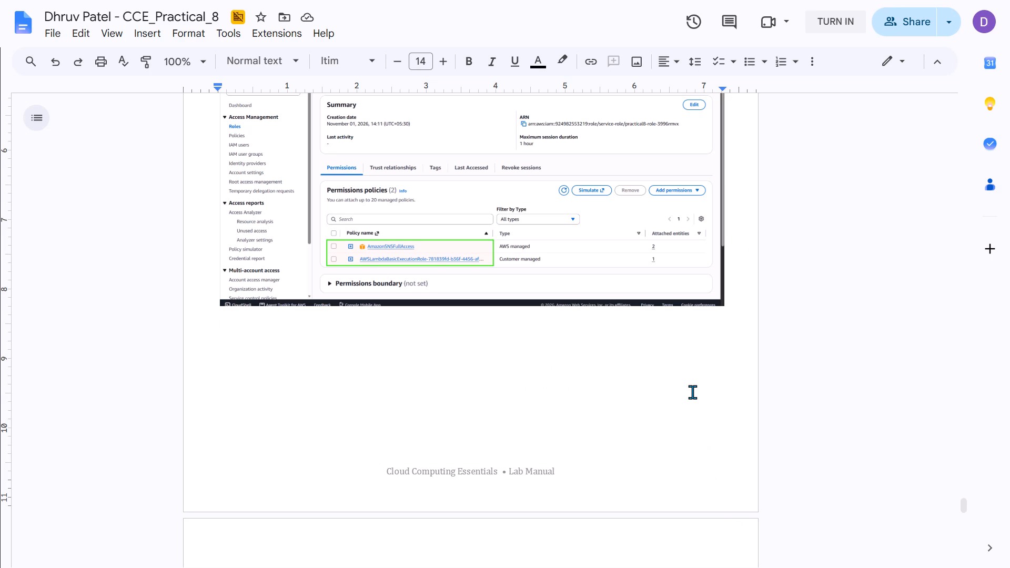
key(ctrl+Return)
key(Return)
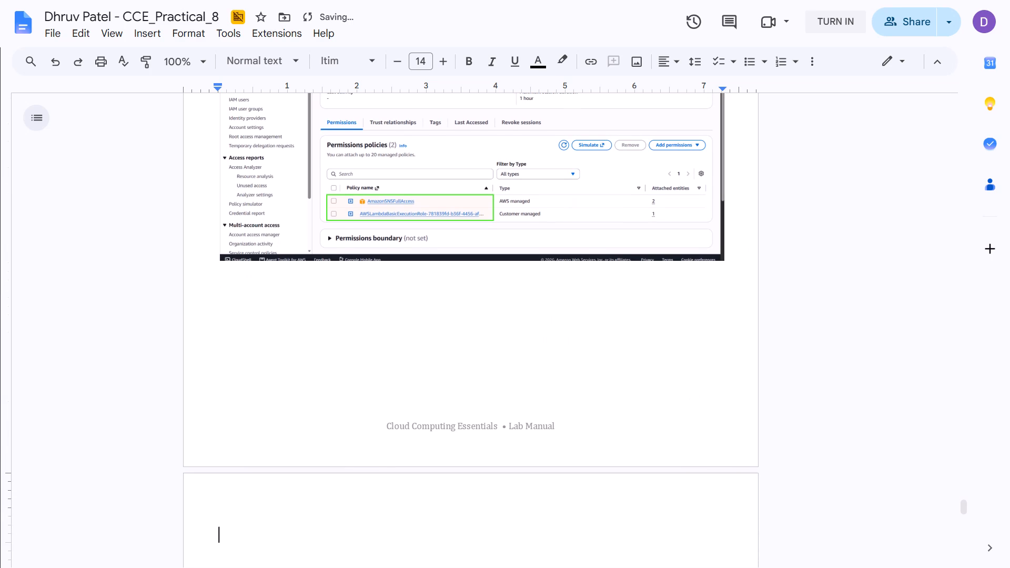
key(ctrl+v)
Copy the numbered heading "Updating the code file with the above given code:" and paste it above the new Function URL screenshot.
key(Up)
scroll(692, 392, up, 2)
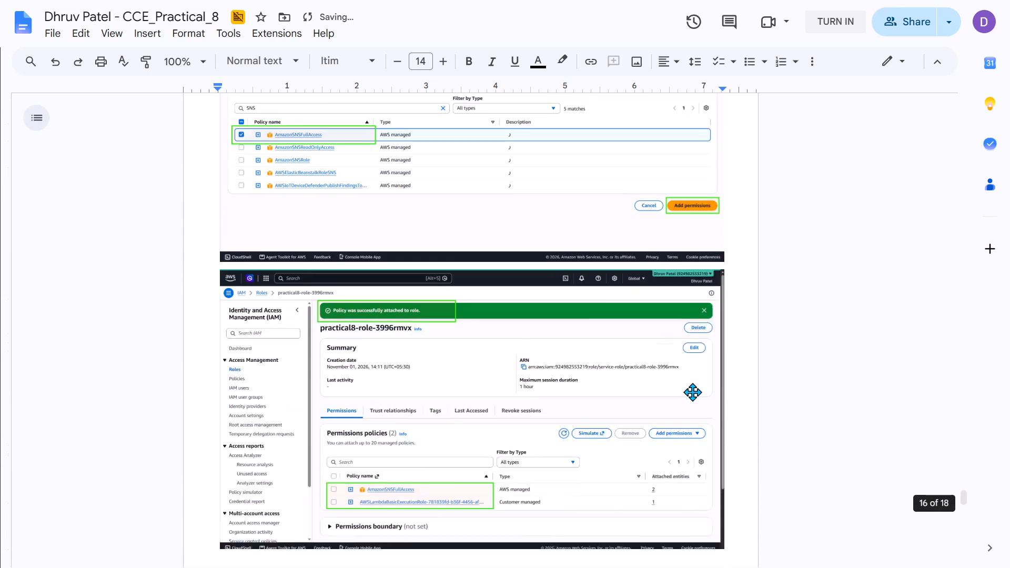
scroll(692, 392, up, 3)
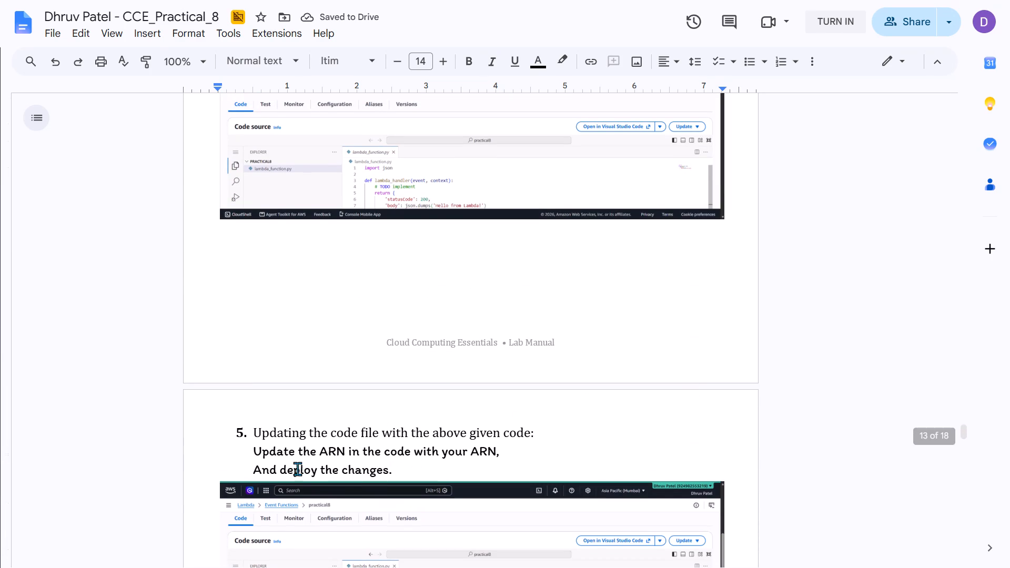
double_click(230, 438)
click(230, 438)
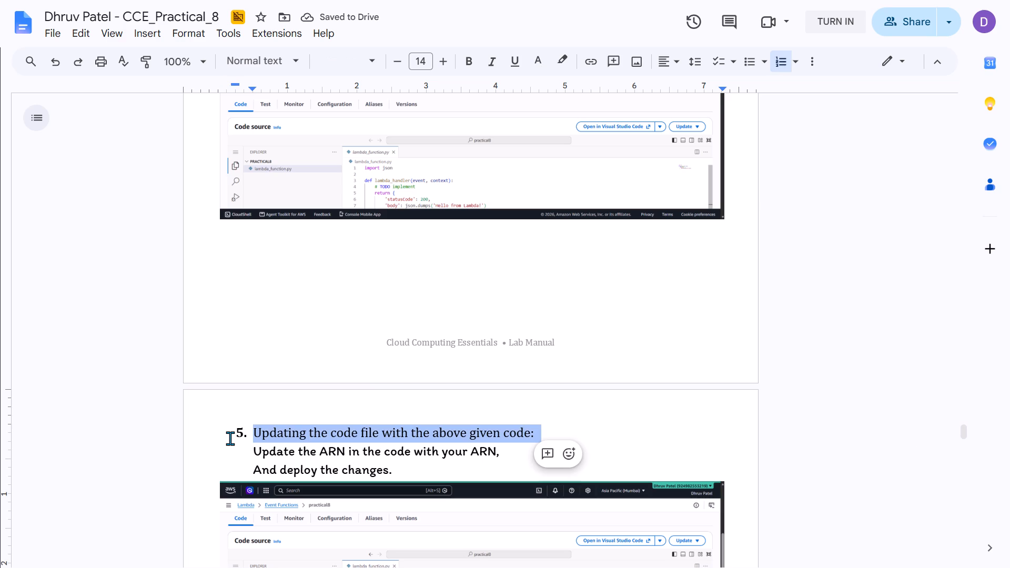
key(ctrl+c)
scroll(230, 438, down, 3)
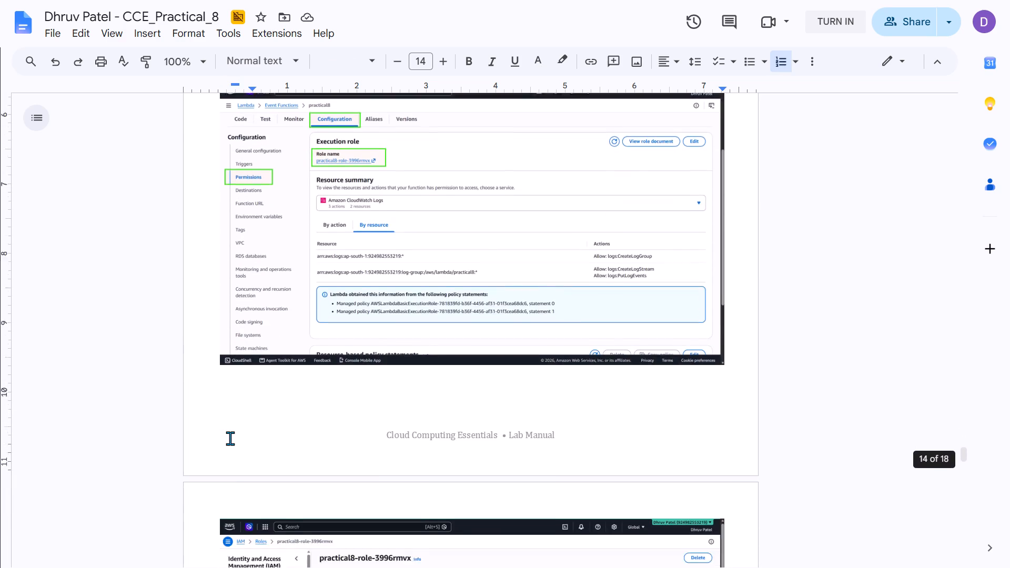
scroll(230, 438, down, 4)
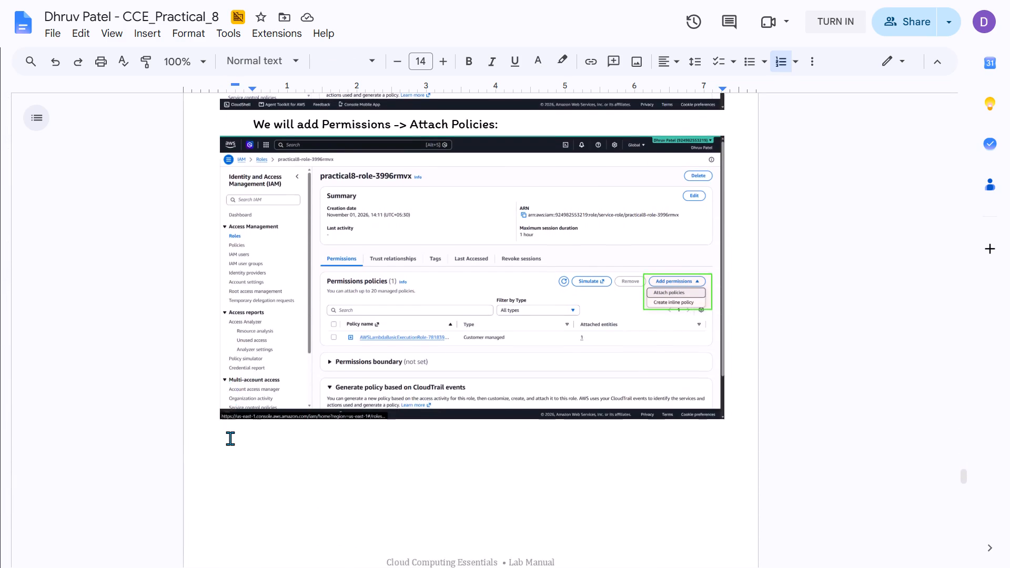
scroll(230, 438, down, 3)
scroll(246, 366, down, 1)
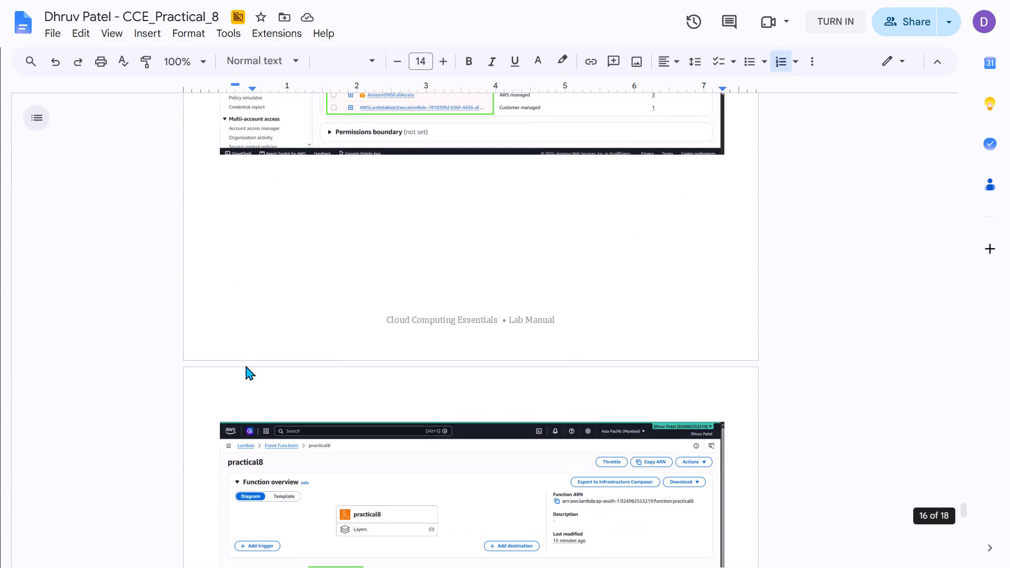
scroll(246, 366, down, 3)
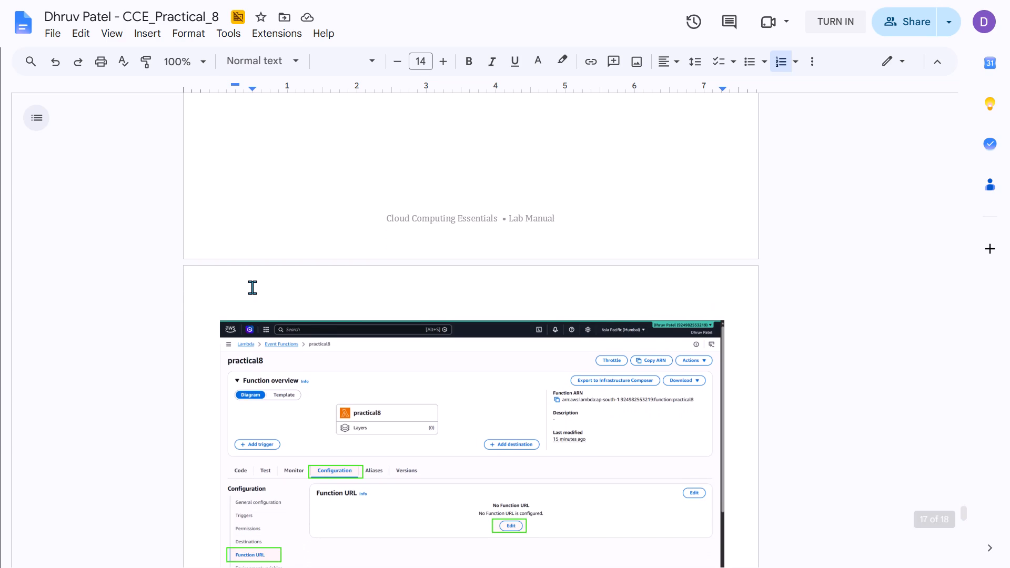
click(252, 287)
key(ctrl+v)
key(BackSpace)
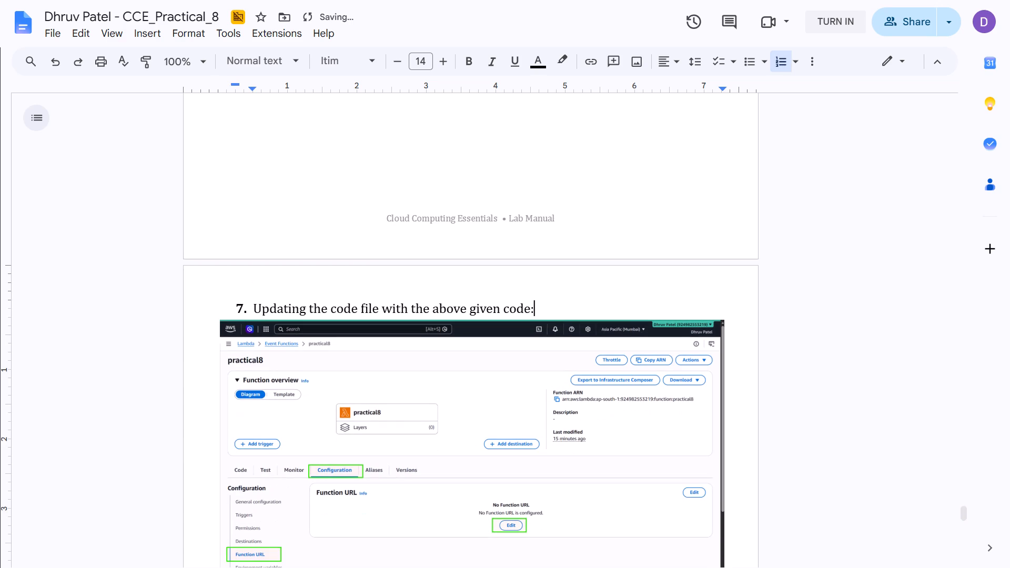
Change the pasted heading's text to "Creating the Function URL.".
key(ctrl+Left)
key(ctrl+shift+Left)
key(ctrl+shift+Left)
key(ctrl+shift+Left)
key(ctrl+shift+Left)
key(ctrl+shift+Left)
key(ctrl+shift+Left)
key(ctrl+shift+Left)
key(ctrl+shift+Left)
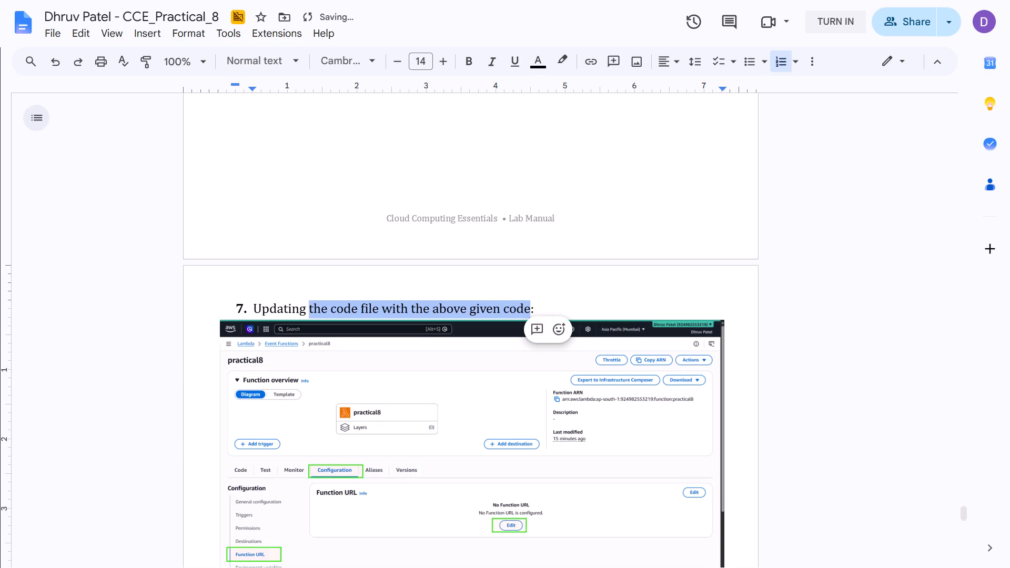
key(ctrl+shift+Left)
text(Creating the FUcn)
key(BackSpace)
key(BackSpace)
key(BackSpace)
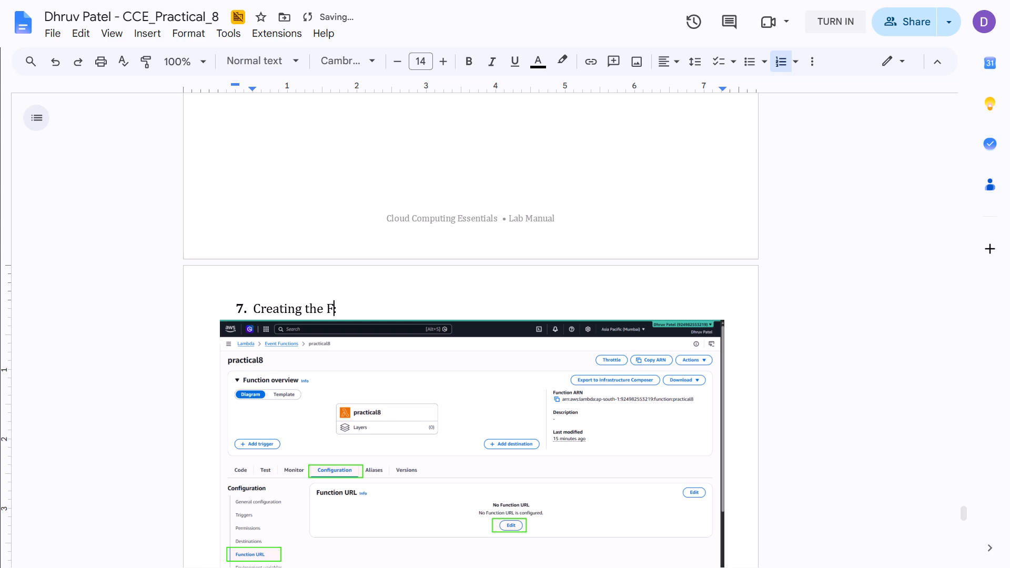
text(unctin)
key(space)
key(BackSpace)
key(BackSpace)
text(on)
key(space)
text(URL)
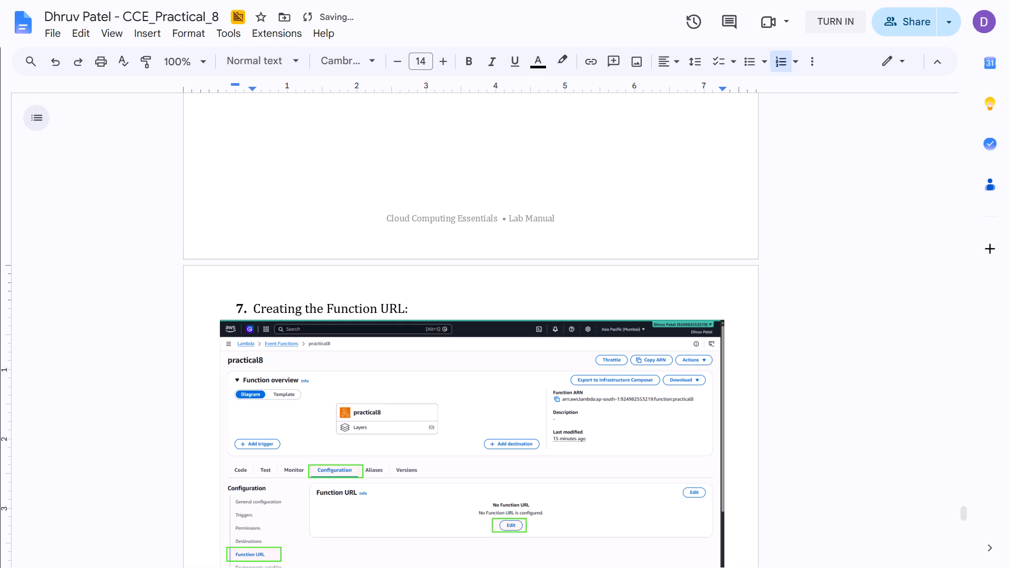
key(Delete)
key(comma)
key(BackSpace)
key(period)
Examine the reference CCE_Practical_8 PDF for the Configure Function URL settings and the screenshots that follow.
scroll(585, 424, down, 2)
key(alt+Tab)
key(alt+Tab)
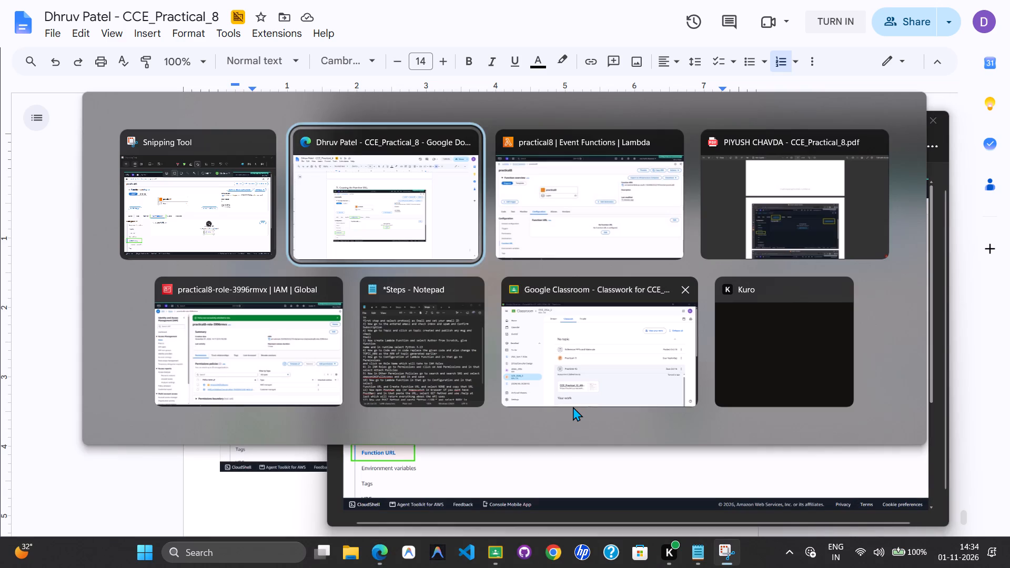
key(alt+Tab)
key(alt+Tab)
scroll(530, 397, down, 3)
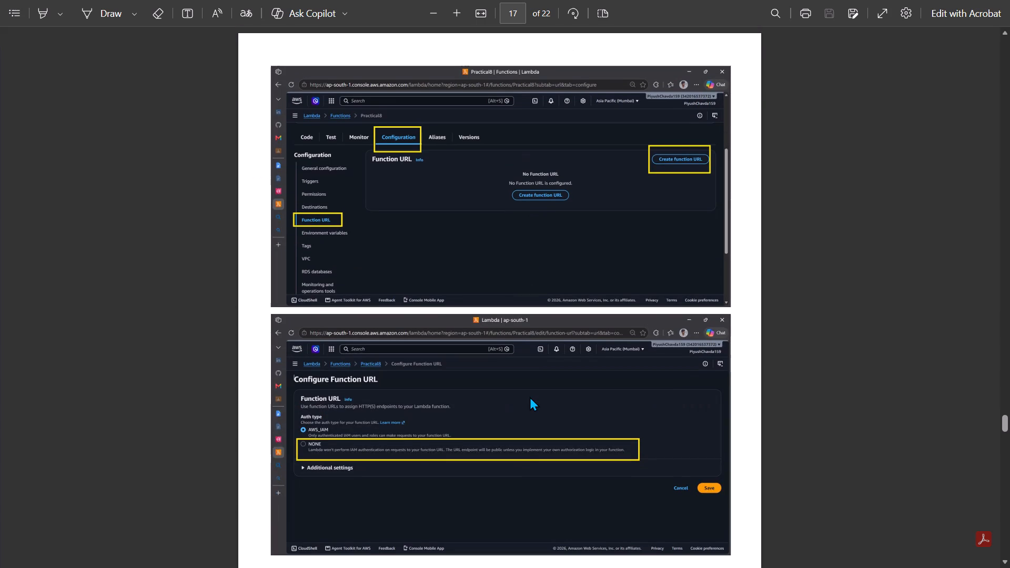
scroll(530, 397, down, 7)
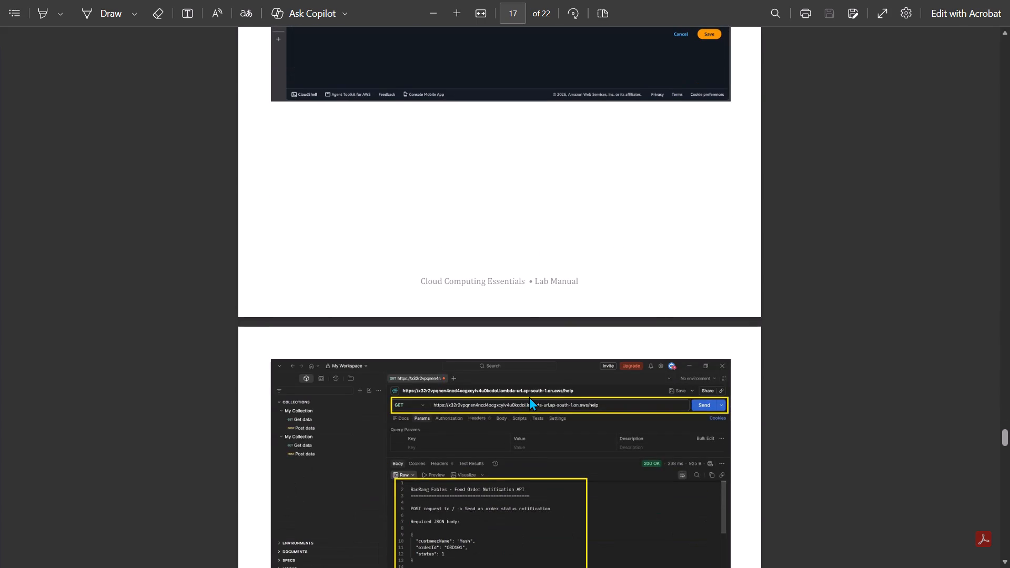
scroll(529, 397, up, 5)
In the AWS Lambda console, open practical8's function URL configuration, set the auth type to NONE, and collapse the policy statement.
key(alt+Tab)
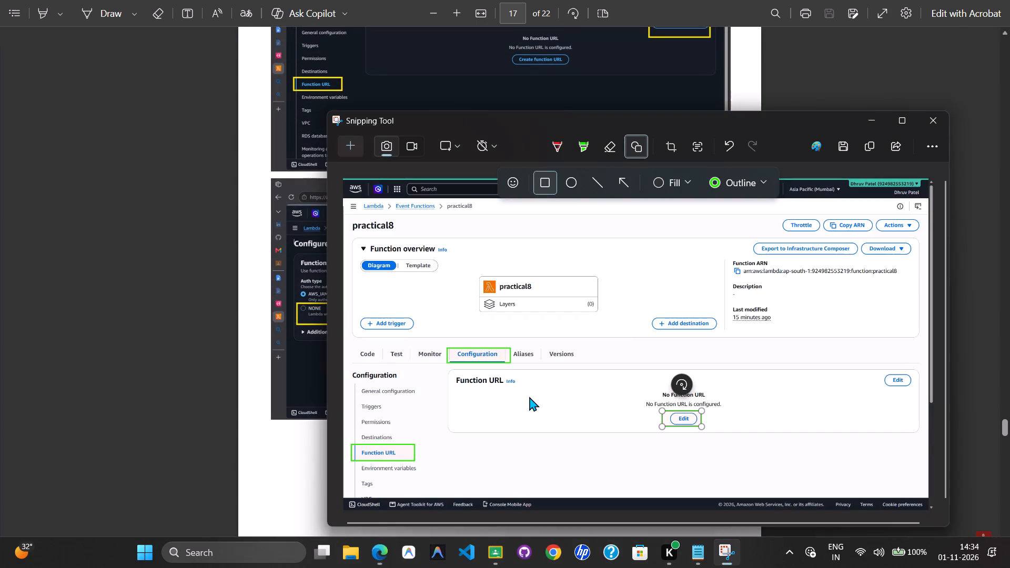
key(alt+Tab)
key(alt+Tab)
key(alt+Tab)
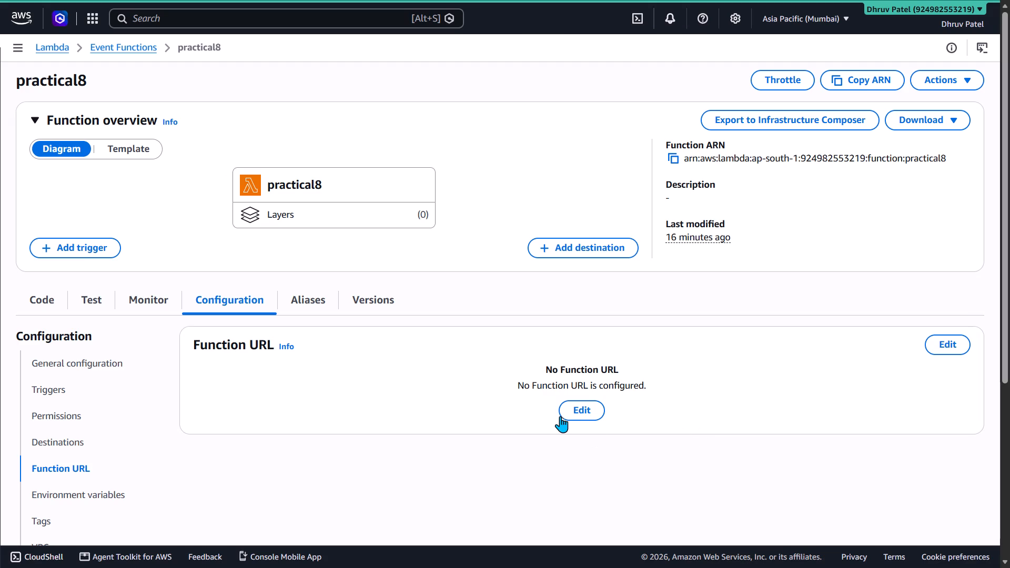
click(563, 408)
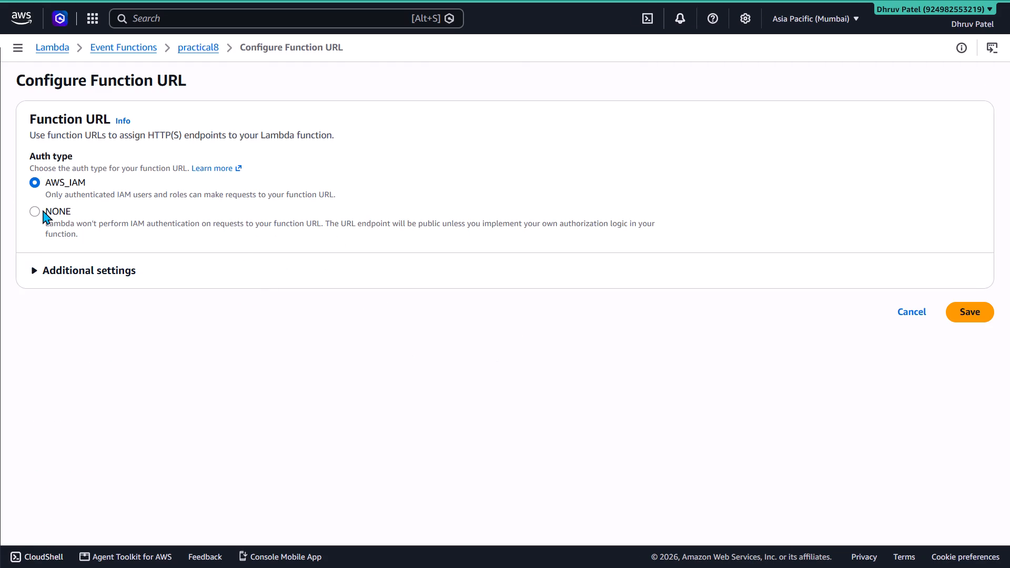
click(36, 215)
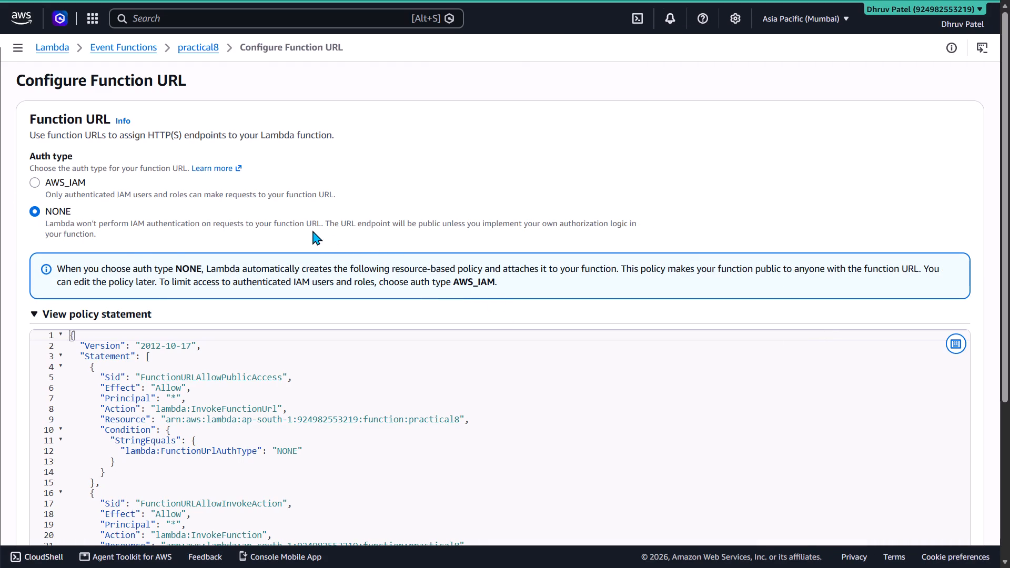
click(29, 313)
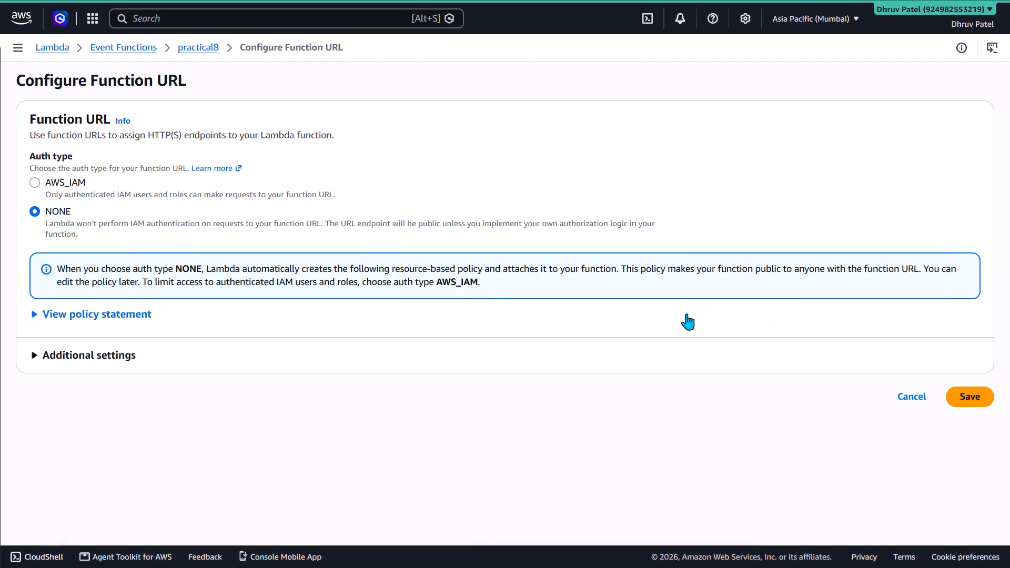
Capture a screenshot of the Configure Function URL page from the console header to below the Save button and open it for markup.
key(shift+super+s)
drag(0, 0, 1009, 471)
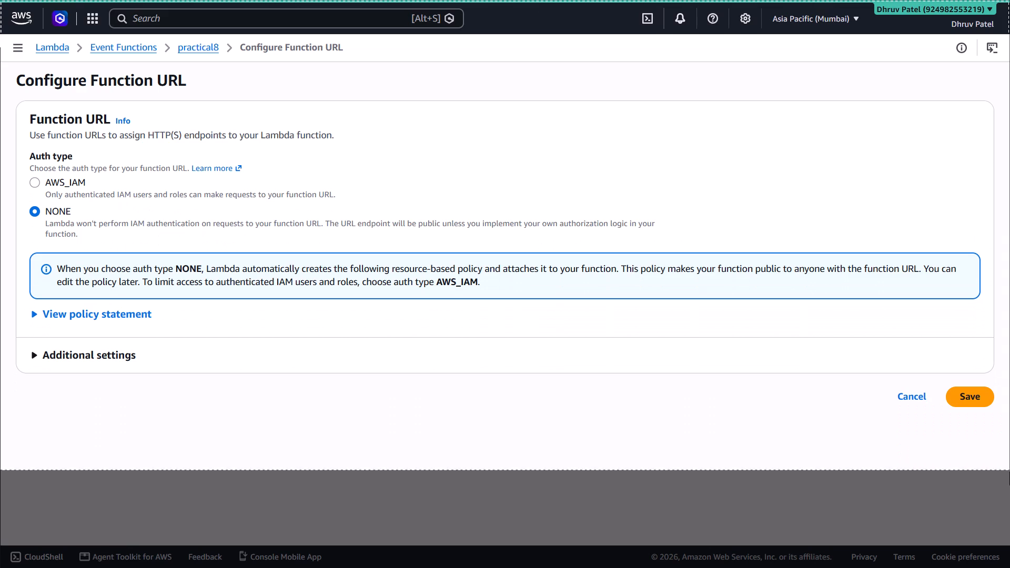
drag(1009, 471, 1009, 418)
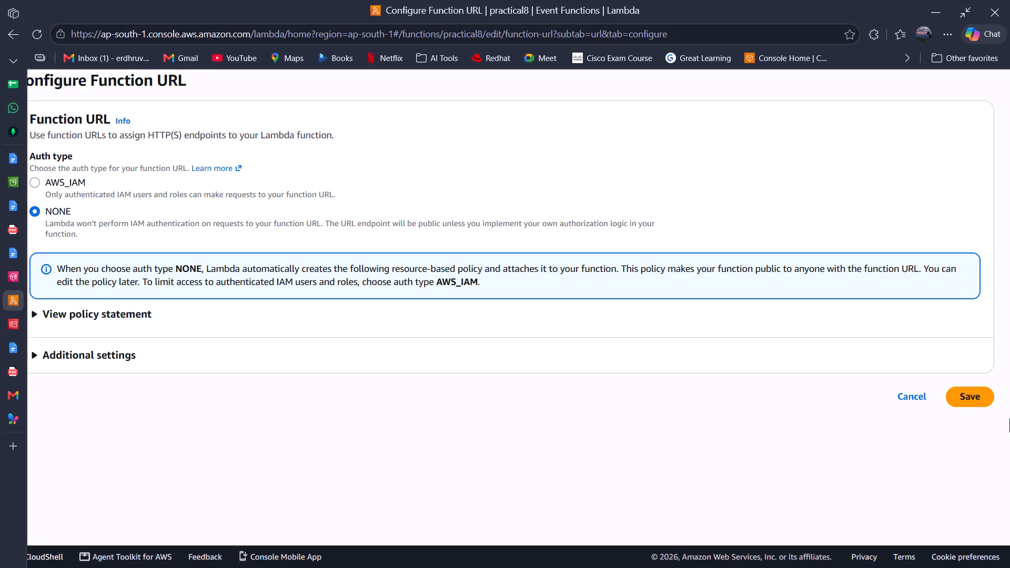
click(968, 395)
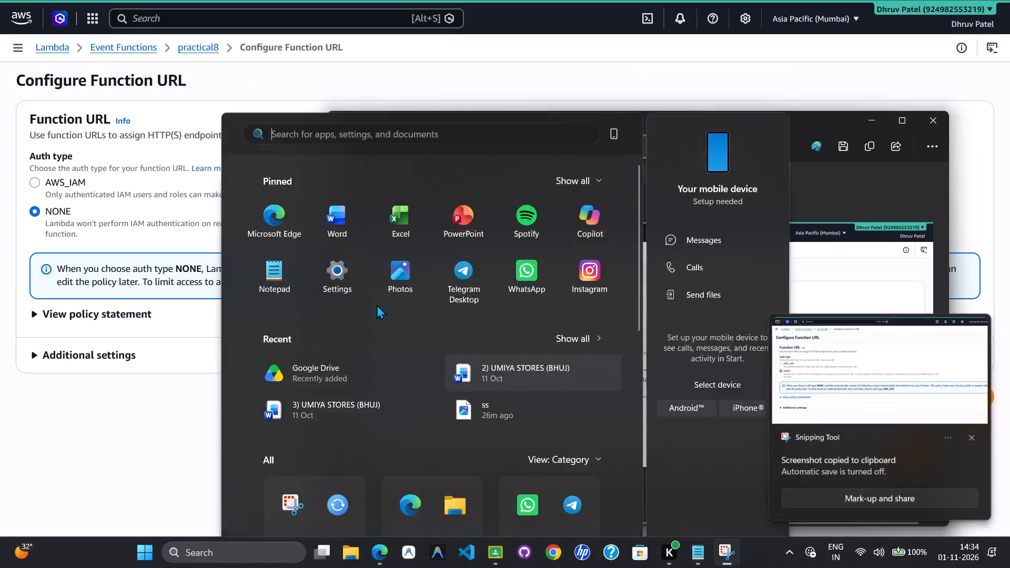
Outline the NONE auth option and the Save button with green rectangles on the screenshot and copy the annotated image.
drag(356, 339, 690, 364)
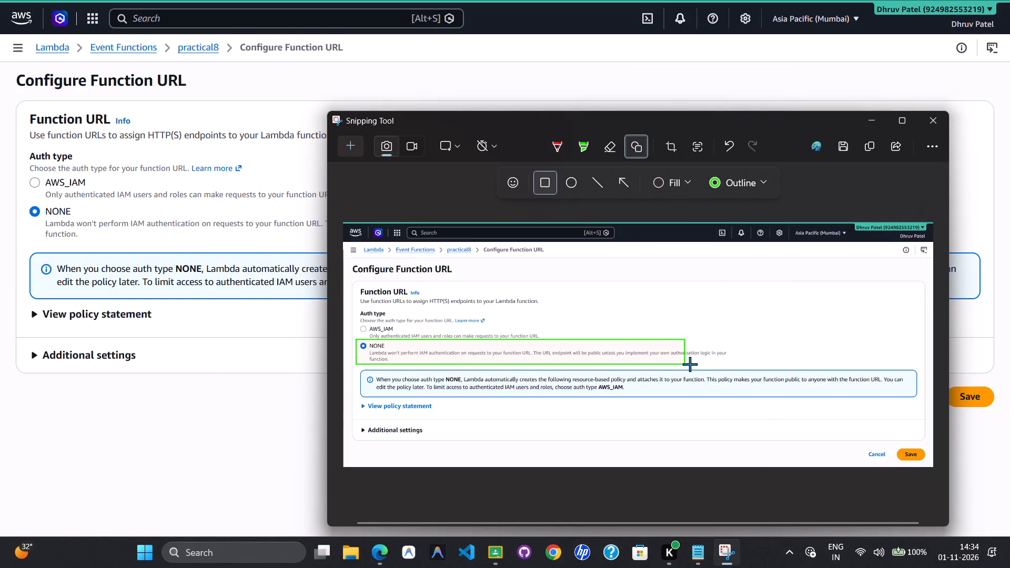
drag(690, 364, 732, 364)
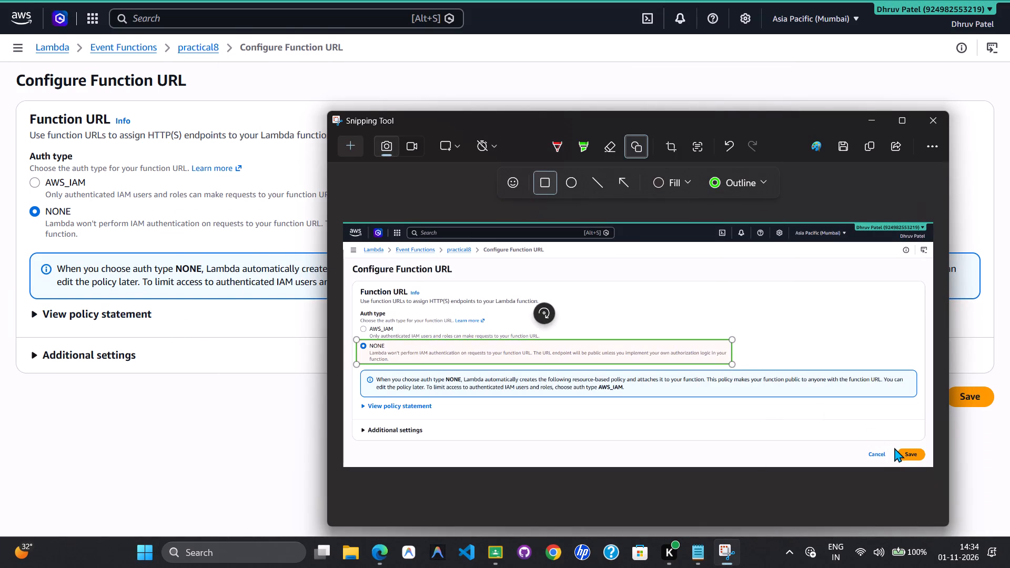
drag(894, 448, 929, 463)
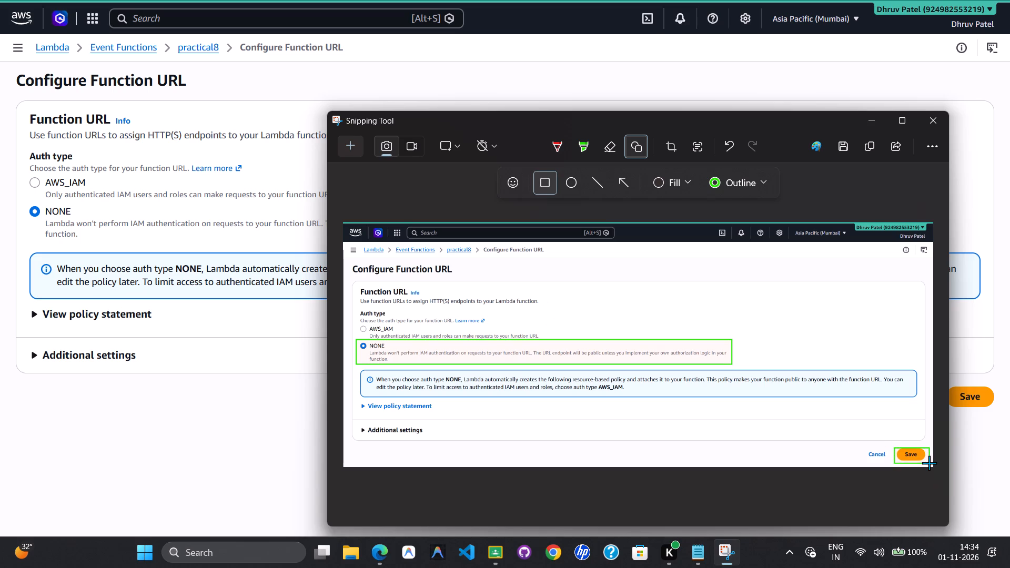
drag(929, 463, 928, 466)
key(Up)
key(Up)
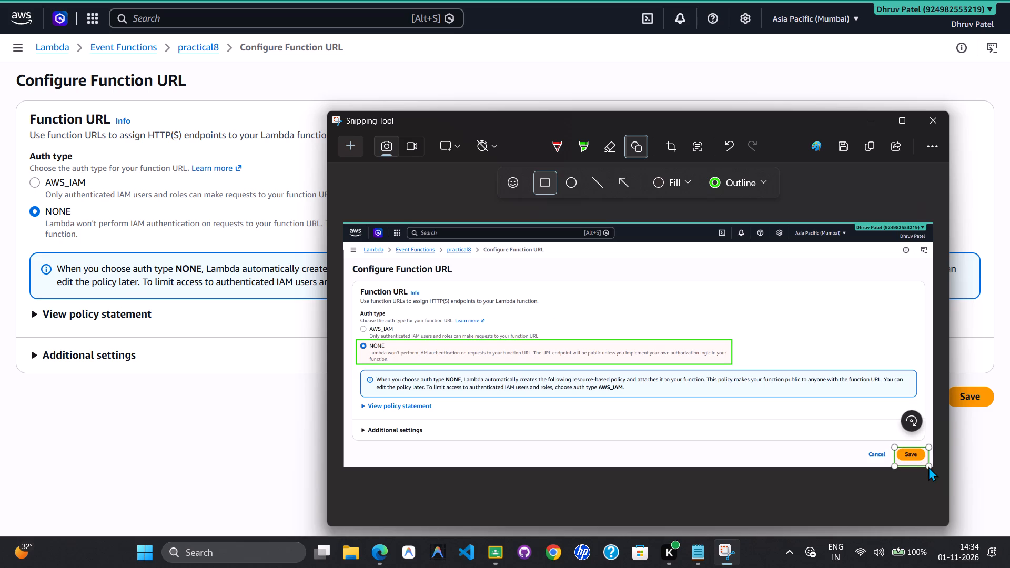
key(Up)
key(Up)
key(Up)
key(Left)
key(Left)
key(Up)
key(Up)
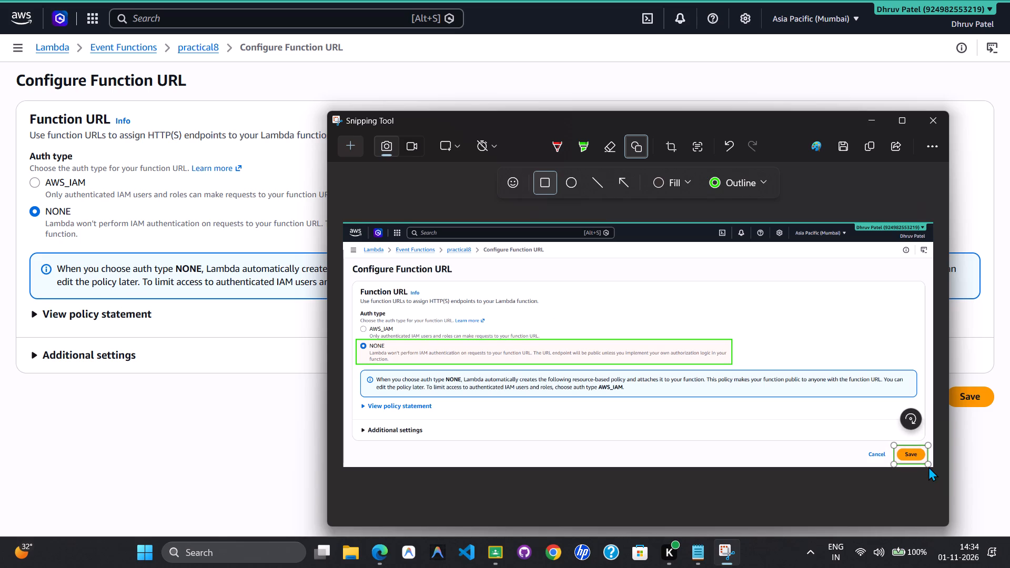
key(Right)
key(Down)
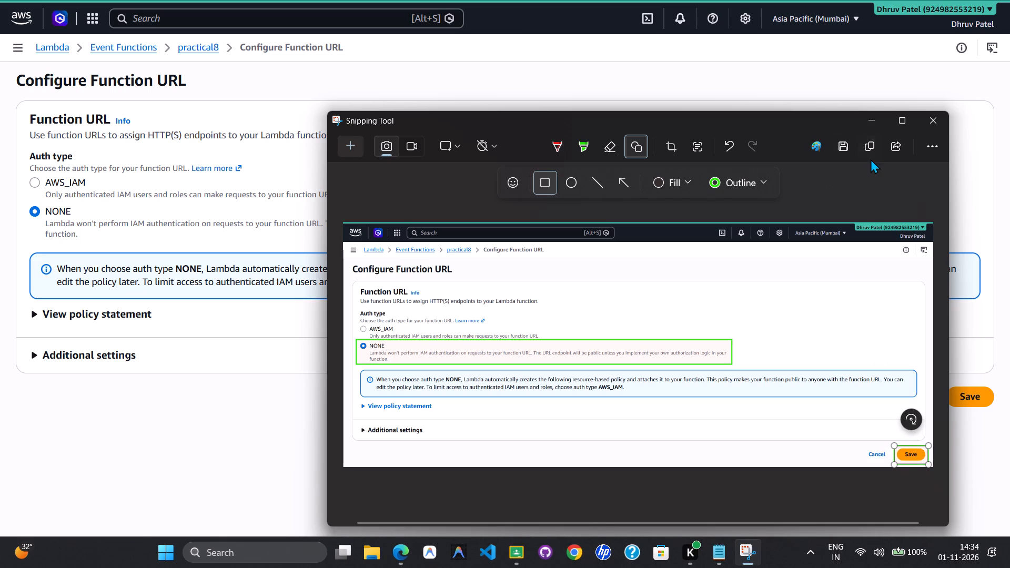
click(871, 159)
click(871, 148)
Switch to the CCE_Practical_8 lab document and paste the annotated screenshot below the one under "Creating the Function URL.".
key(alt+Tab)
key(alt+Tab)
key(alt+Tab)
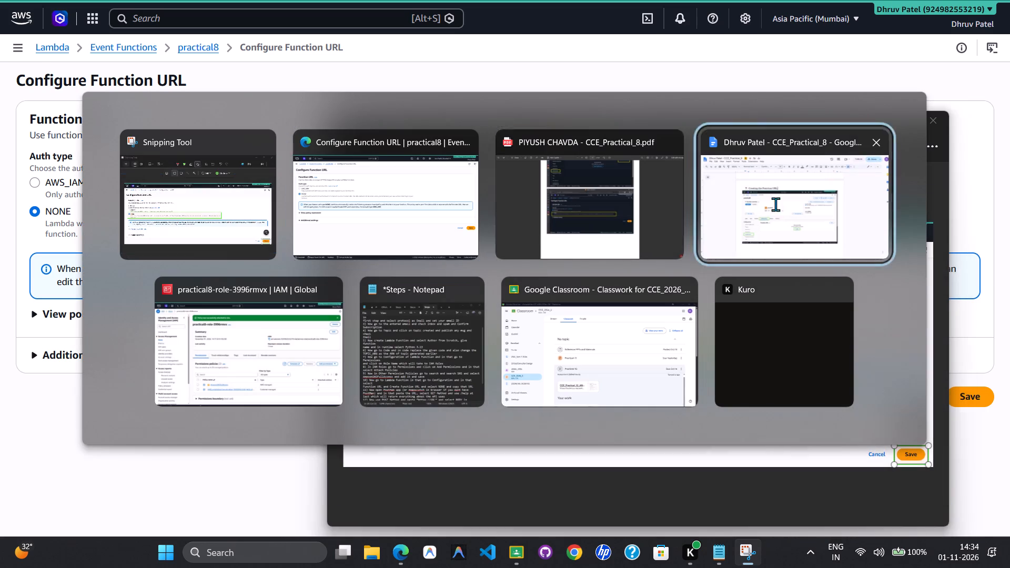
click(743, 474)
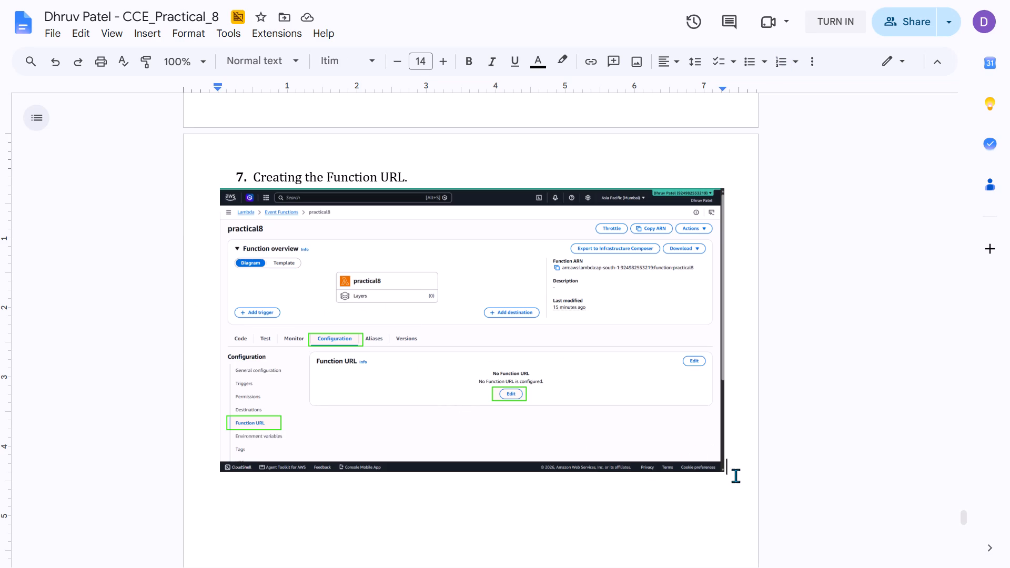
key(Return)
key(ctrl+c)
key(super+v)
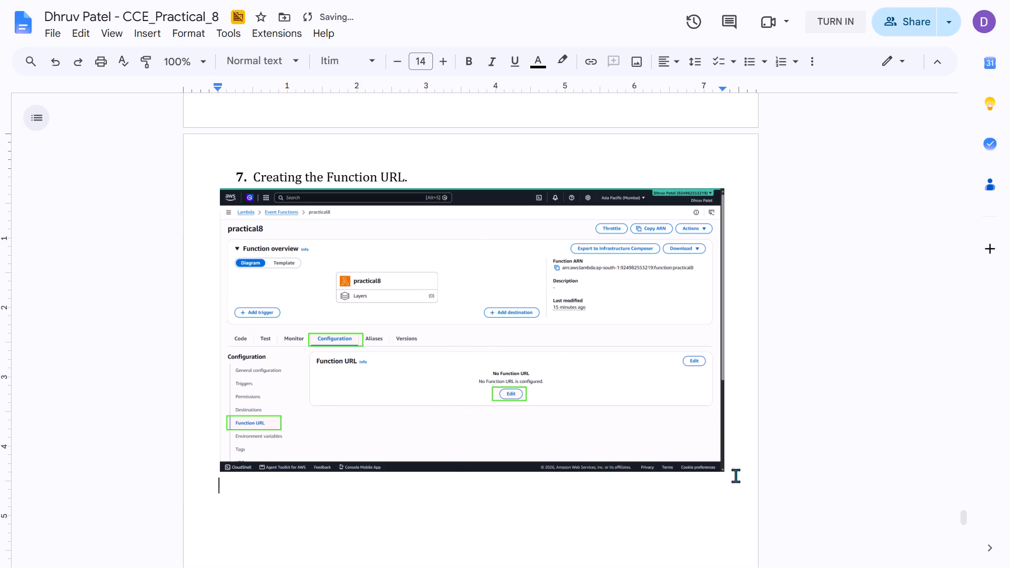
key(Down)
key(Up)
key(Return)
key(ctrl+v)
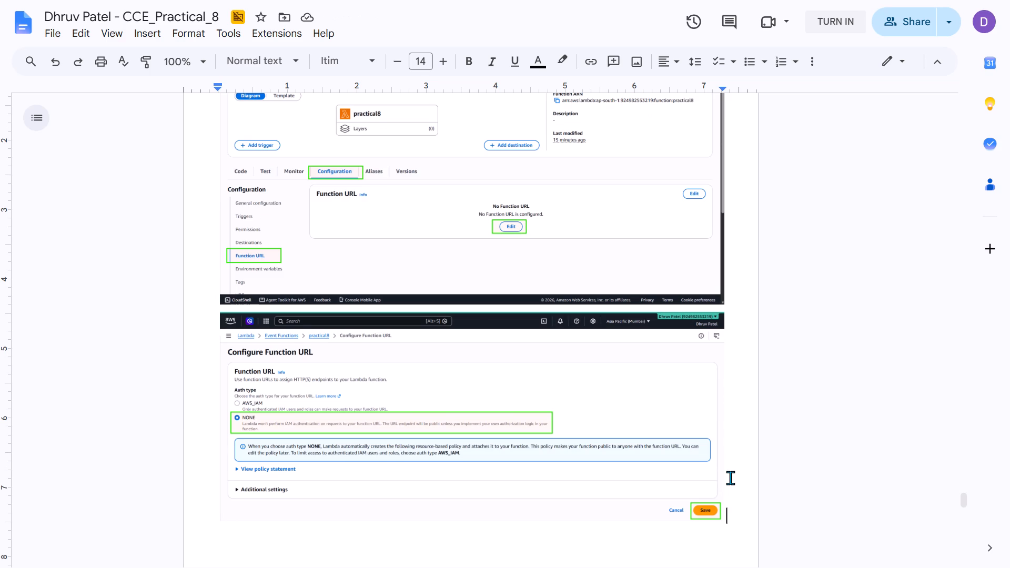
scroll(704, 492, down, 3)
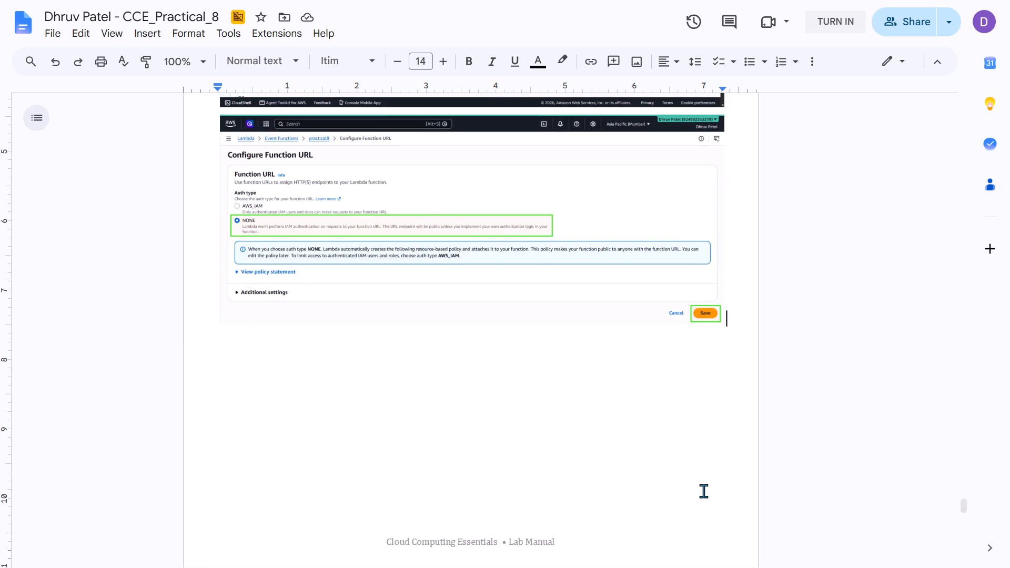
Return to the Configure Function URL page for practical8 in the Lambda console and save the function URL settings.
key(alt+Tab)
key(alt+Tab)
key(alt+Tab)
key(alt+Tab)
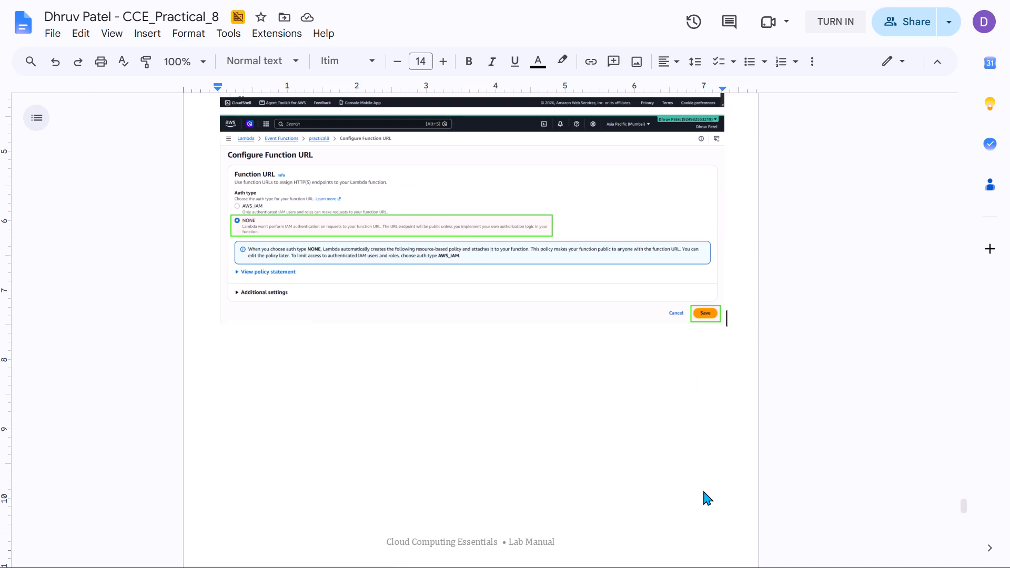
key(alt+Tab)
key(alt+Tab)
key(alt+Tab)
key(alt+Tab)
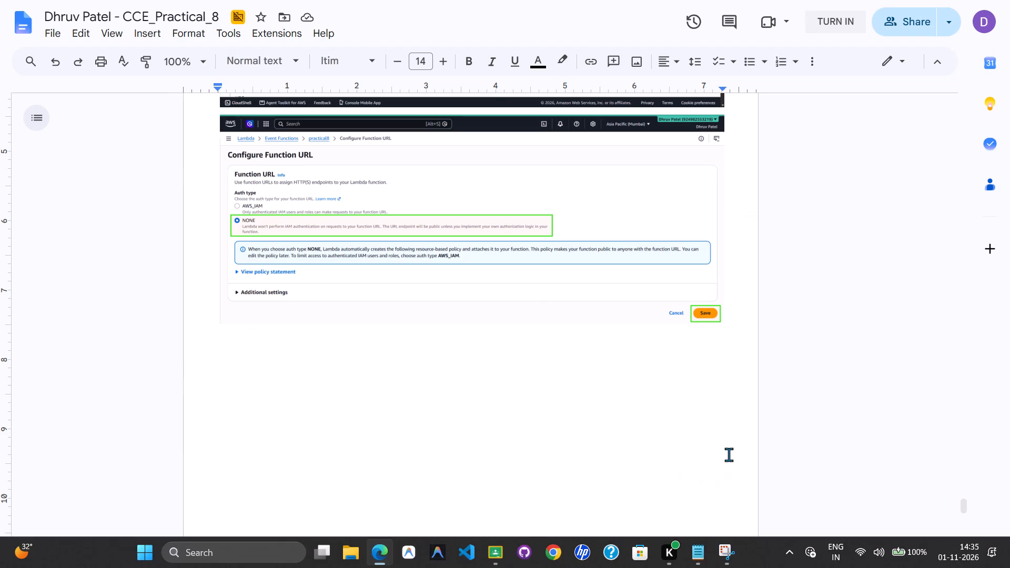
key(alt+Tab)
key(alt+Tab)
click(992, 398)
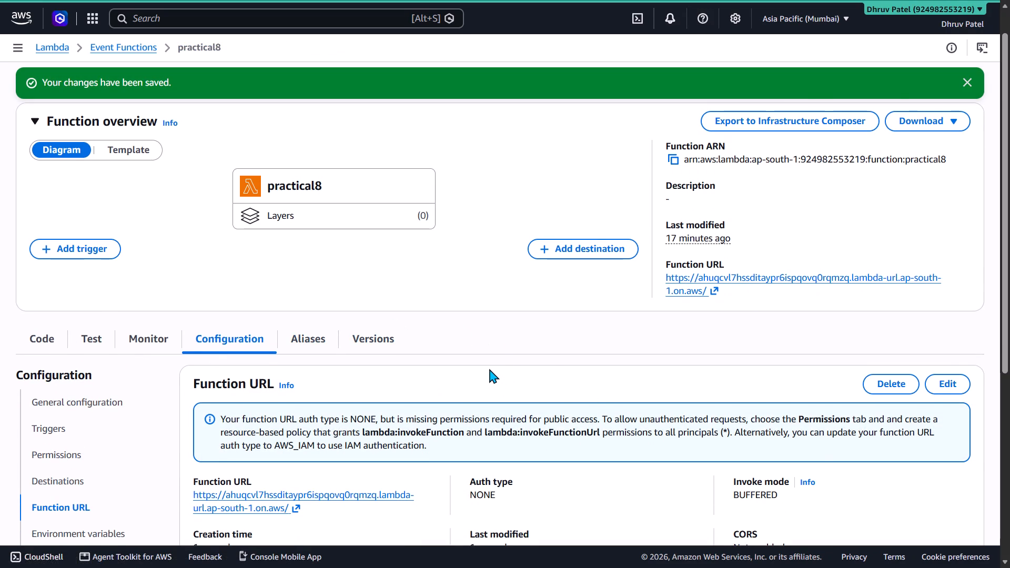
Dismiss the save notification, capture a full-screen screenshot of practical8's Function URL configuration, and open it for markup.
scroll(489, 369, down, 1)
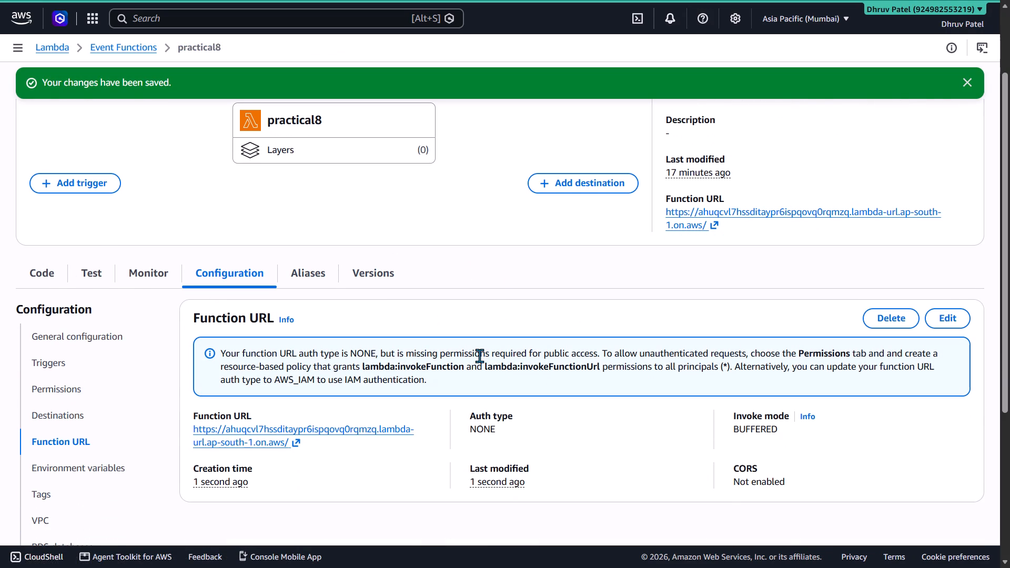
click(972, 86)
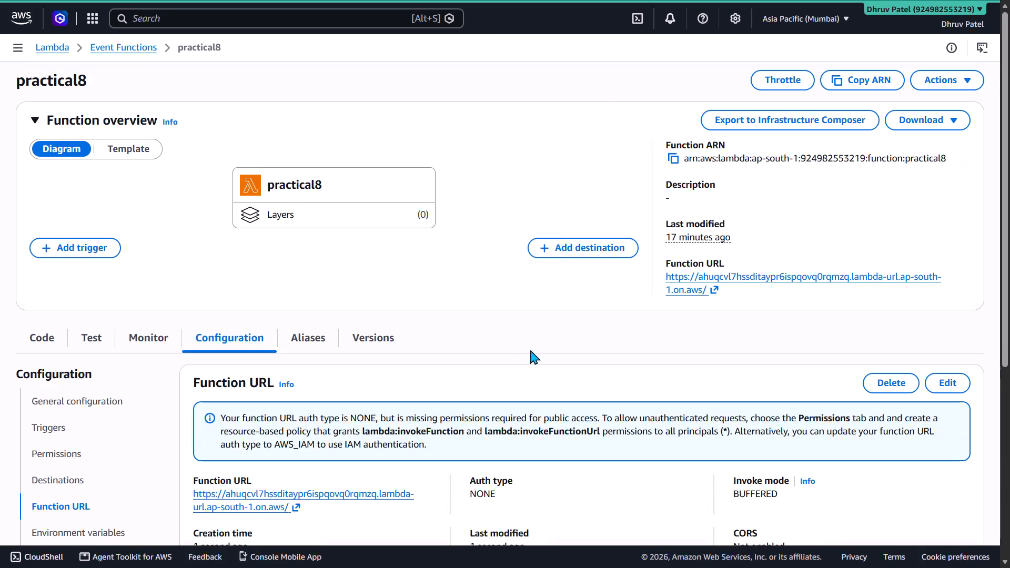
key(shift+super+s)
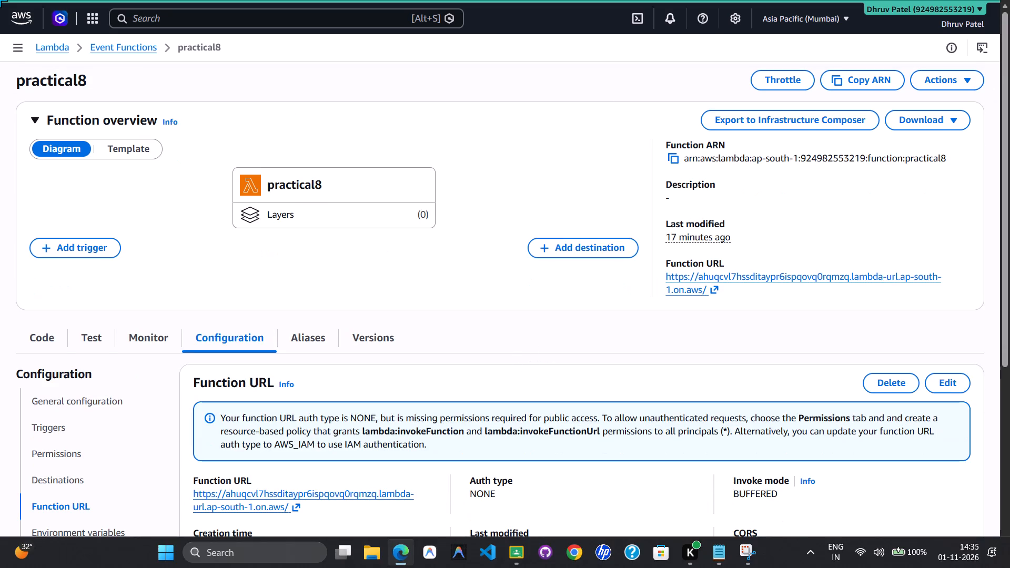
drag(0, 0, 1009, 567)
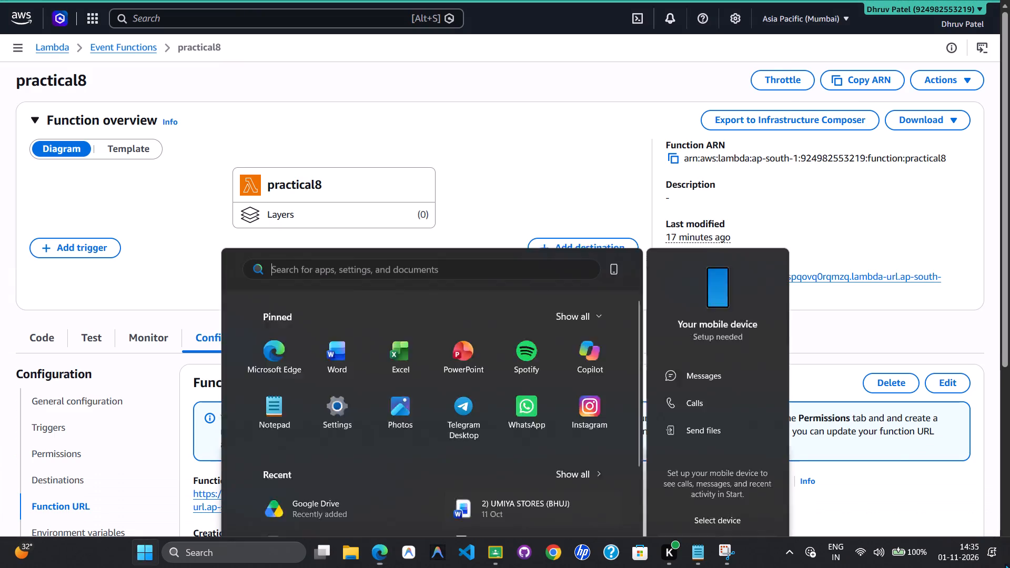
click(887, 403)
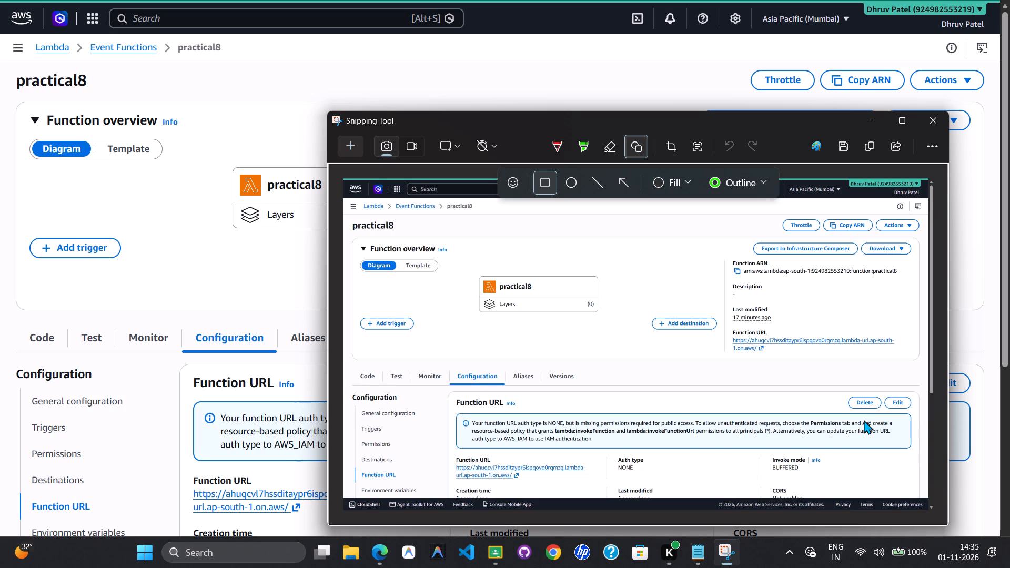
Outline the Function URL entries in the function overview and the configuration section with green rectangles and copy the annotated image.
drag(728, 326, 799, 345)
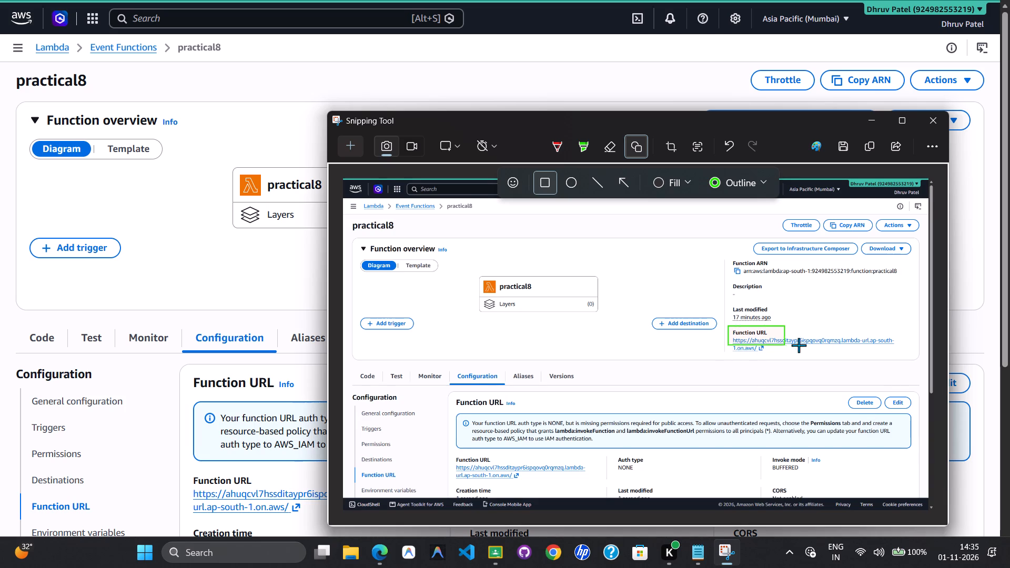
drag(799, 345, 901, 356)
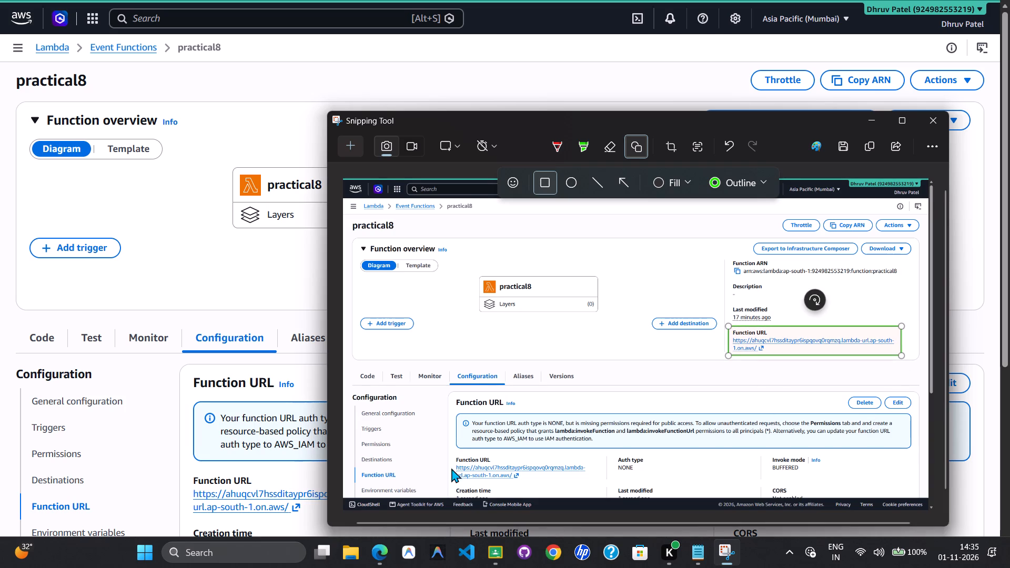
drag(453, 457, 591, 481)
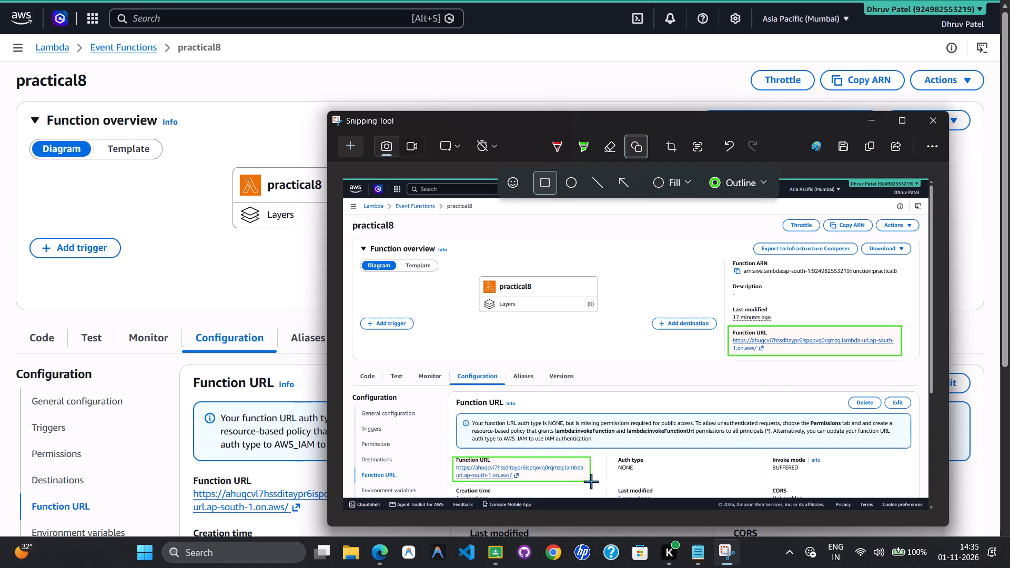
drag(591, 481, 591, 484)
key(Up)
key(Up)
key(Up)
key(Up)
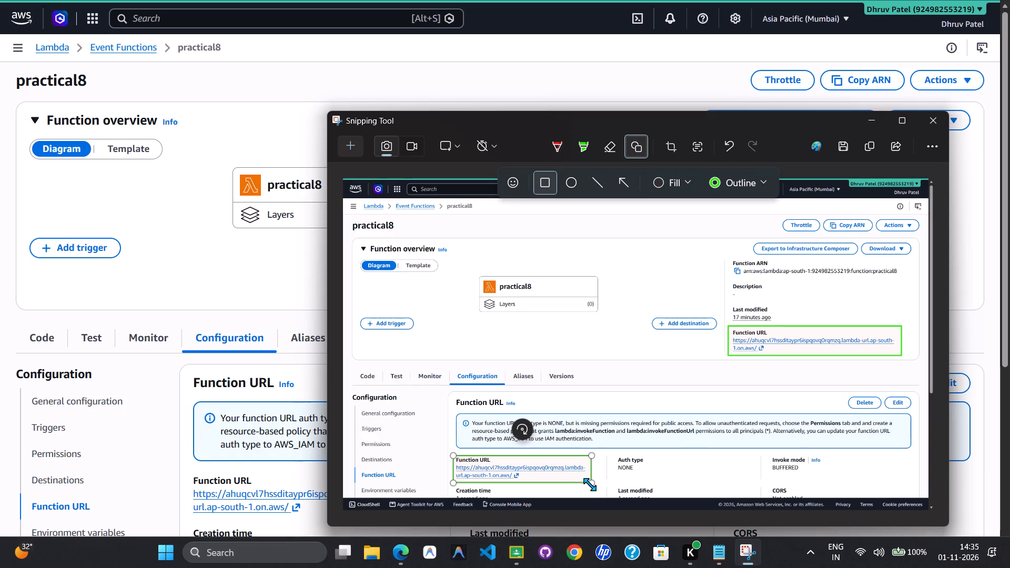
click(869, 154)
Switch to the CCE_Practical_8 lab document and paste the annotated screenshot after the Configure Function URL screenshot.
key(alt+Tab)
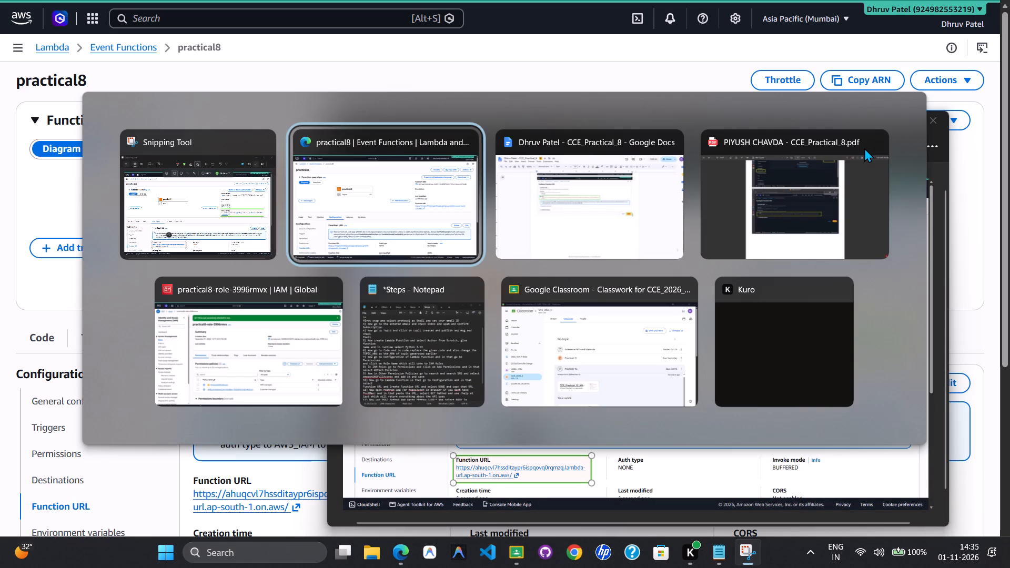
key(alt+Tab)
key(ctrl+v)
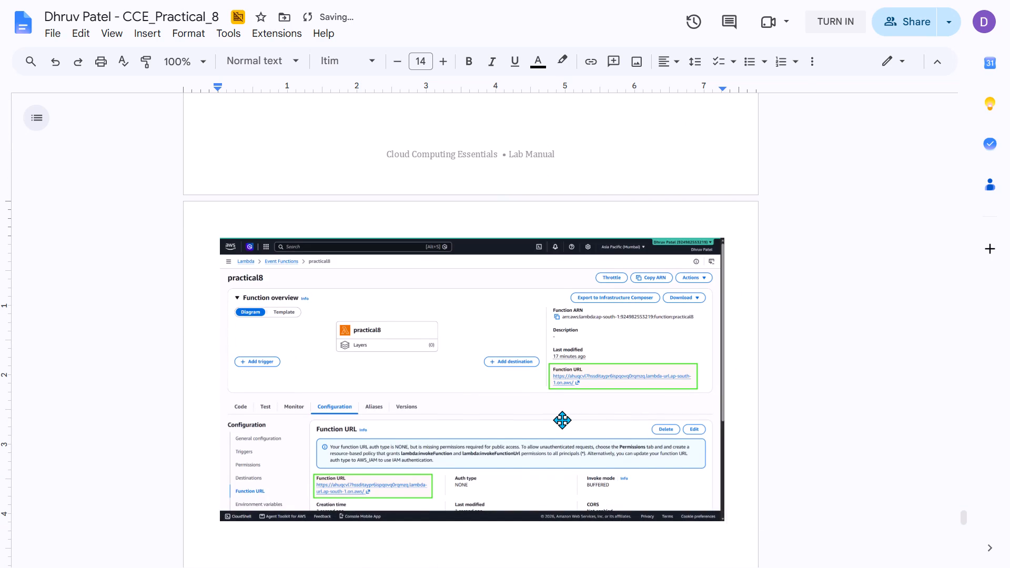
double_click(562, 420)
click(562, 420)
key(Escape)
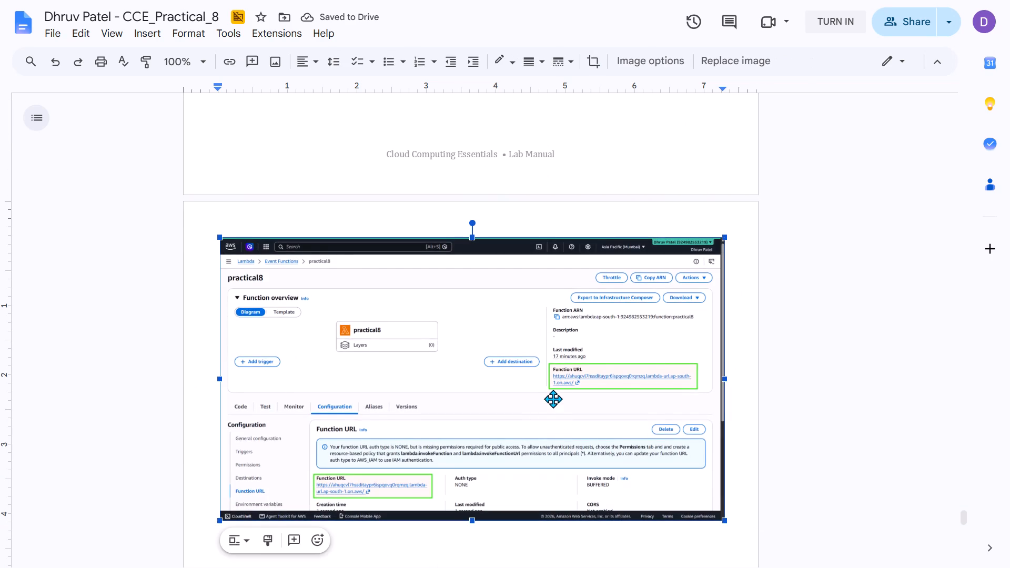
scroll(553, 399, up, 10)
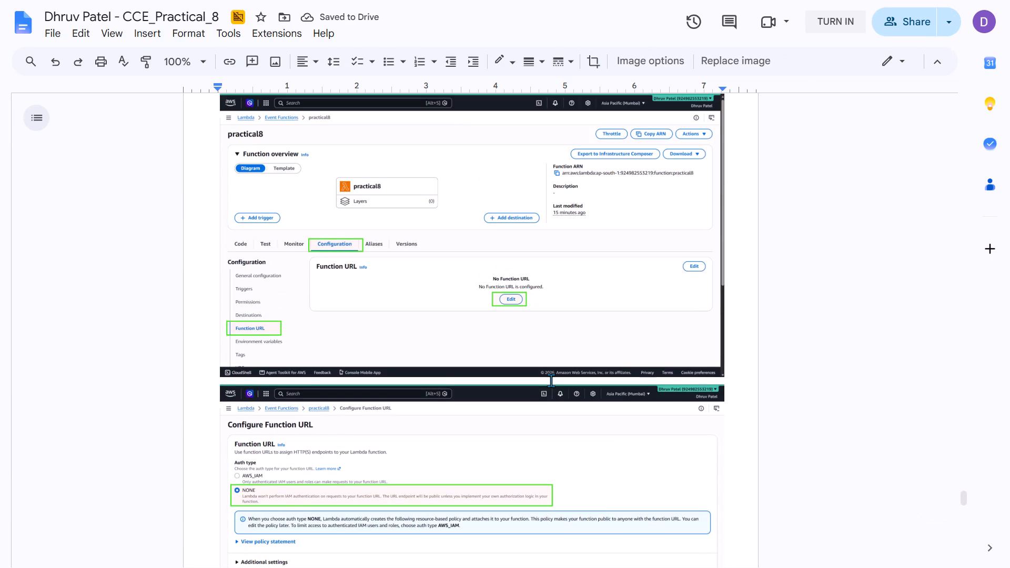
Add a new empty line below the annotated Function URL screenshot at the end of the lab document.
scroll(512, 298, up, 2)
scroll(512, 298, down, 3)
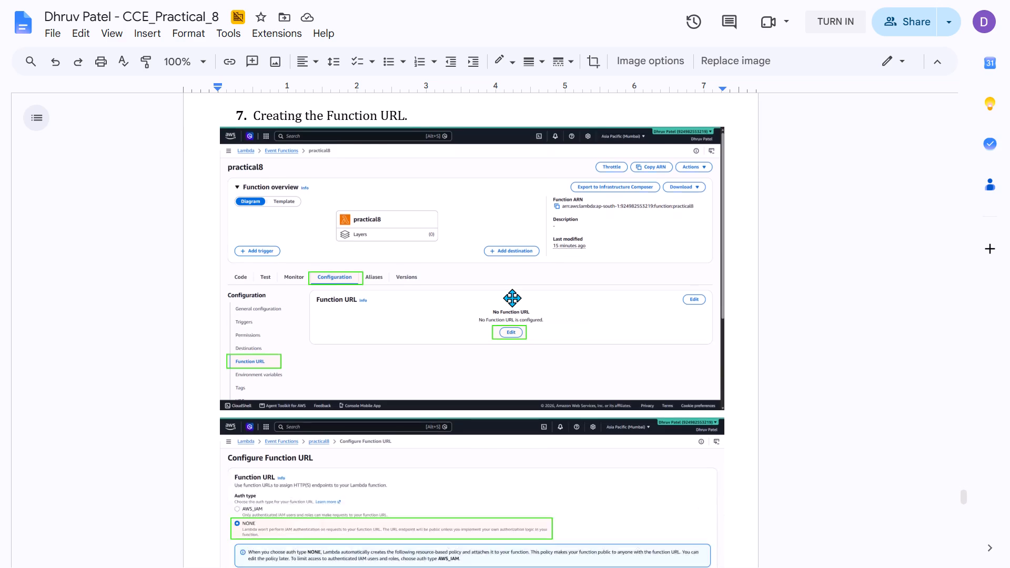
scroll(512, 297, down, 11)
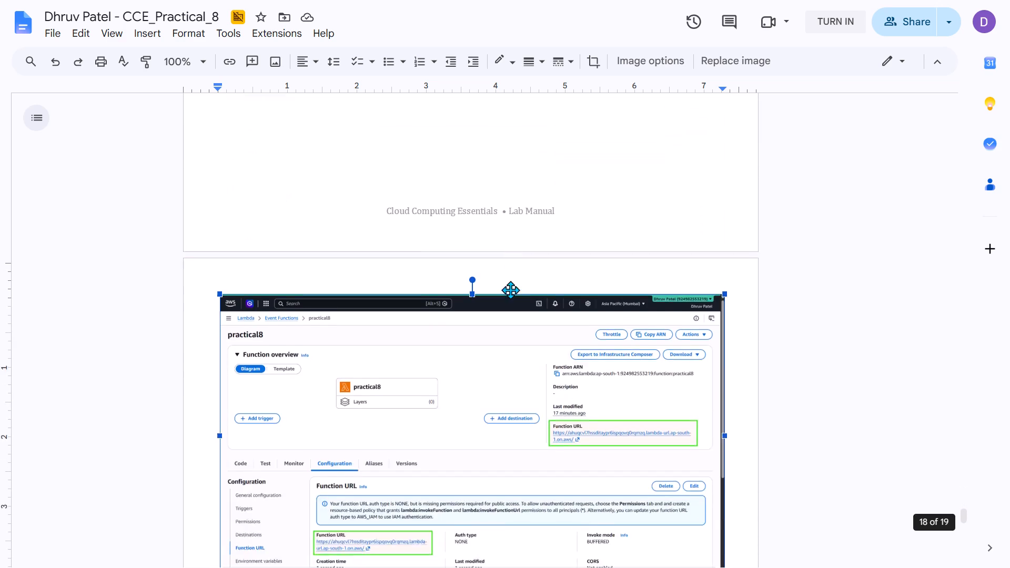
click(725, 360)
click(750, 369)
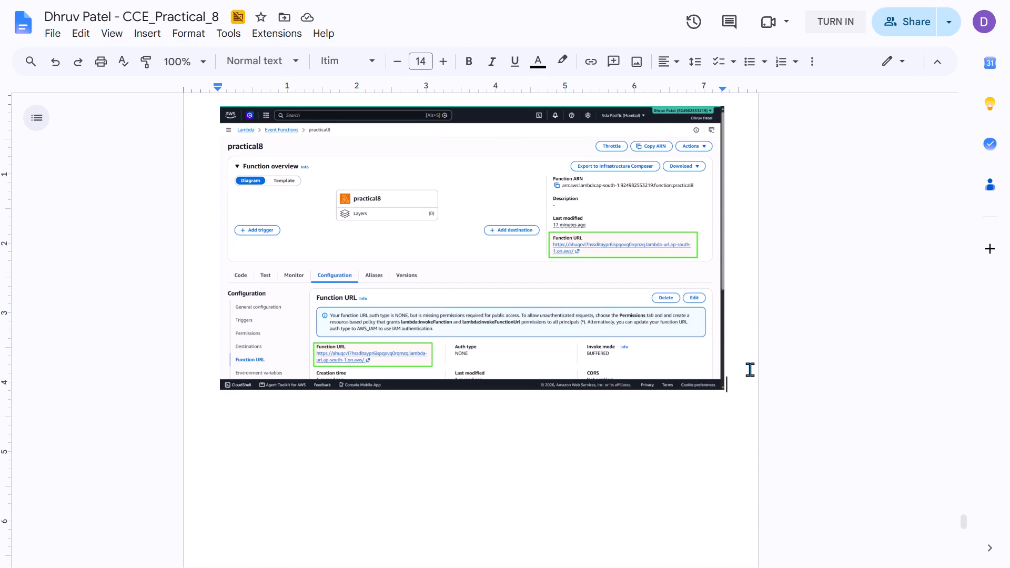
key(Return)
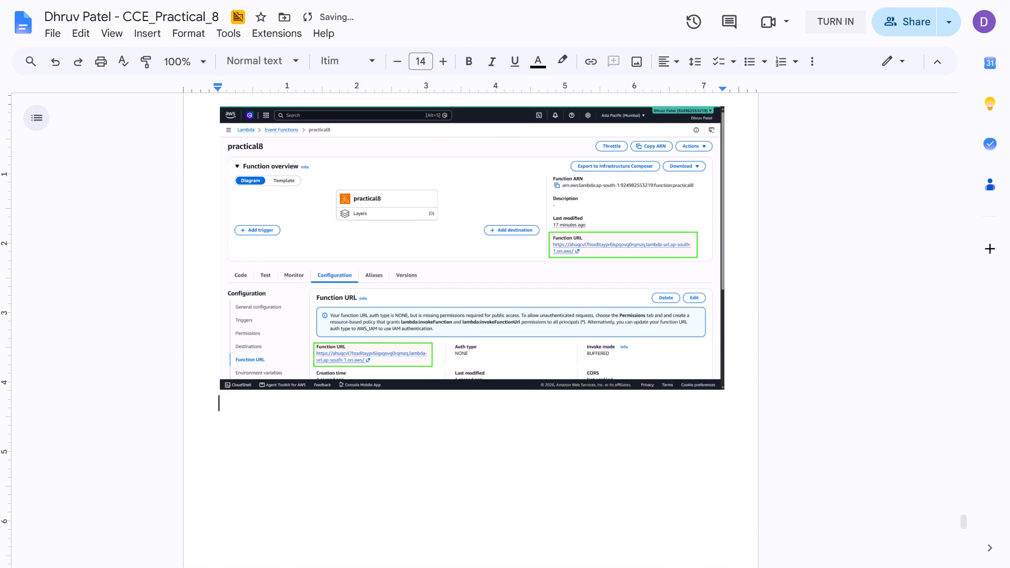
Check the reference CCE_Practical_8 PDF for the section after the function URL setup, view practical8's Lambda page, and return to the lab document.
key(alt+Tab)
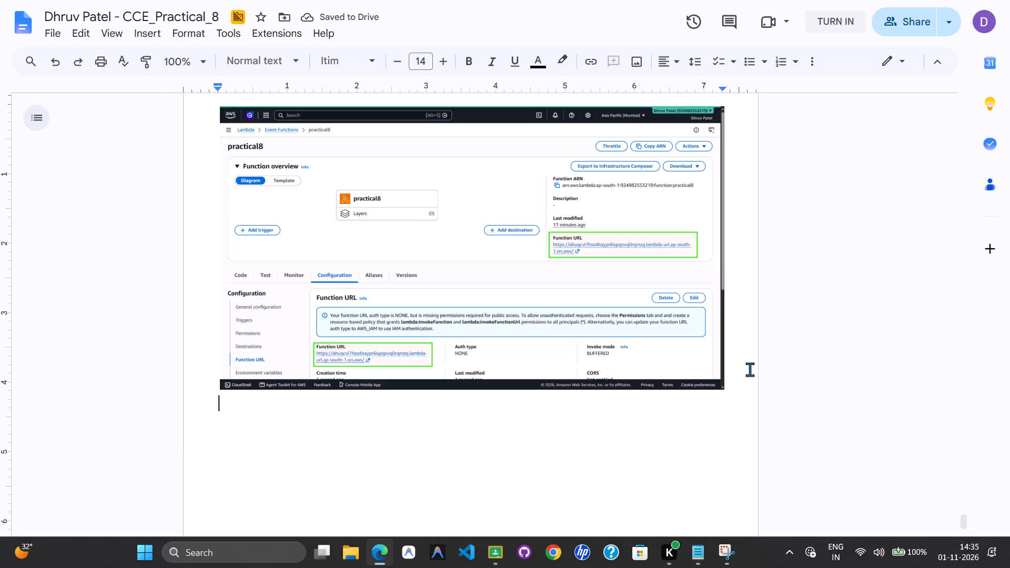
key(alt+Tab)
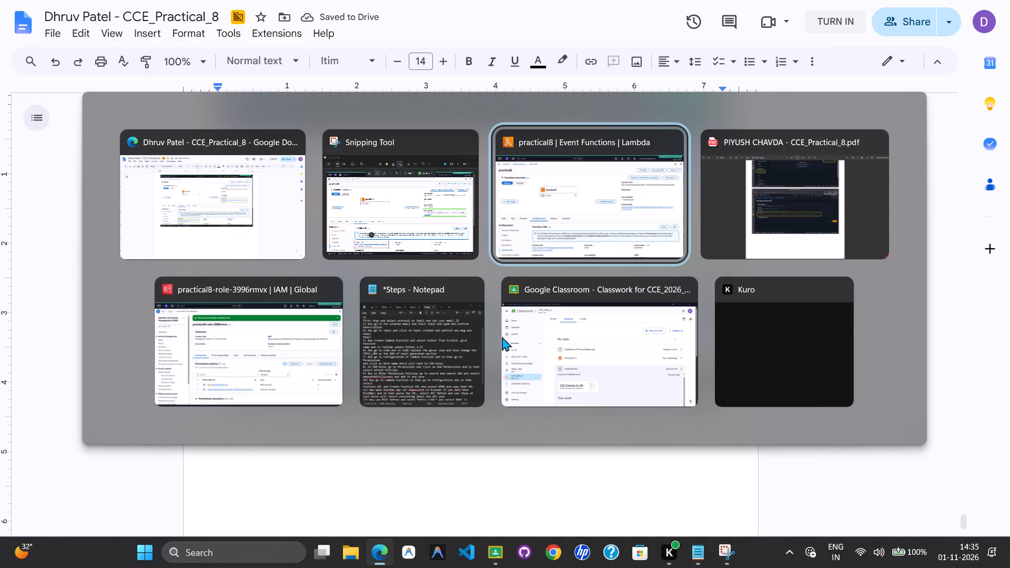
key(alt+Tab)
scroll(517, 324, down, 9)
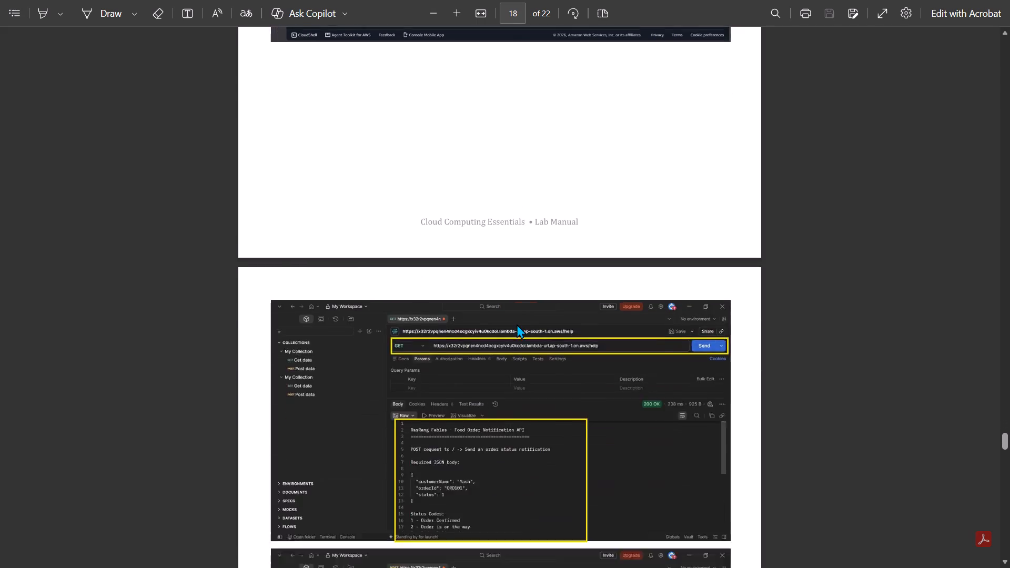
scroll(512, 323, up, 1)
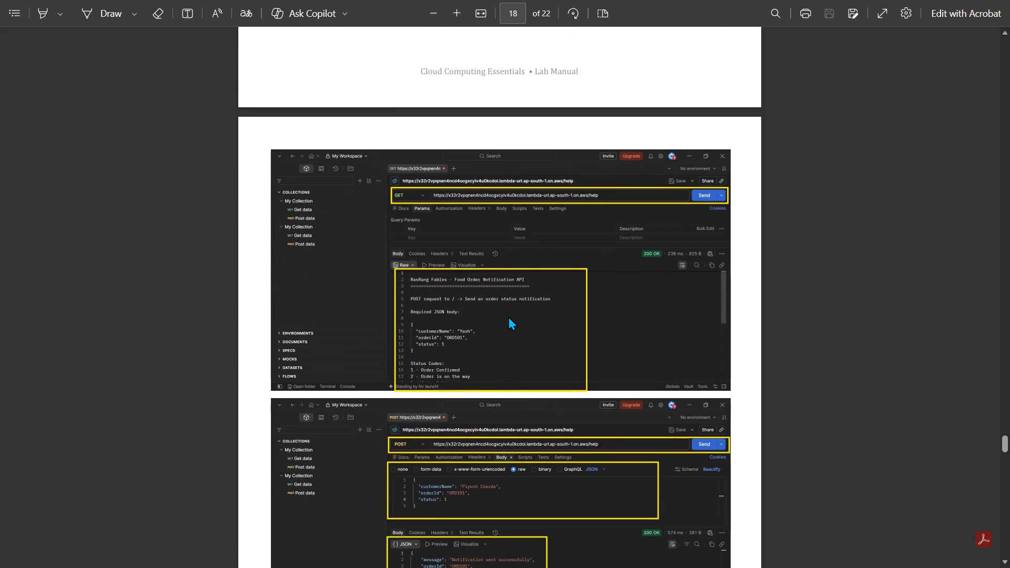
key(alt+Tab)
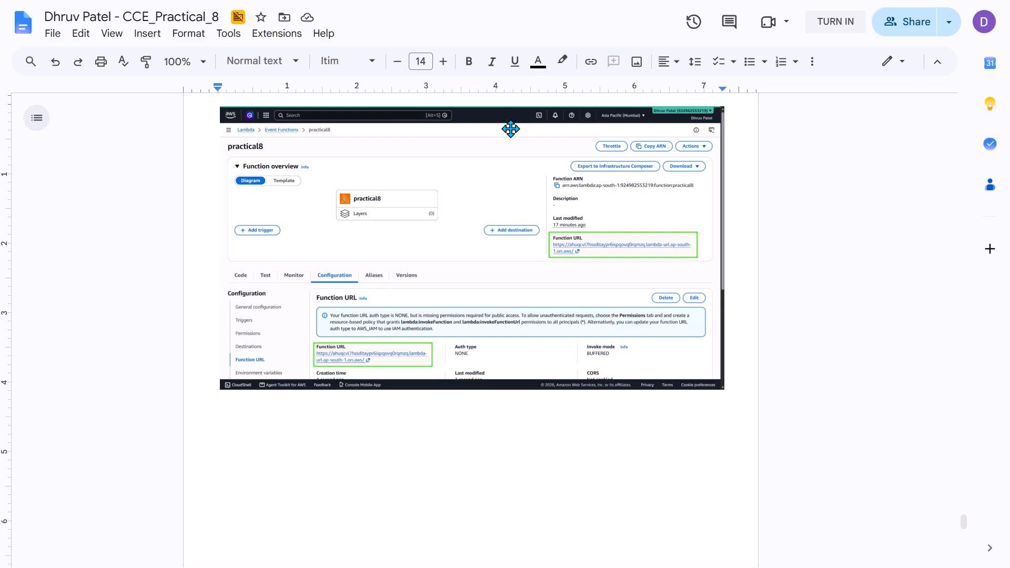
key(alt+Tab)
key(alt+Tab)
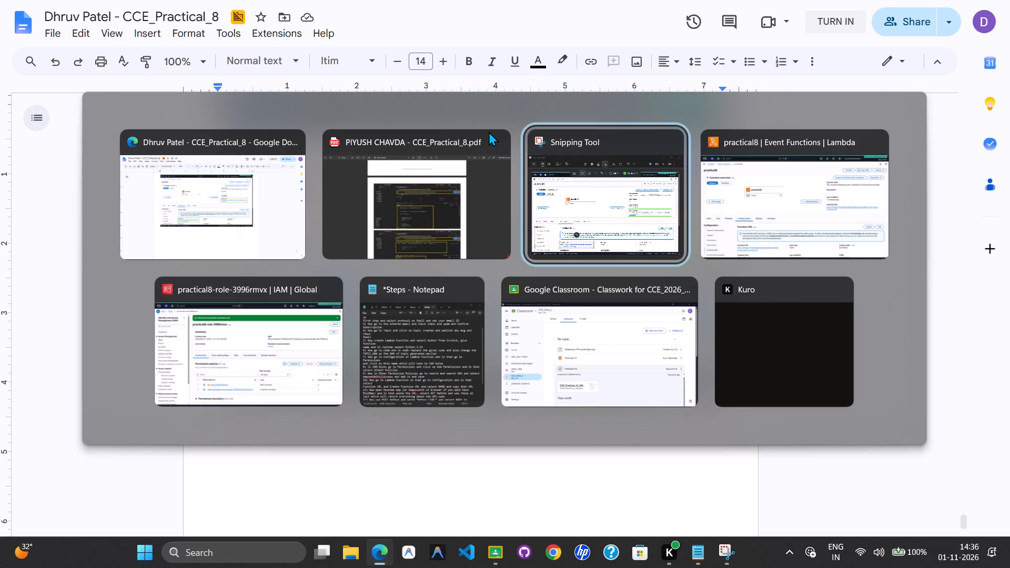
key(alt+Tab)
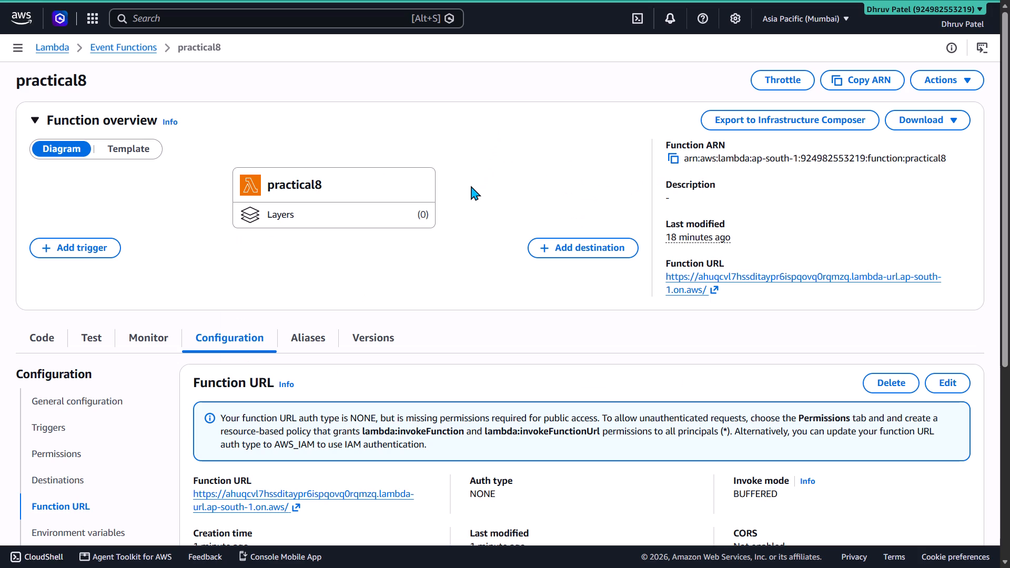
key(alt+Tab)
key(alt+Tab)
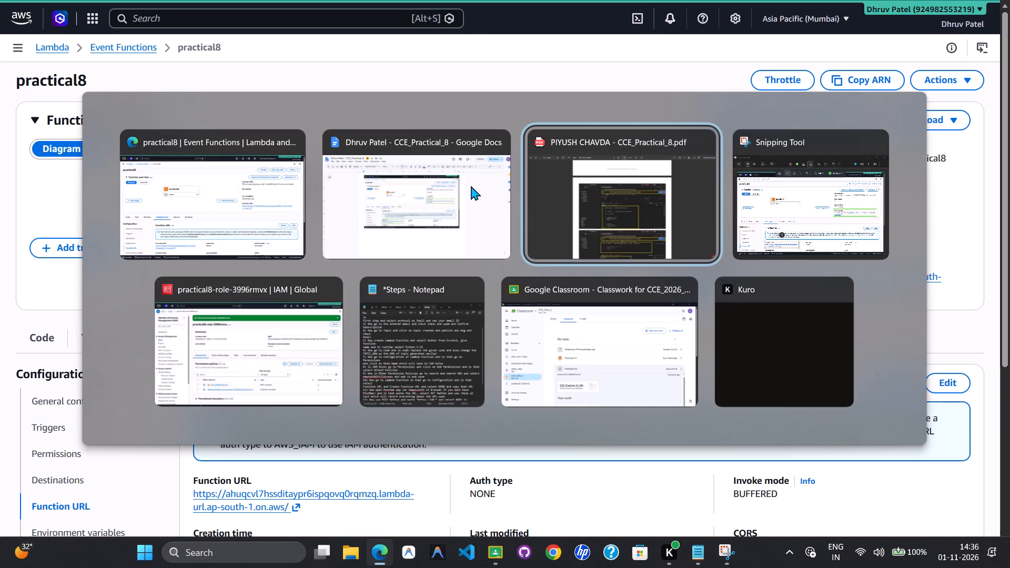
alt+click(452, 198)
Copy the numbered heading "Creating the Function URL." and paste it below the last annotated screenshot as the next numbered item.
scroll(441, 258, up, 8)
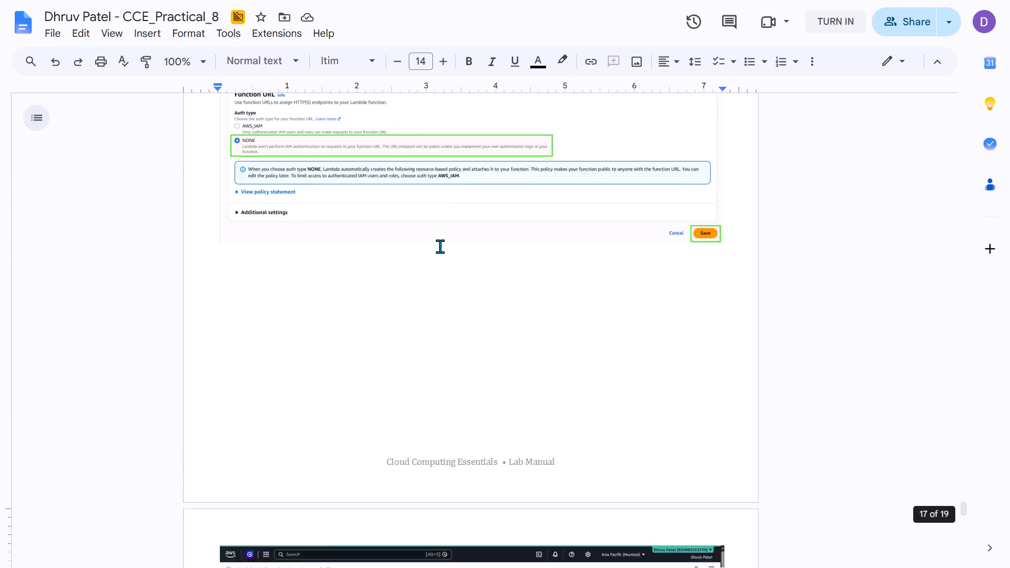
scroll(440, 246, up, 7)
triple_click(217, 281)
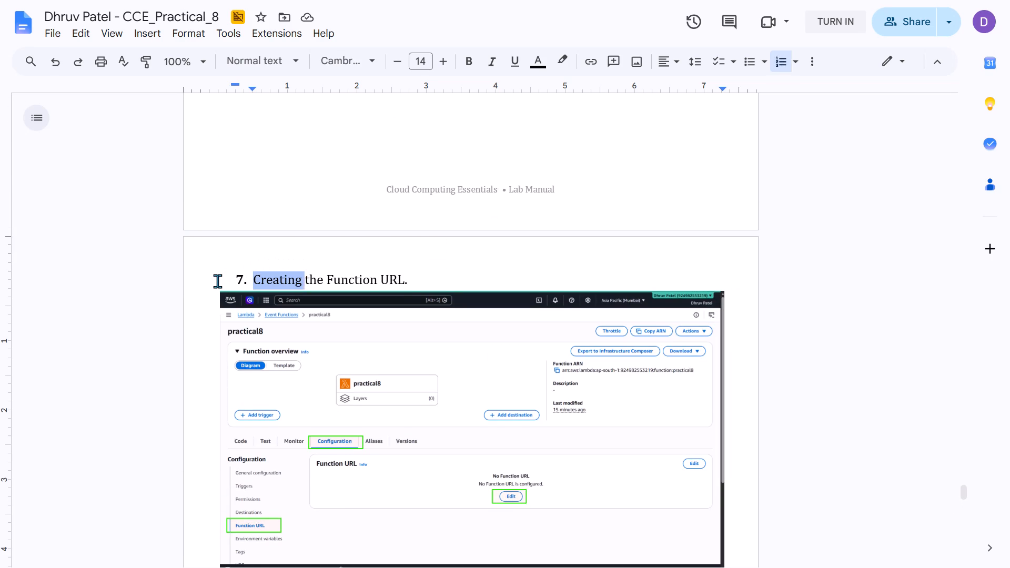
key(ctrl+c)
scroll(217, 273, down, 10)
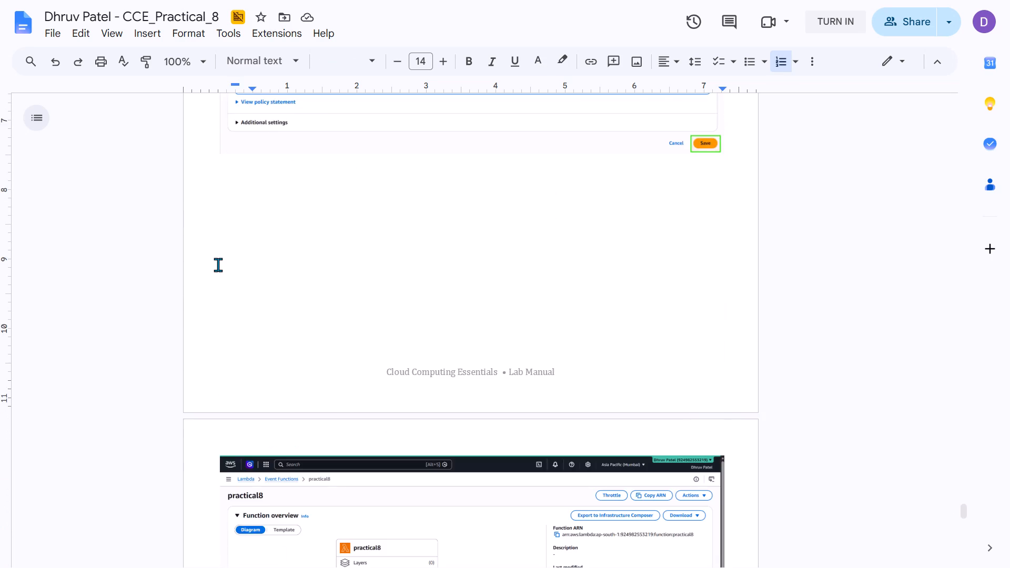
scroll(218, 265, down, 6)
click(250, 343)
key(ctrl+v)
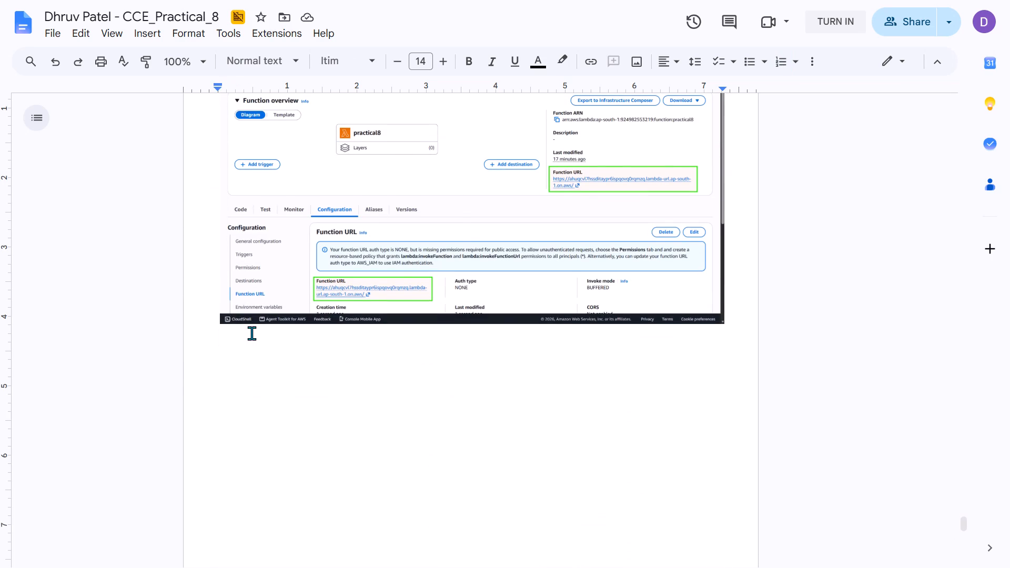
Replace the pasted heading's text with "Now, Testing the URL and its endpoints on POSTMAN." and move to the line below it.
click(263, 337)
key(Left)
key(ctrl+shift+Down)
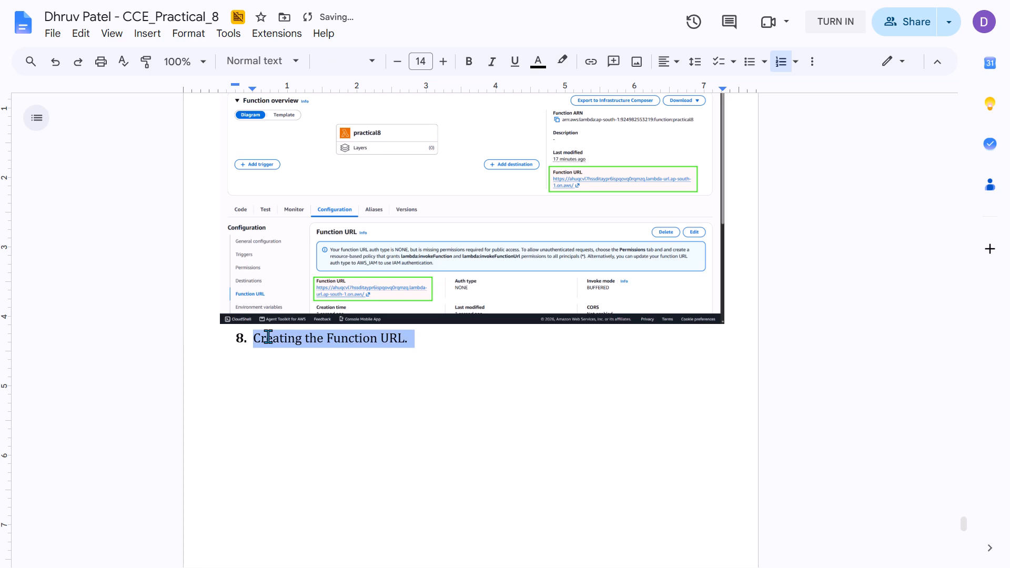
key(shift+Left)
text(Now, Testing te)
key(BackSpace)
text(he URL)
key(space)
text(and its endpoitn)
key(BackSpace)
key(BackSpace)
text(nts)
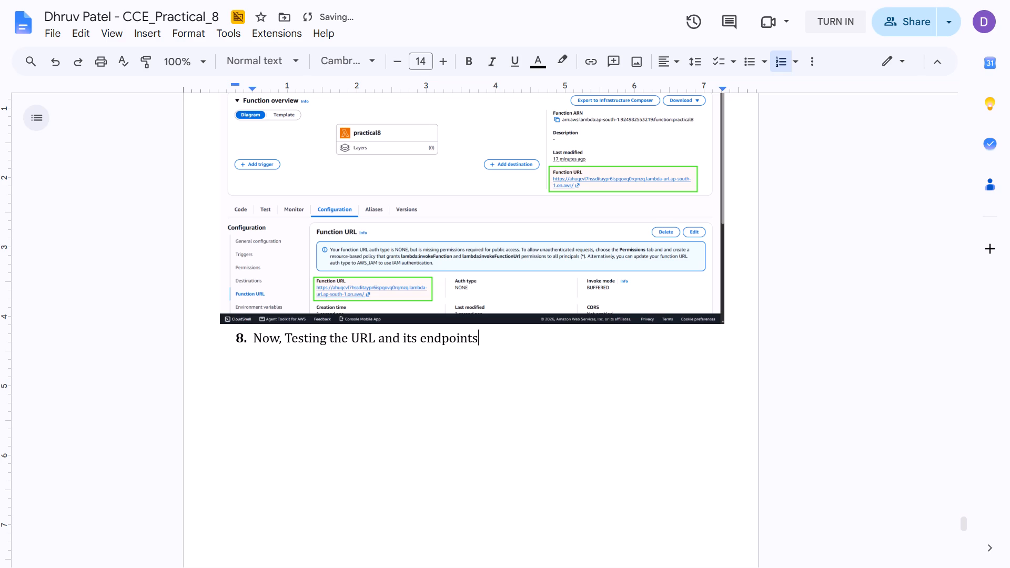
key(space)
text(on POSST)
key(shift+BackSpace)
key(shift+BackSpace)
text(TMAN)
key(period)
key(Right)
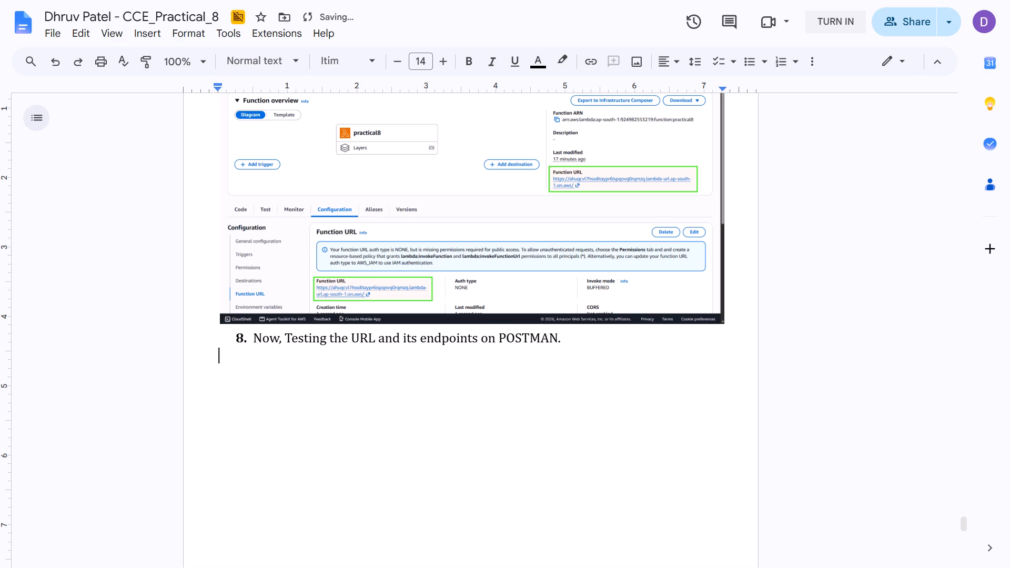
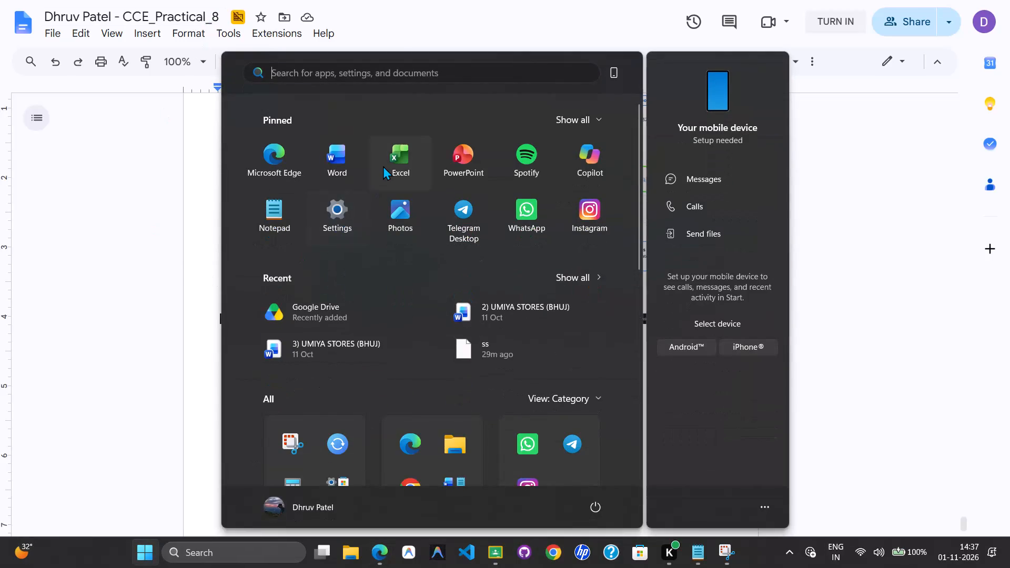
Search the computer for the Postman app with the term "post".
text(post)
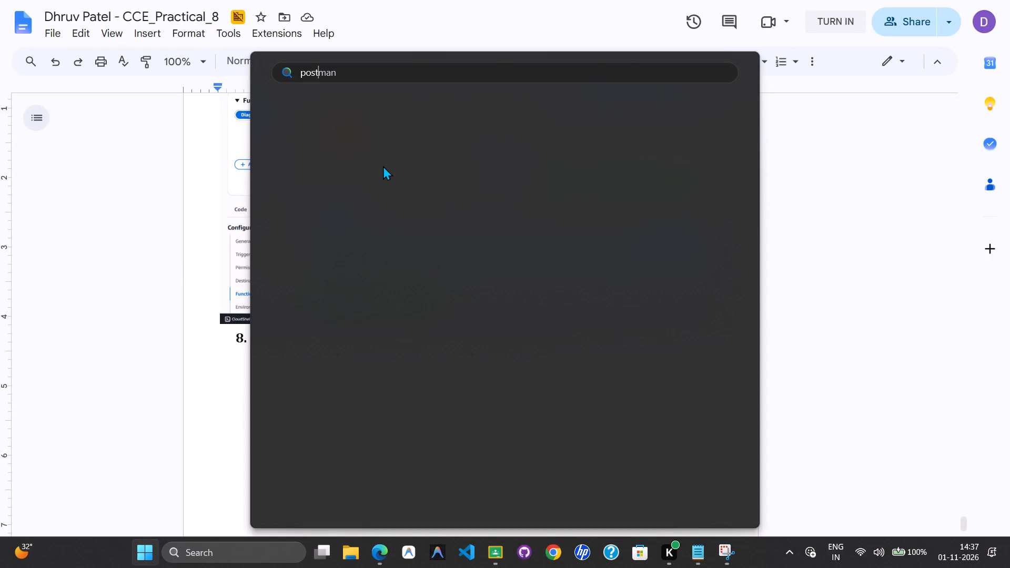